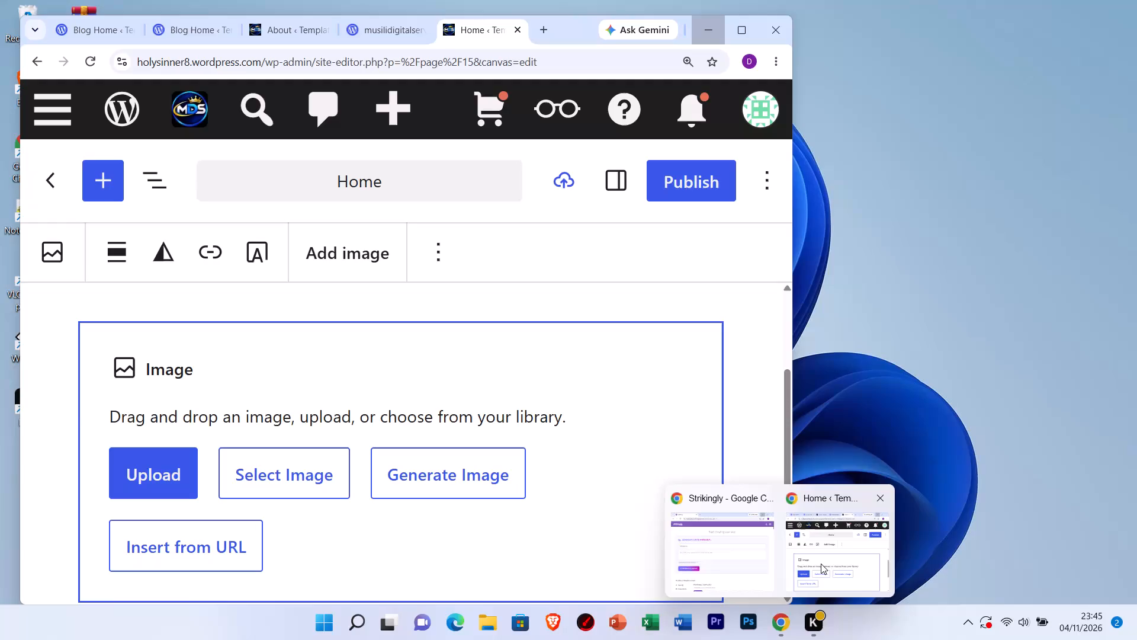
Switch to the Chrome window with the WordPress site editor open on the Home page.
{"action": "left_click", "coordinate": [821, 564]}
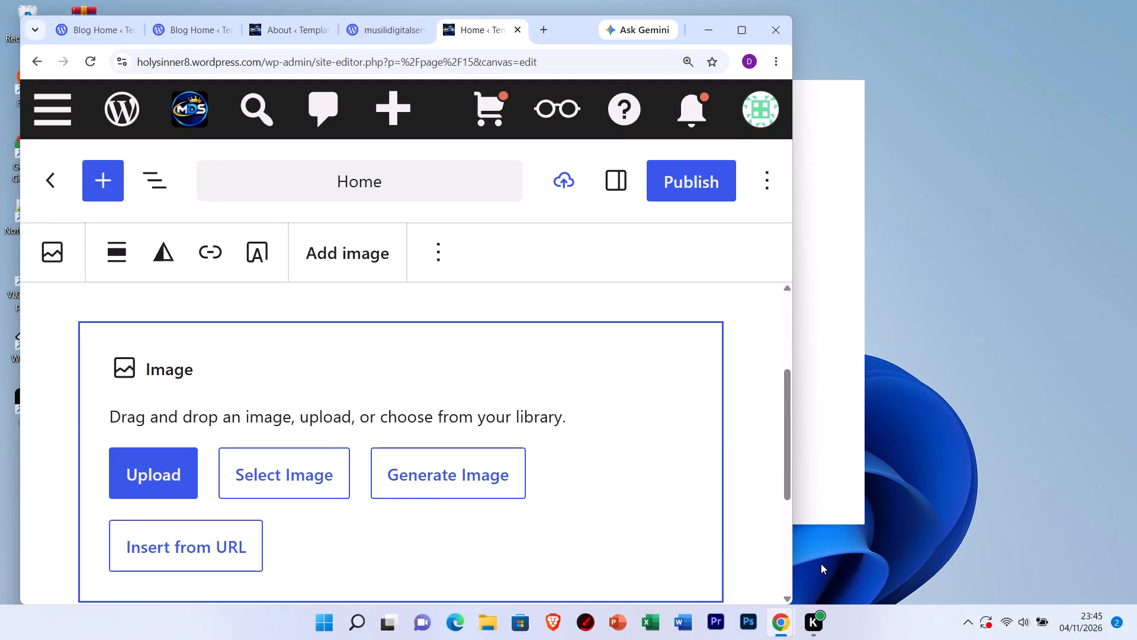
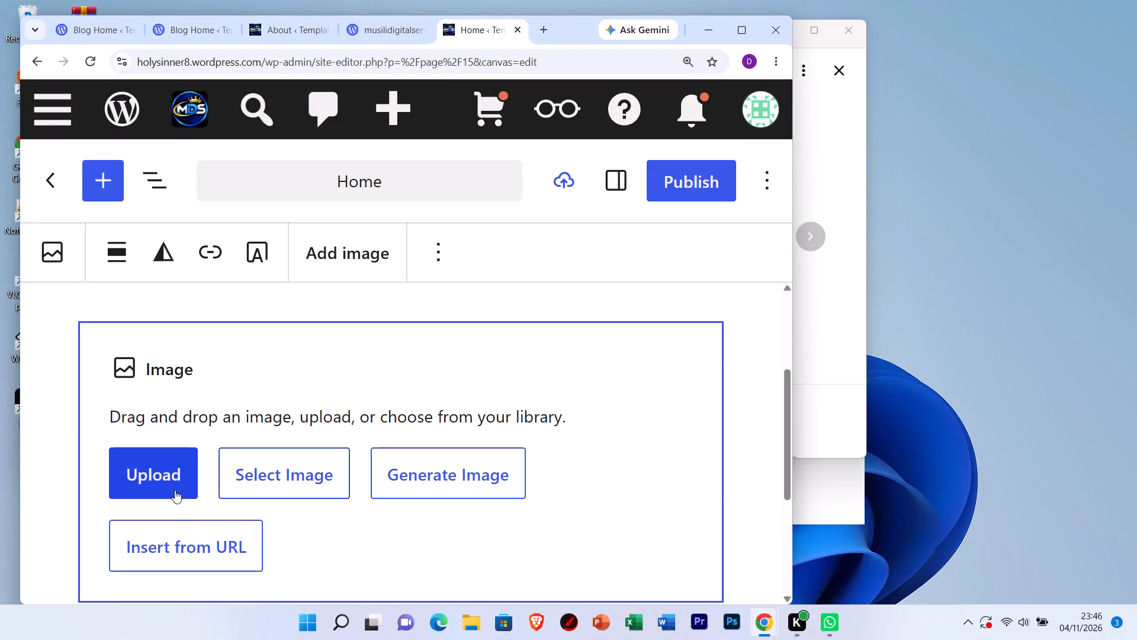
Upload the "tech" JPEG from the Downloads folder into the empty Image block on the Home page.
{"action": "left_click", "coordinate": [173, 483]}
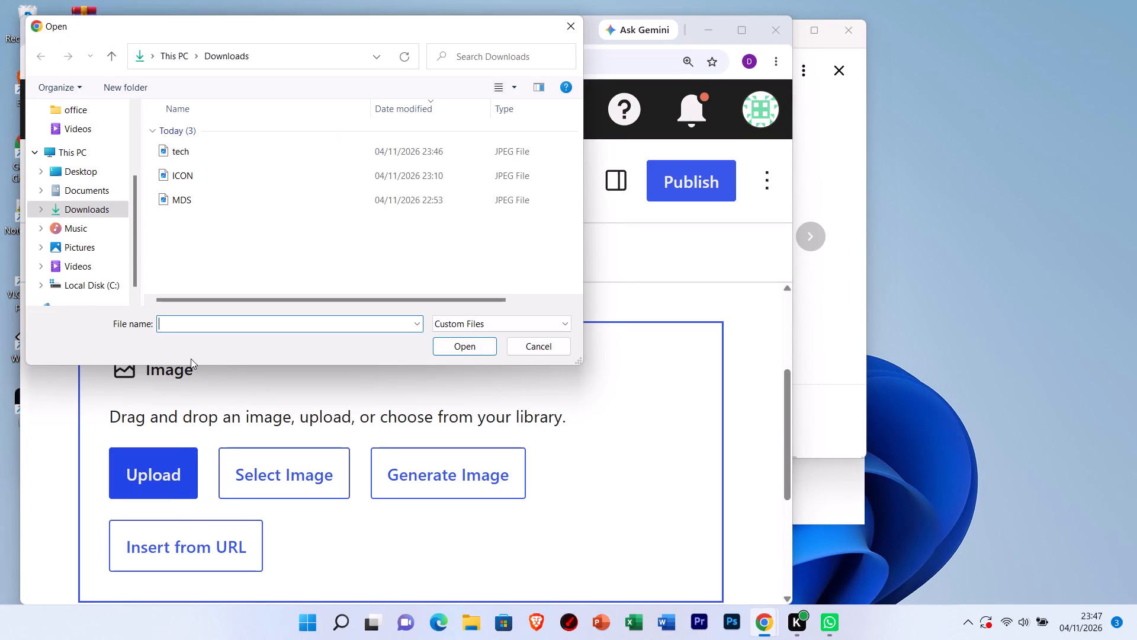
{"action": "left_click", "coordinate": [261, 158]}
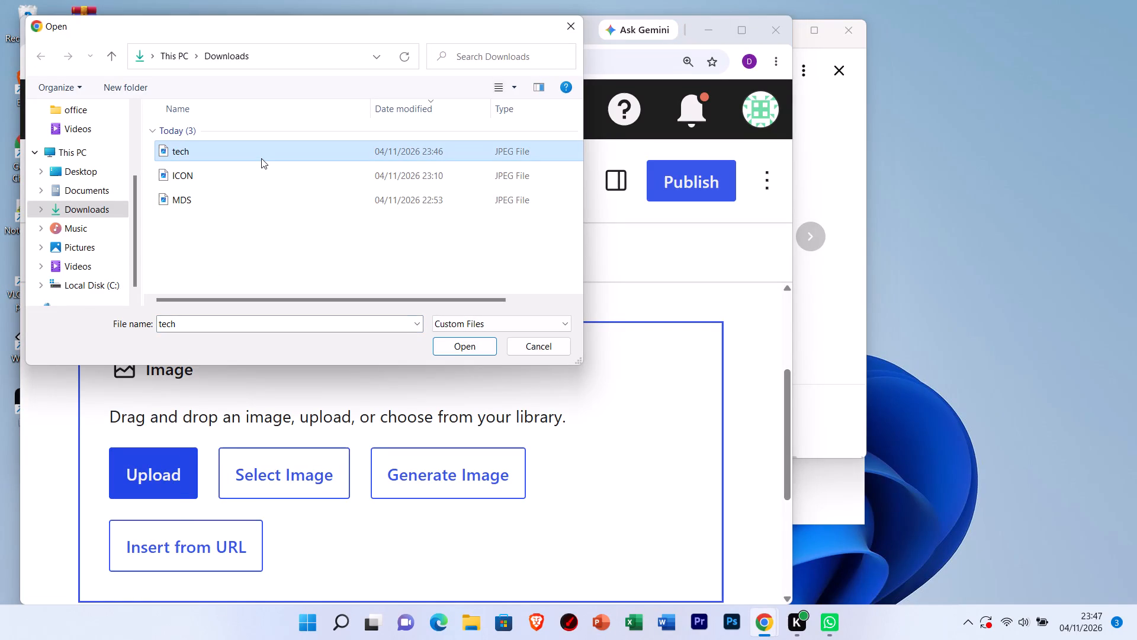
{"action": "double_click", "coordinate": [261, 158]}
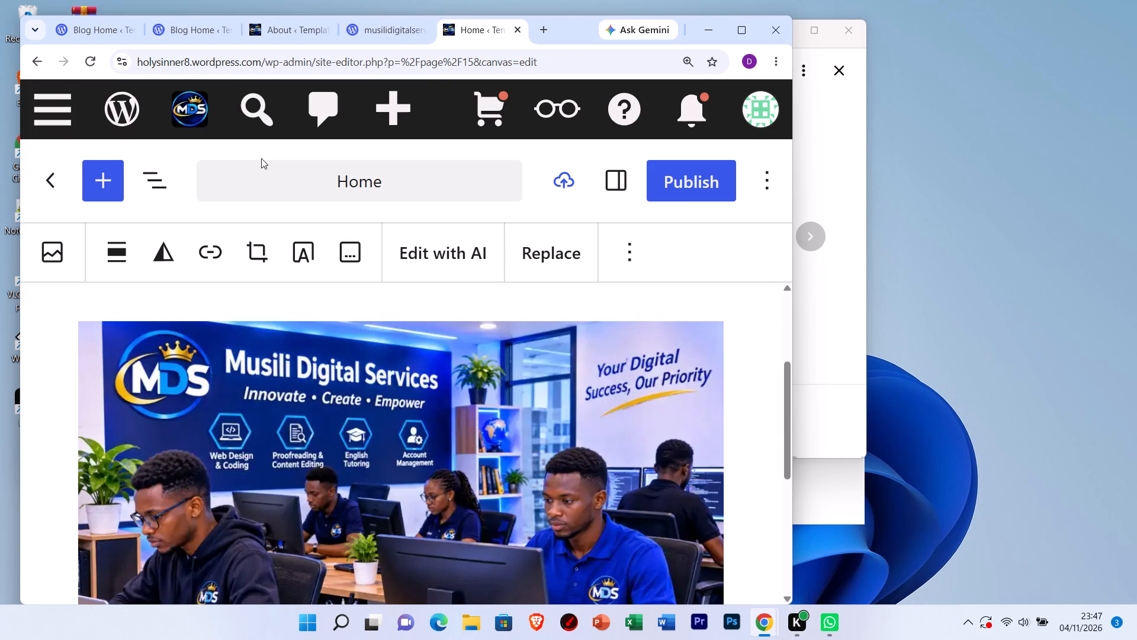
Align the Musili Digital Services banner image on the Home page to Wide width.
{"action": "scroll", "coordinate": [261, 158], "scroll_direction": "down", "scroll_amount": 9}
{"action": "scroll", "coordinate": [261, 158], "scroll_direction": "up", "scroll_amount": 3}
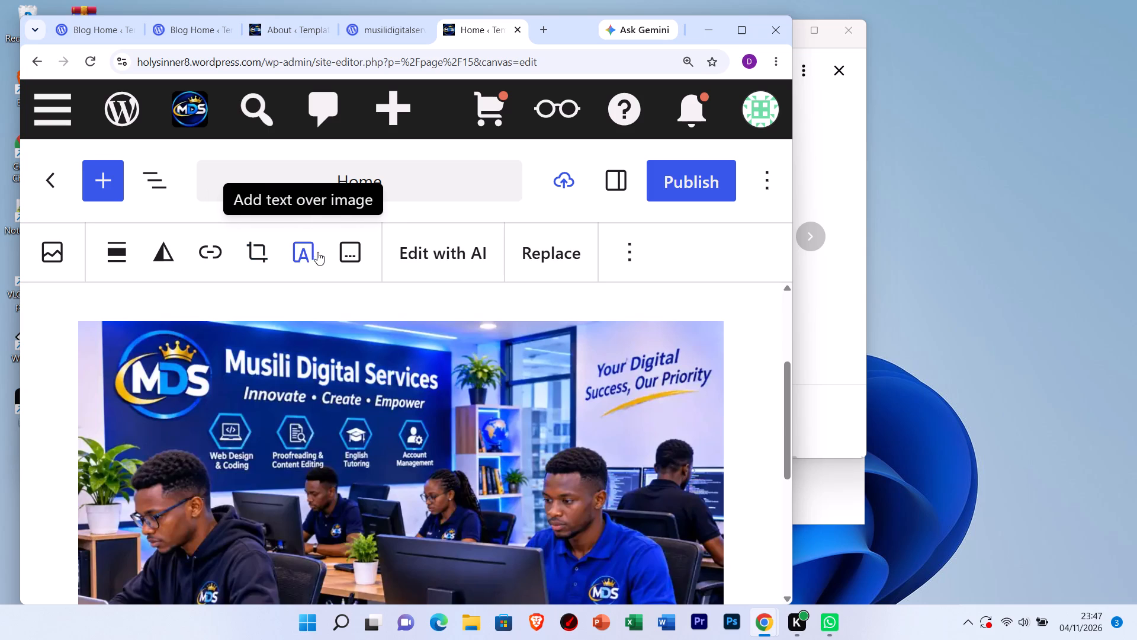
{"action": "left_click", "coordinate": [123, 261]}
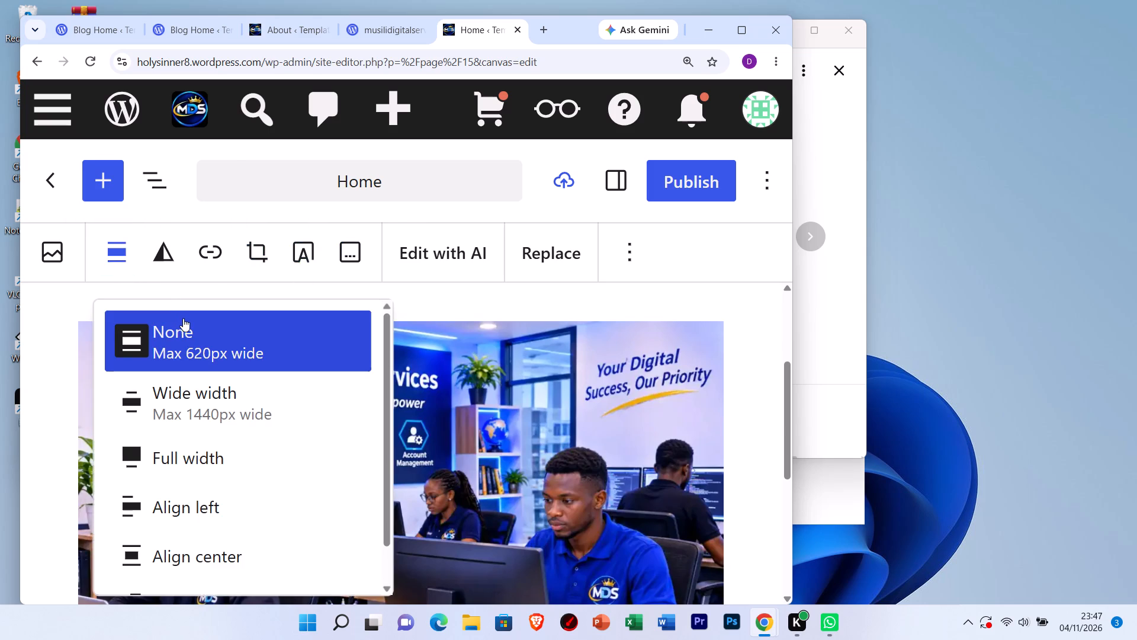
{"action": "left_click", "coordinate": [200, 390]}
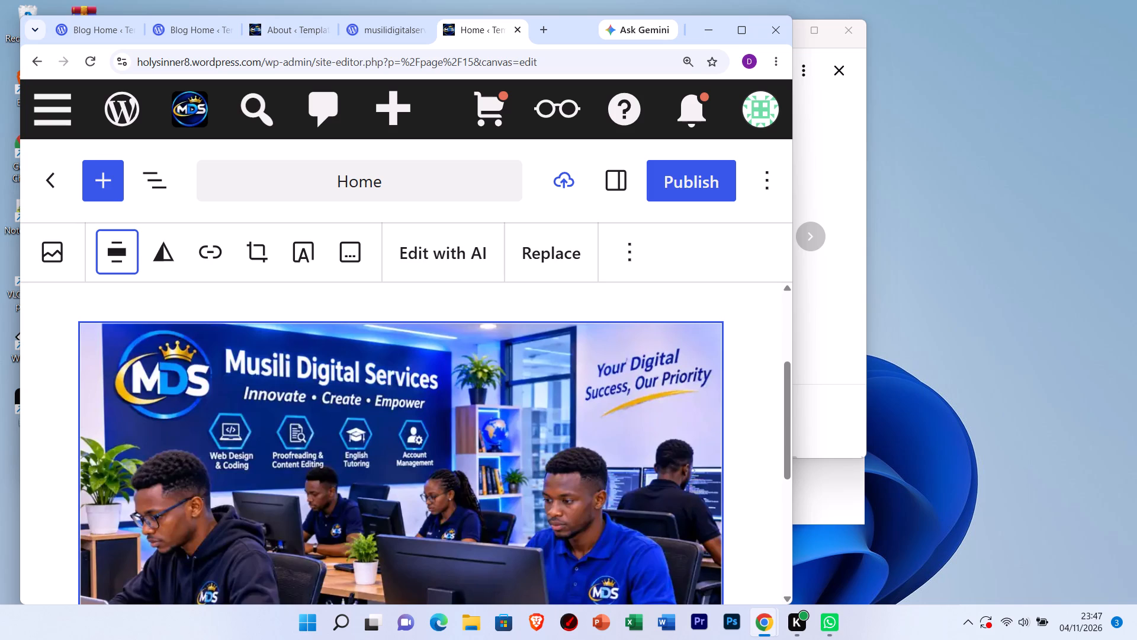
Examine the Home page layout around the wide banner image, from the title to the empty area below it.
{"action": "left_click_drag", "start_coordinate": [76, 393], "coordinate": [87, 390]}
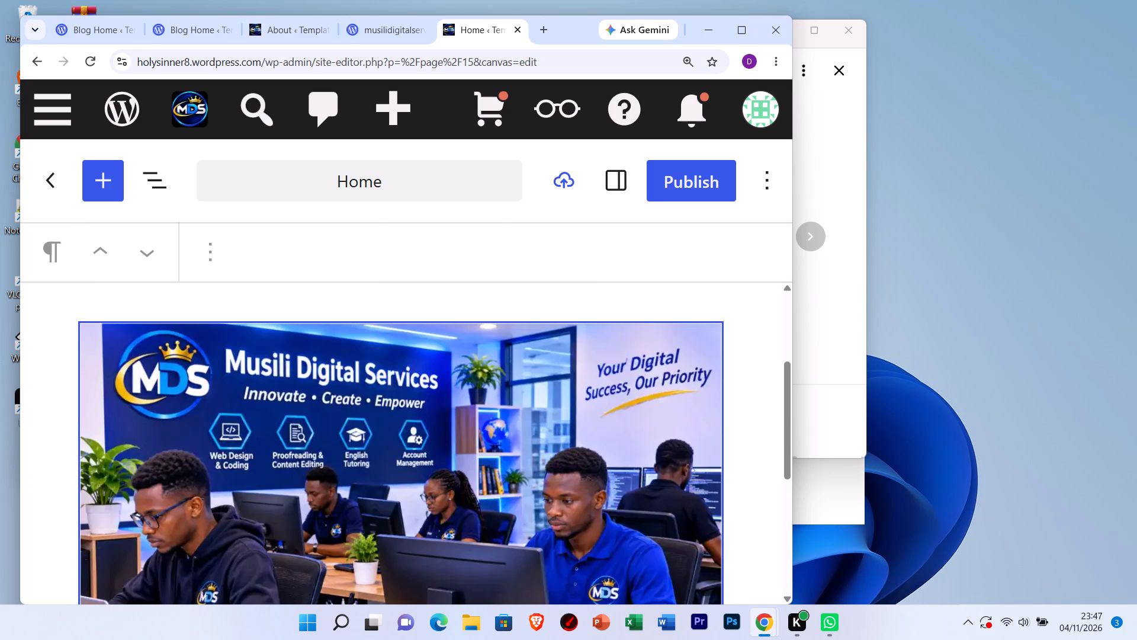
{"action": "scroll", "coordinate": [80, 390], "scroll_direction": "down", "scroll_amount": 2, "text": "ctrl"}
{"action": "scroll", "coordinate": [80, 390], "scroll_direction": "up", "scroll_amount": 1, "text": "ctrl"}
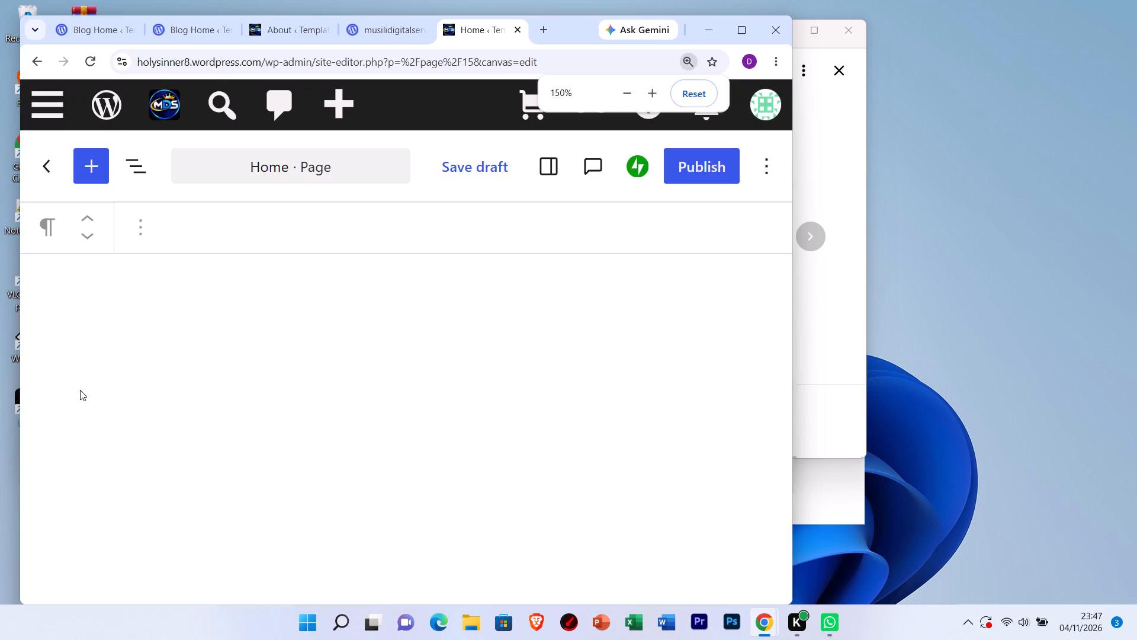
{"action": "scroll", "coordinate": [80, 390], "scroll_direction": "down", "scroll_amount": 3}
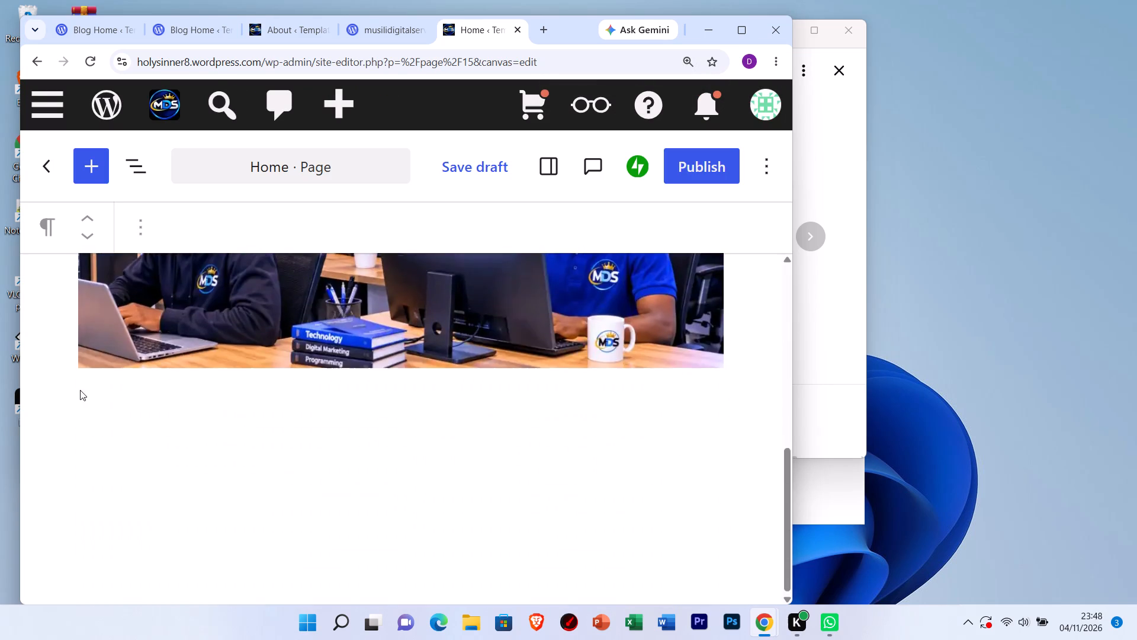
{"action": "scroll", "coordinate": [80, 390], "scroll_direction": "up", "scroll_amount": 2}
{"action": "scroll", "coordinate": [80, 390], "scroll_direction": "down", "scroll_amount": 2}
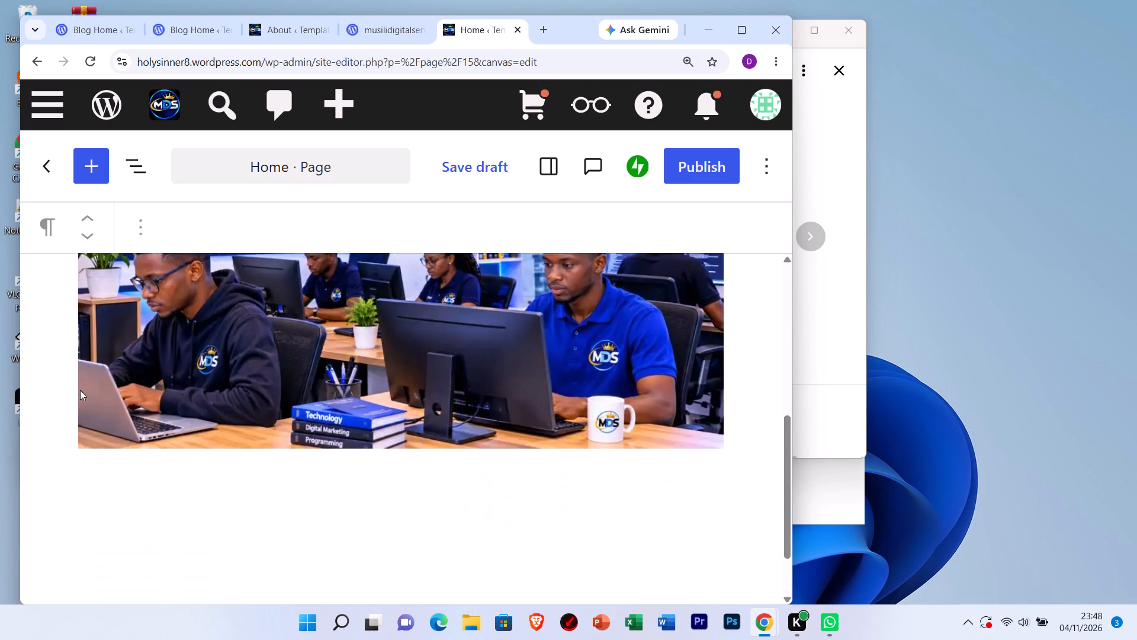
{"action": "scroll", "coordinate": [80, 390], "scroll_direction": "down", "scroll_amount": 5}
{"action": "scroll", "coordinate": [80, 390], "scroll_direction": "up", "scroll_amount": 1}
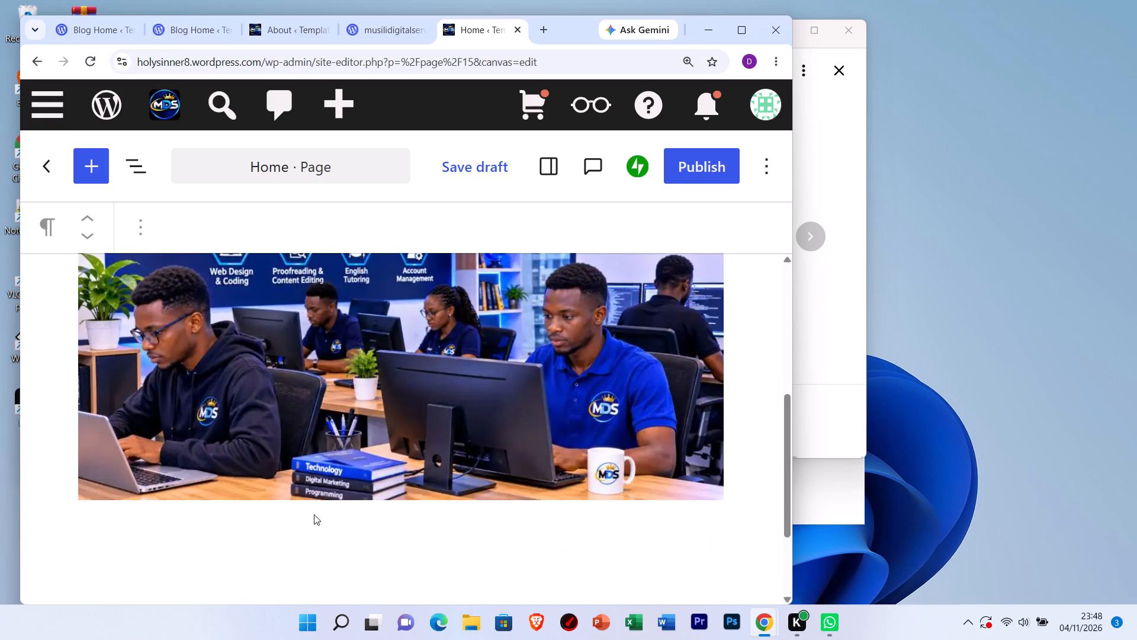
{"action": "double_click", "coordinate": [397, 501]}
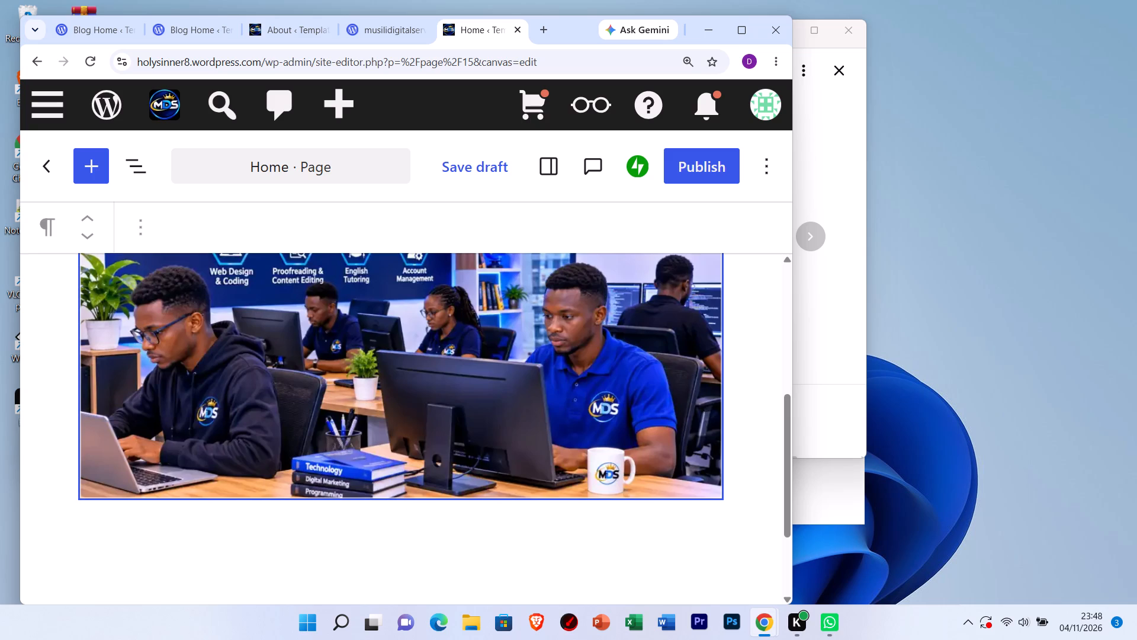
{"action": "scroll", "coordinate": [410, 497], "scroll_direction": "up", "scroll_amount": 1, "text": "ctrl"}
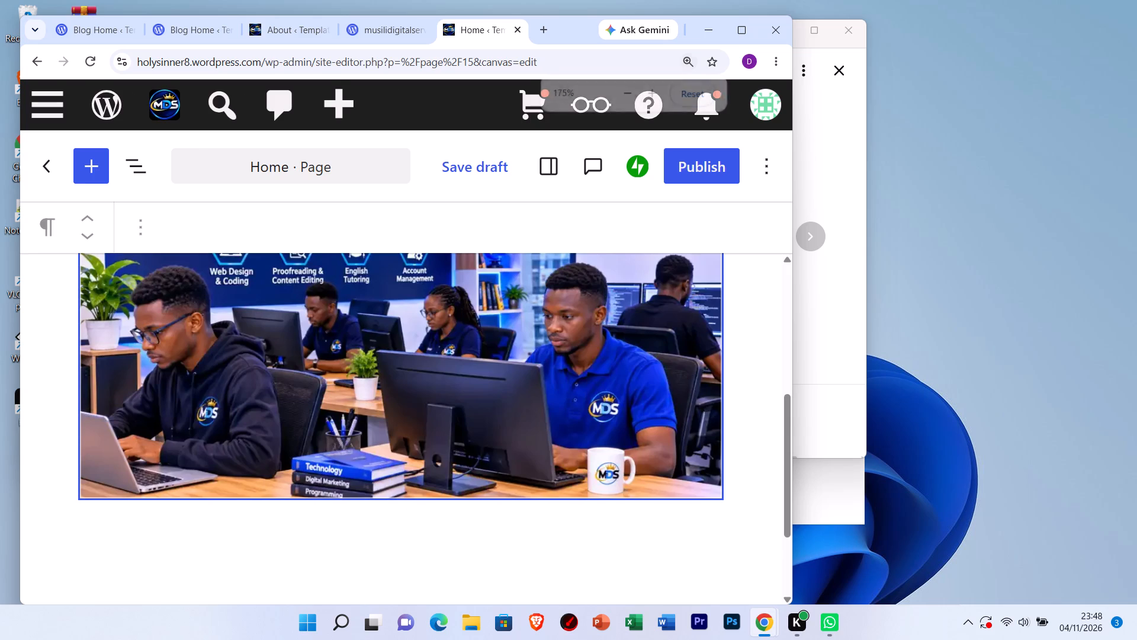
{"action": "scroll", "coordinate": [410, 497], "scroll_direction": "down", "scroll_amount": 7, "text": "ctrl"}
{"action": "scroll", "coordinate": [410, 497], "scroll_direction": "up", "scroll_amount": 2, "text": "ctrl"}
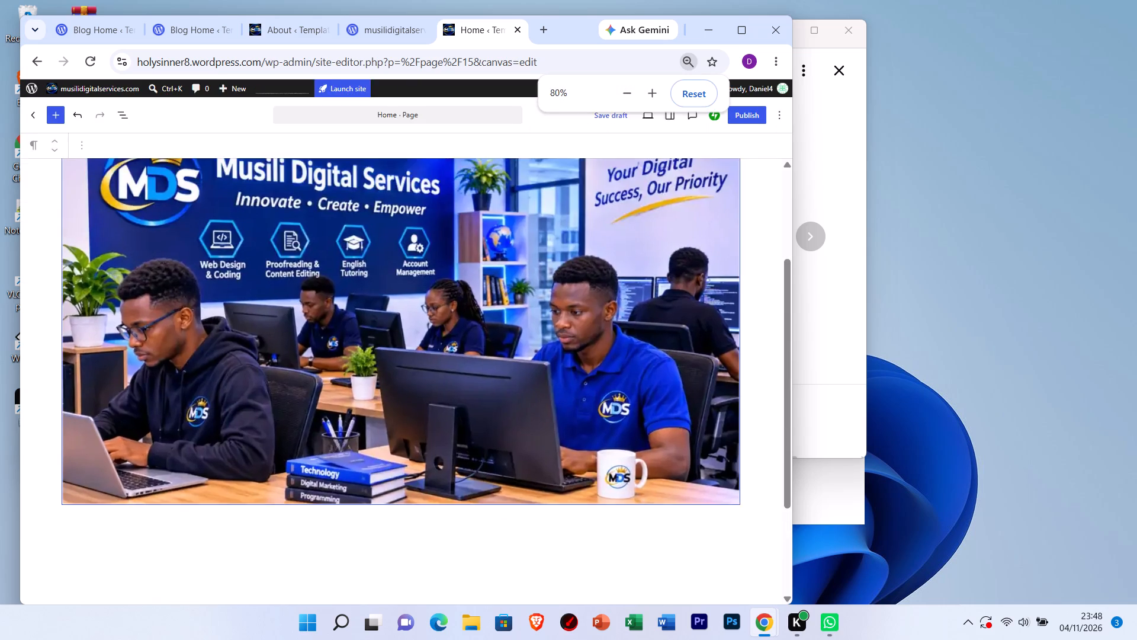
{"action": "scroll", "coordinate": [410, 497], "scroll_direction": "up", "scroll_amount": 11, "text": "ctrl"}
{"action": "scroll", "coordinate": [410, 497], "scroll_direction": "down", "scroll_amount": 5, "text": "ctrl"}
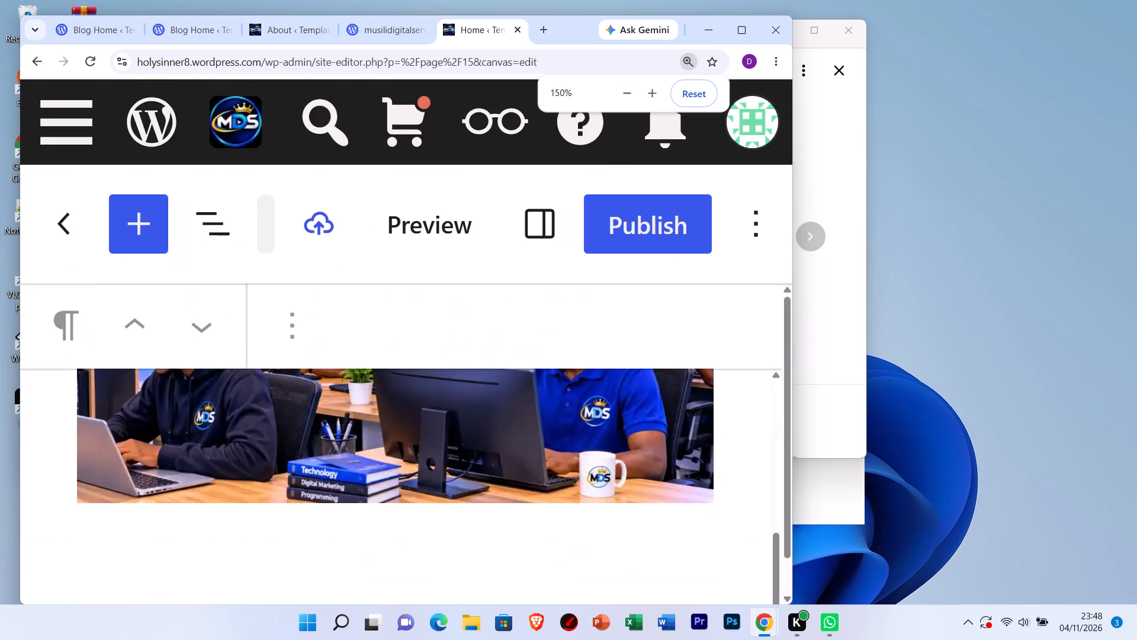
{"action": "scroll", "coordinate": [410, 497], "scroll_direction": "down", "scroll_amount": 7, "text": "ctrl"}
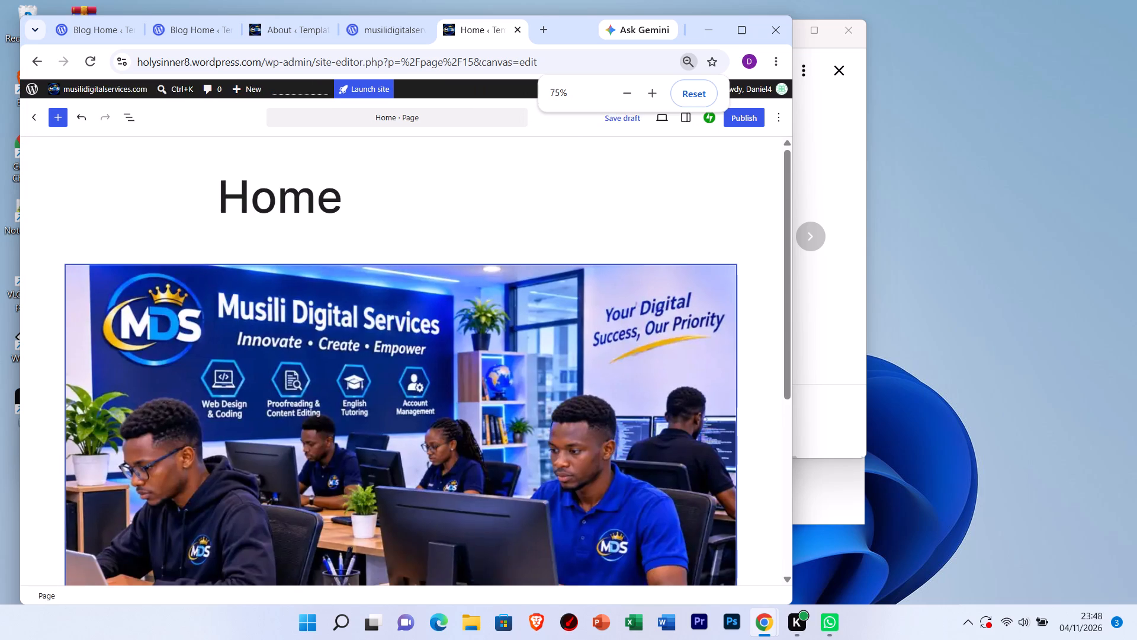
{"action": "scroll", "coordinate": [410, 497], "scroll_direction": "down", "scroll_amount": 3, "text": "ctrl"}
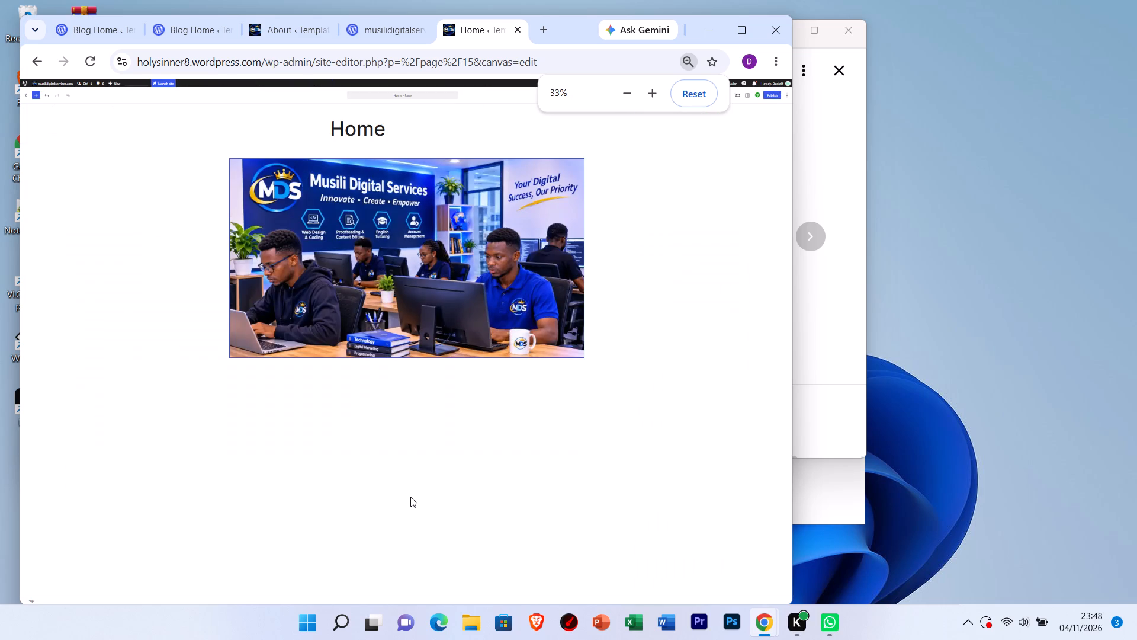
{"action": "scroll", "coordinate": [410, 497], "scroll_direction": "up", "scroll_amount": 2, "text": "ctrl"}
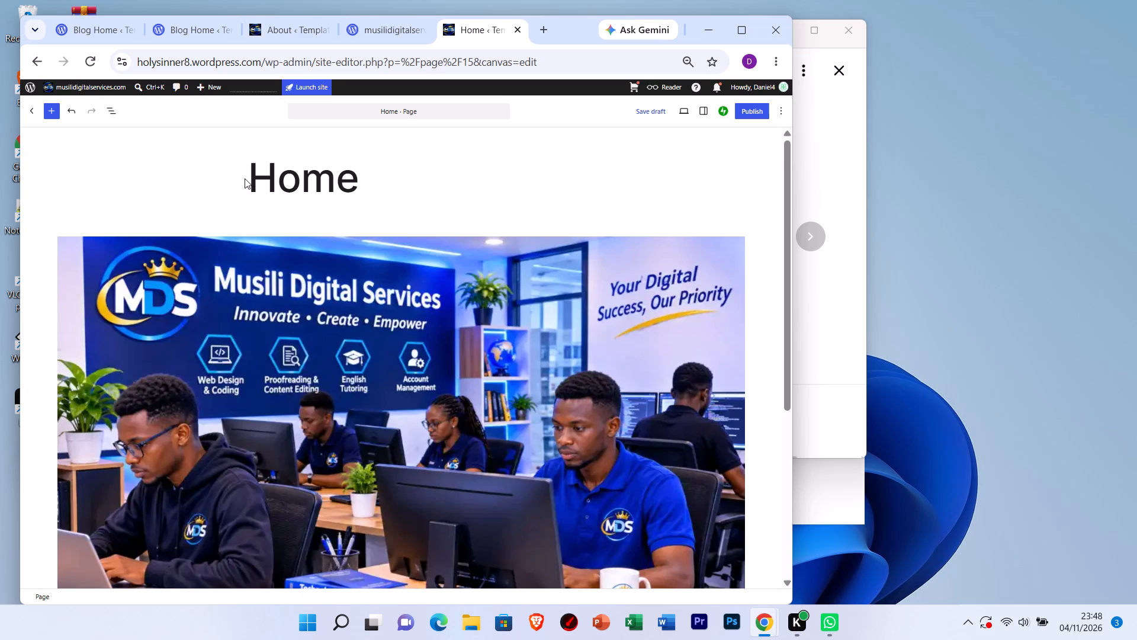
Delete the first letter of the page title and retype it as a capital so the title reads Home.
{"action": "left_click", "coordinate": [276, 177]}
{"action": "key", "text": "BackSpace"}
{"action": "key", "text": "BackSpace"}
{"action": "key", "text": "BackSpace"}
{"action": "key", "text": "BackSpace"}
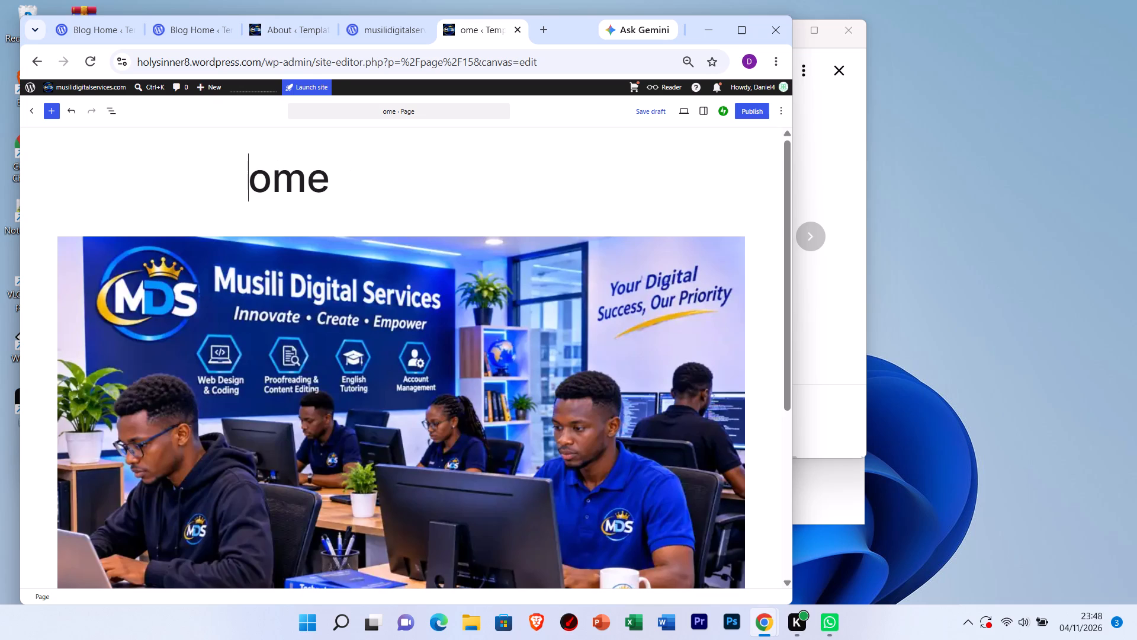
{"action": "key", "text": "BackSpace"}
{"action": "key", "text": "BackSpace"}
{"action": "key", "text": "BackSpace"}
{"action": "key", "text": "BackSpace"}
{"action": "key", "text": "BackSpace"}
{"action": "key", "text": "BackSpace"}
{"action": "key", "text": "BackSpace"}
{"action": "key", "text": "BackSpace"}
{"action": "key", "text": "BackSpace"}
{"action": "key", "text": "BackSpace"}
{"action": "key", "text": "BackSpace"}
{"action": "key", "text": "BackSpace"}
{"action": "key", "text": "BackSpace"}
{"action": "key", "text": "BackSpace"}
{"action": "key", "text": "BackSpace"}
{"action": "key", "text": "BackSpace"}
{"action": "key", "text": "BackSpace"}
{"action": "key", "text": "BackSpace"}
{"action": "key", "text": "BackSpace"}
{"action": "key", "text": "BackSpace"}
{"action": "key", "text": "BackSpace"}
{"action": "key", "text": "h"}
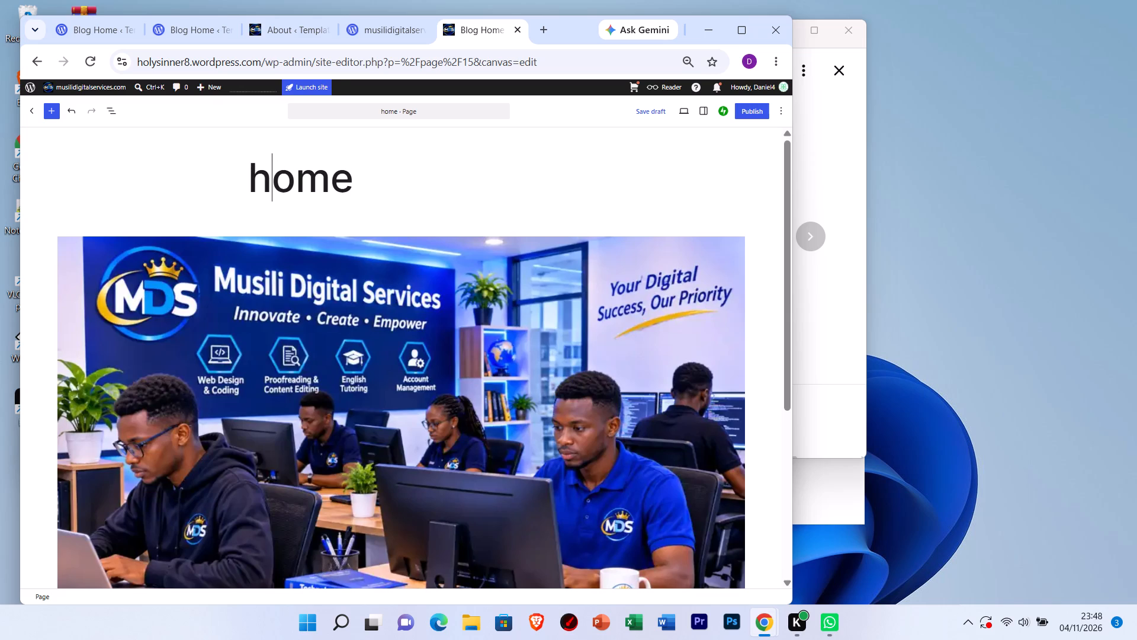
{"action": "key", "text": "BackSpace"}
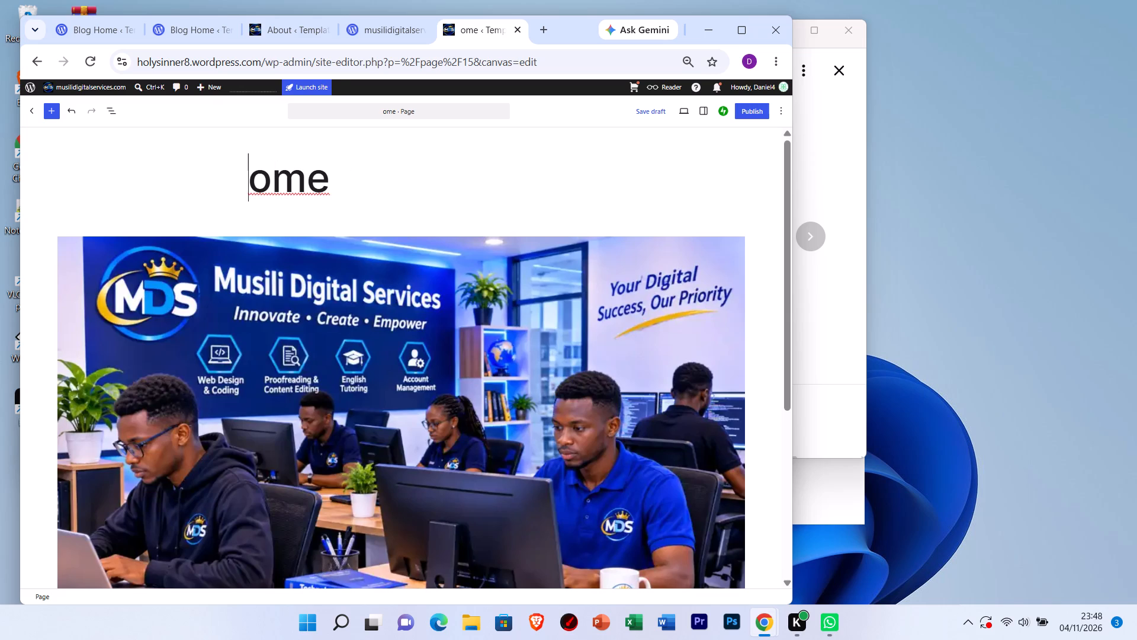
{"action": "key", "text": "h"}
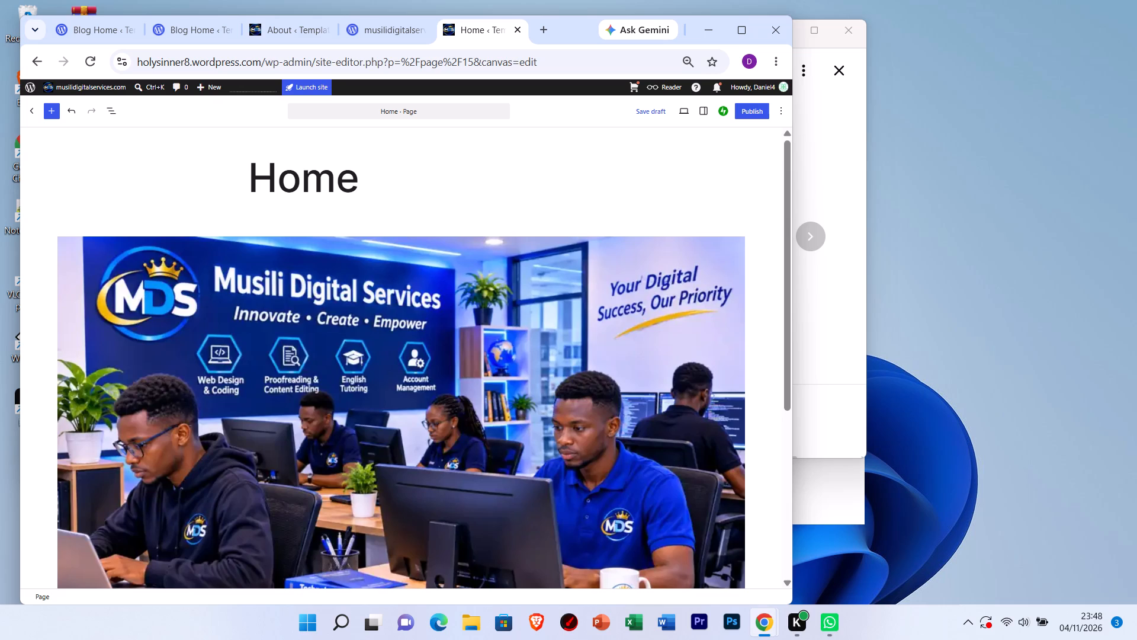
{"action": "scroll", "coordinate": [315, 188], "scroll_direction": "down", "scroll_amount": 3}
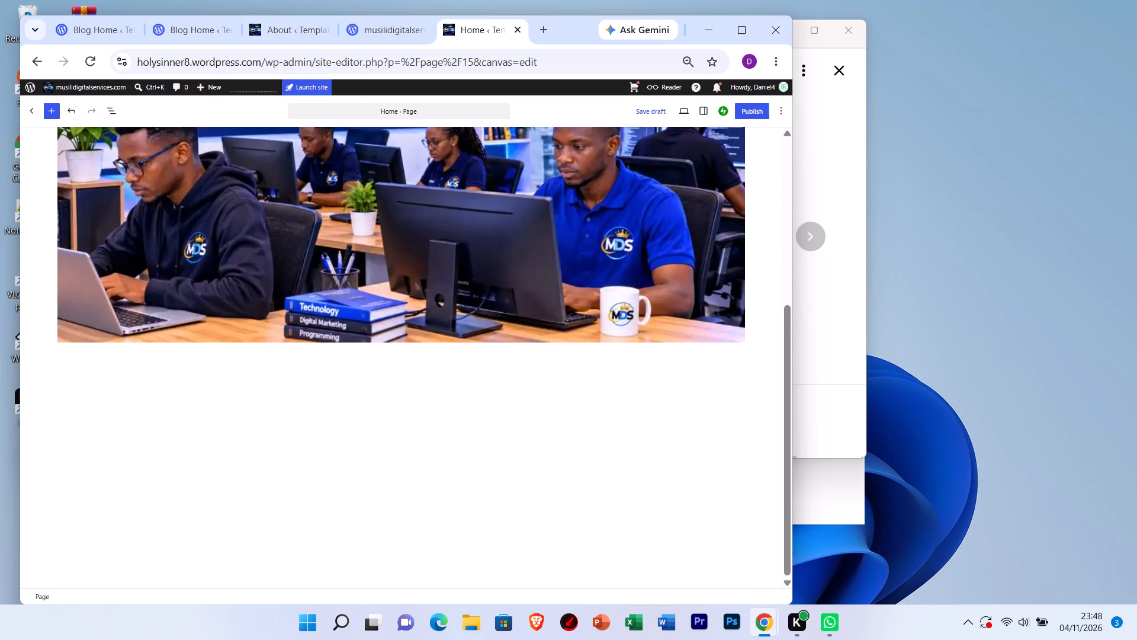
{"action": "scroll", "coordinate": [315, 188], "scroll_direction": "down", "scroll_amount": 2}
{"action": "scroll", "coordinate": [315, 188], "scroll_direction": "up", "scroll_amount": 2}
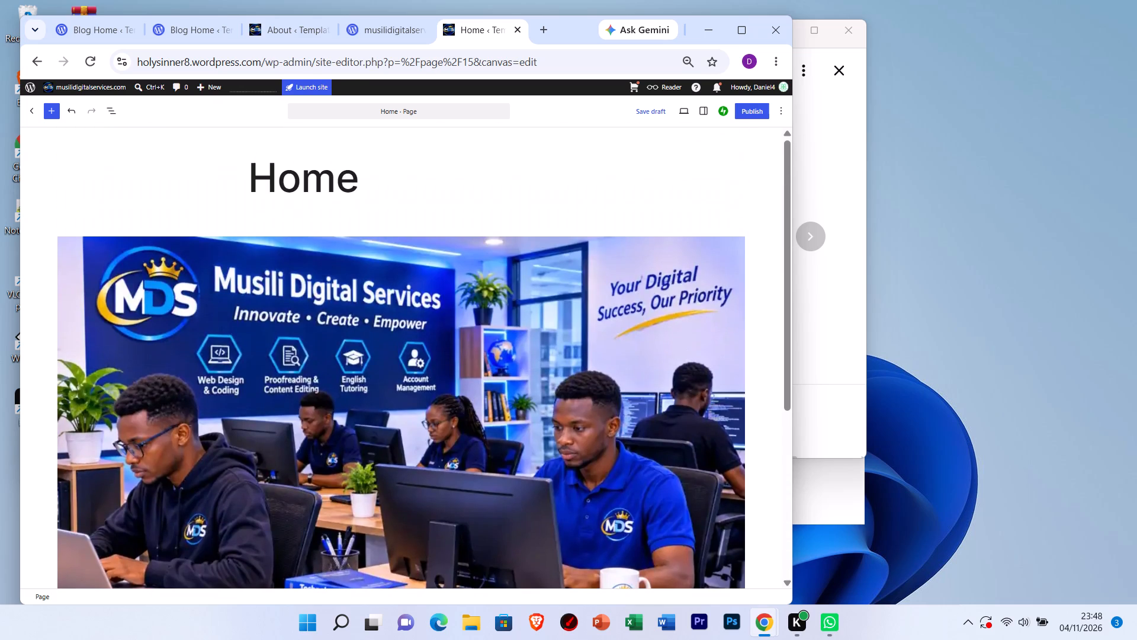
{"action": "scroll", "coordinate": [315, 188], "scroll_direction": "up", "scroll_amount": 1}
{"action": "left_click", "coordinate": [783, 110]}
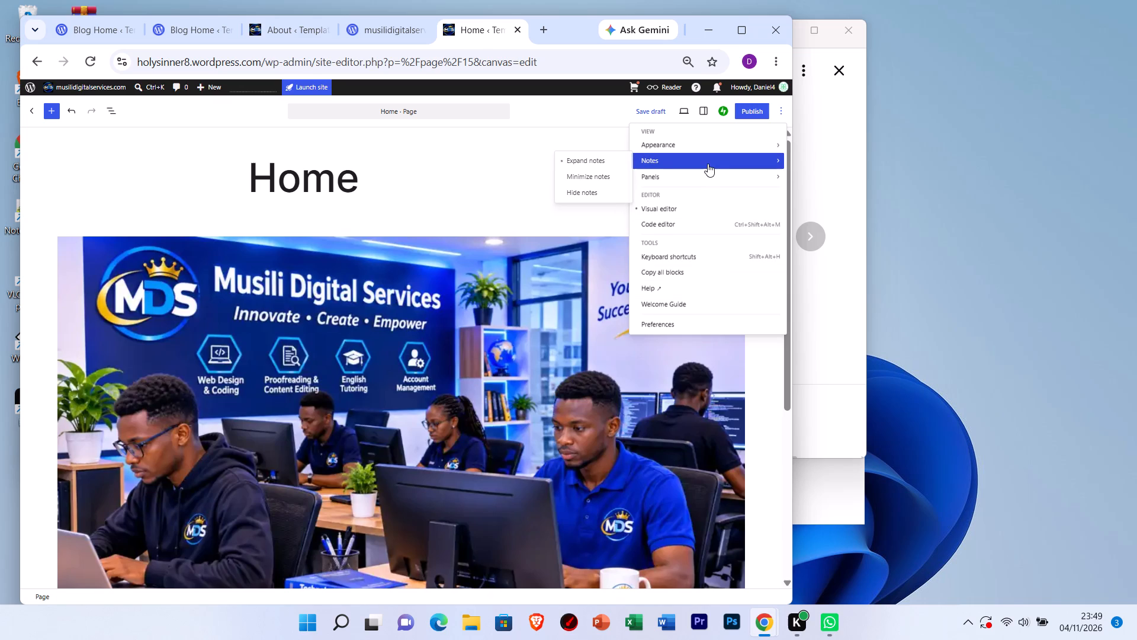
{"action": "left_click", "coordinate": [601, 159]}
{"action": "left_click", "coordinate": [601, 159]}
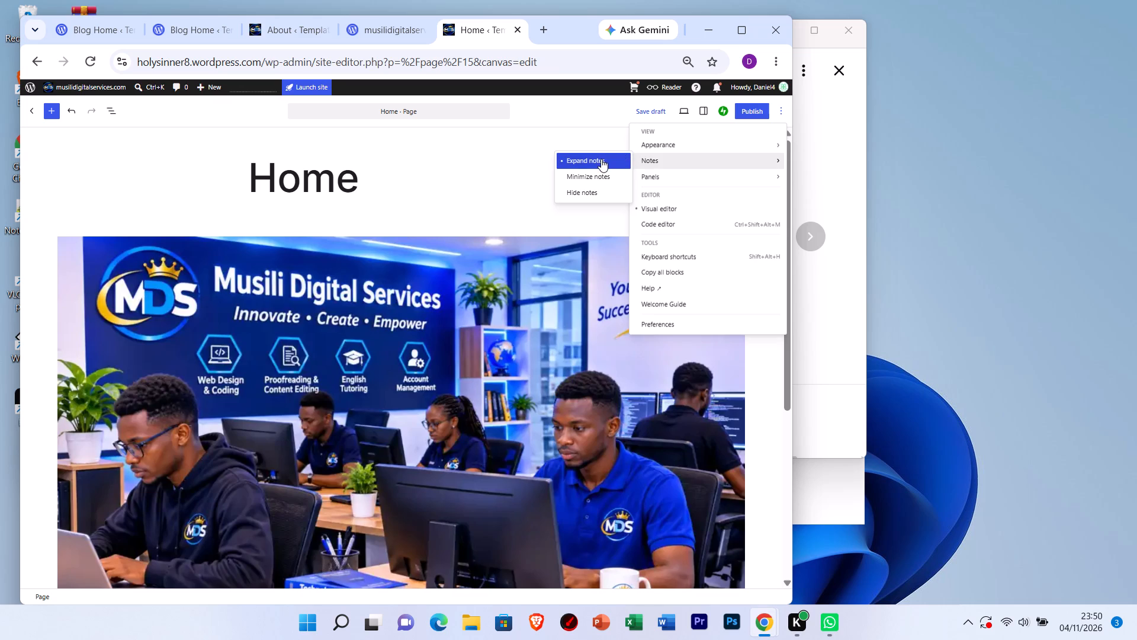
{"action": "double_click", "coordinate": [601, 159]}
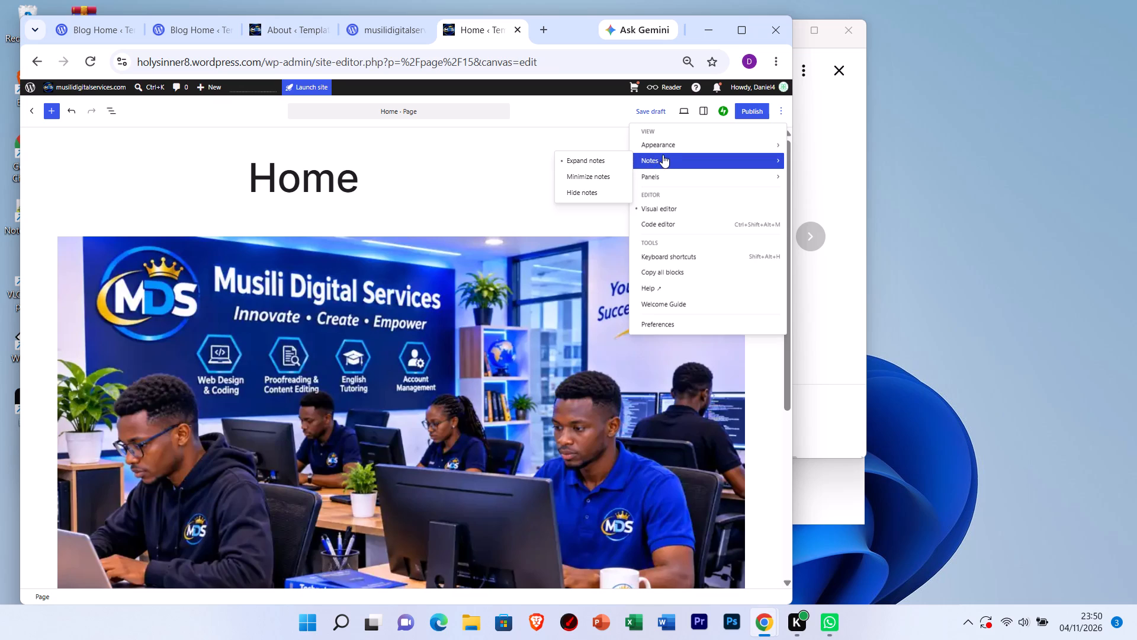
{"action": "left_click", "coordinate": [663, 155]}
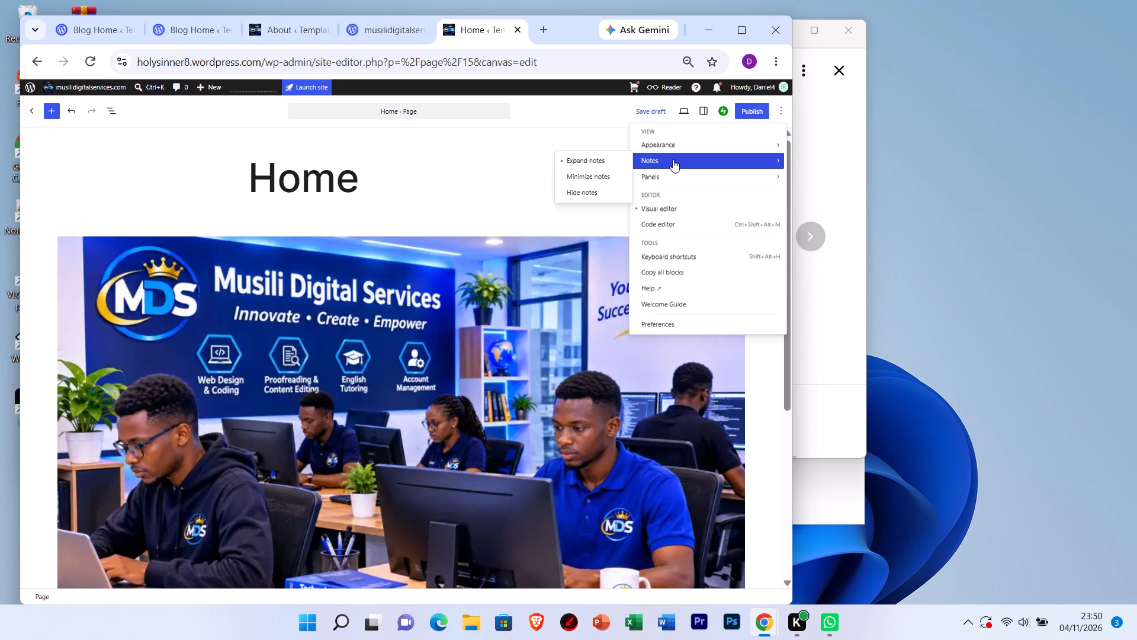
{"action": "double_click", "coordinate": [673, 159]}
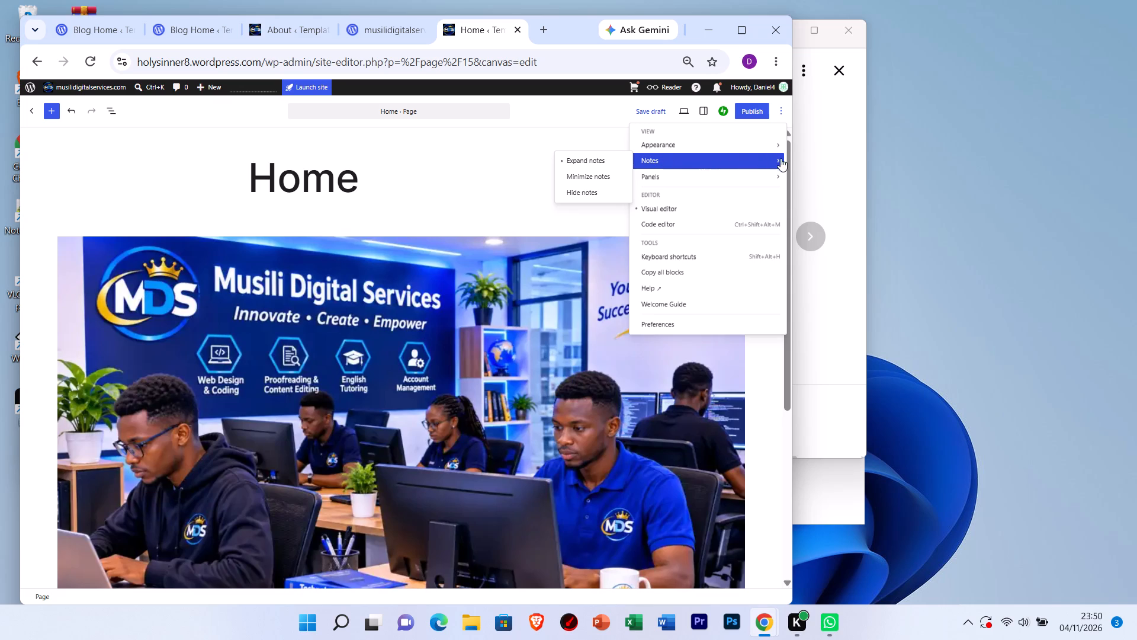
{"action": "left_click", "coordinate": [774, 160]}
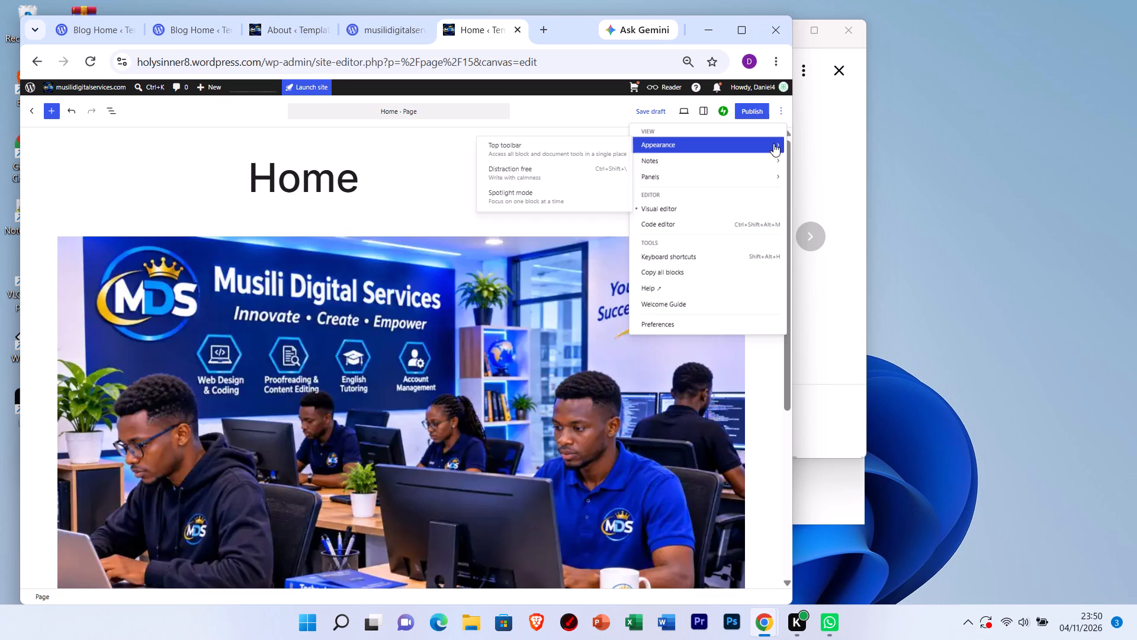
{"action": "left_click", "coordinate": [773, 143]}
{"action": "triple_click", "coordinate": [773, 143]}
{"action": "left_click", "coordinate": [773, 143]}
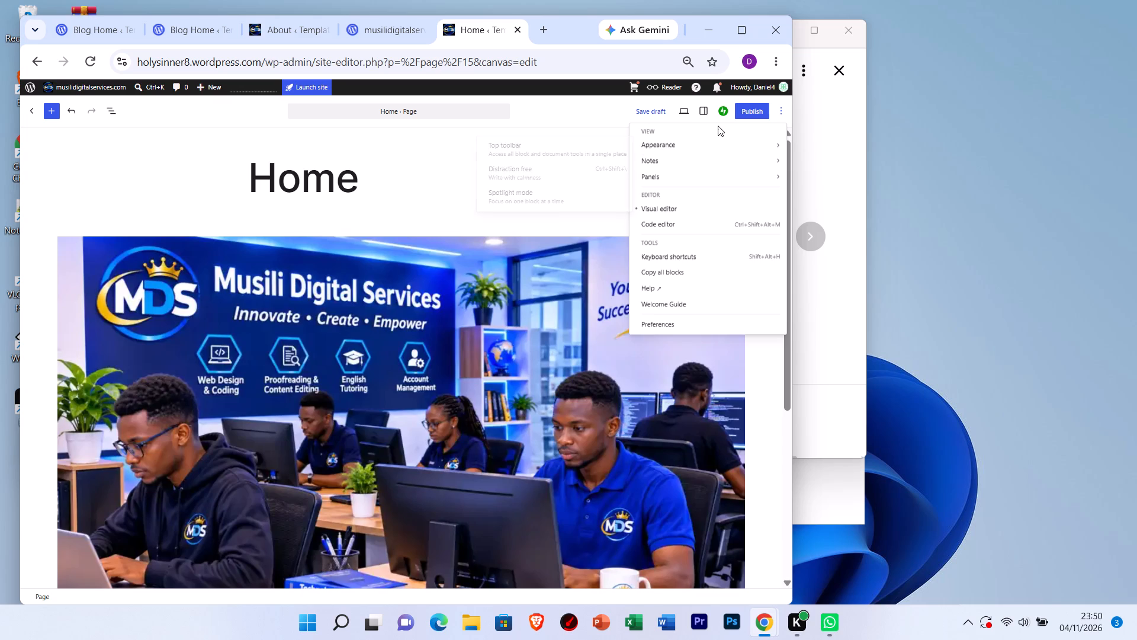
Open the Home page's settings and look through its page details.
{"action": "left_click", "coordinate": [701, 113]}
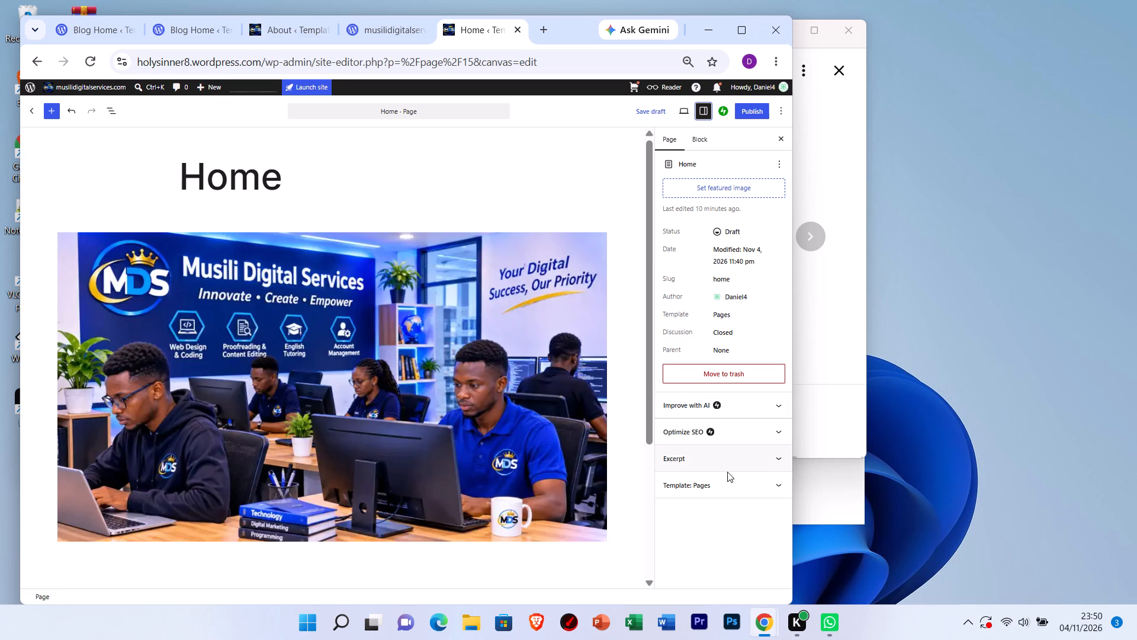
{"action": "scroll", "coordinate": [727, 472], "scroll_direction": "down", "scroll_amount": 8}
Open the Pages template used by the Home page for editing and continue past the template editing notice.
{"action": "left_click", "coordinate": [781, 485]}
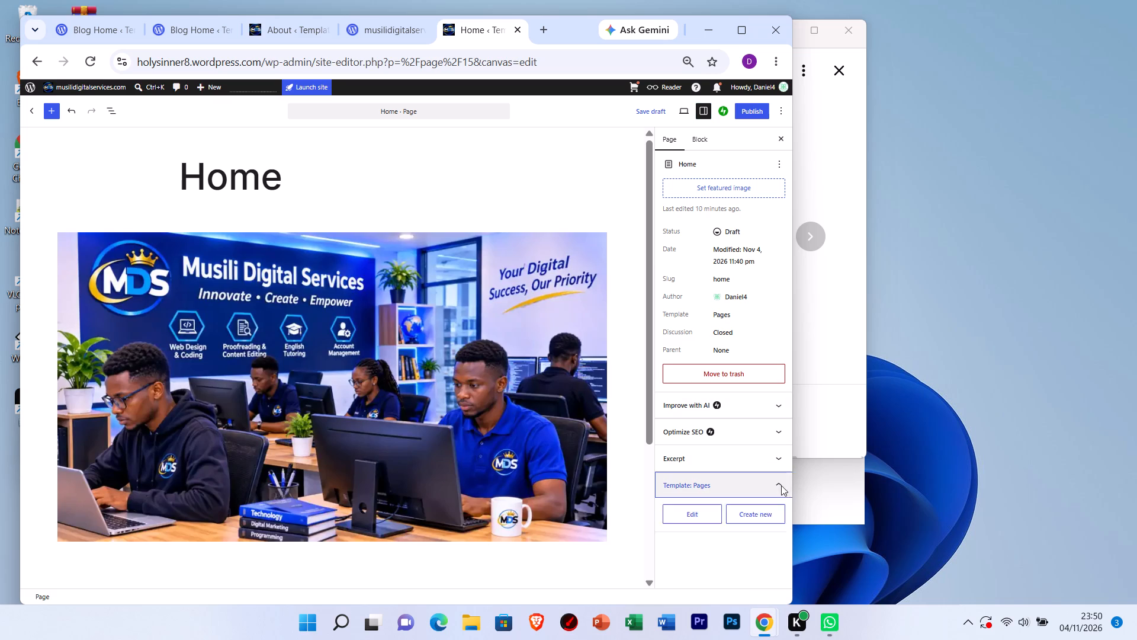
{"action": "scroll", "coordinate": [760, 540], "scroll_direction": "down", "scroll_amount": 1}
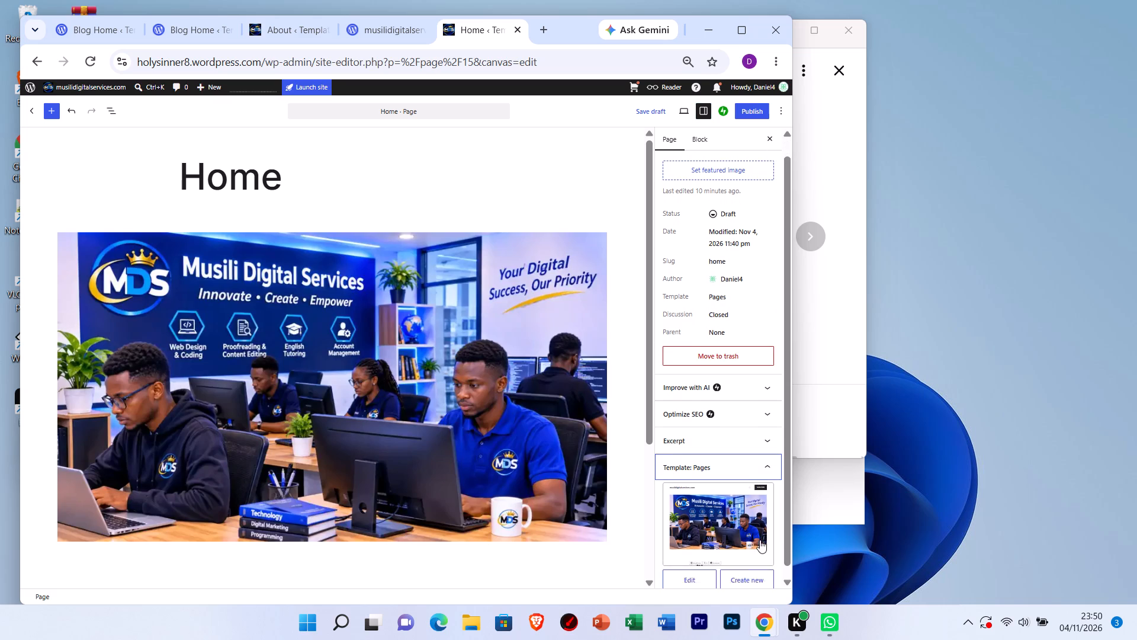
{"action": "scroll", "coordinate": [760, 540], "scroll_direction": "down", "scroll_amount": 3}
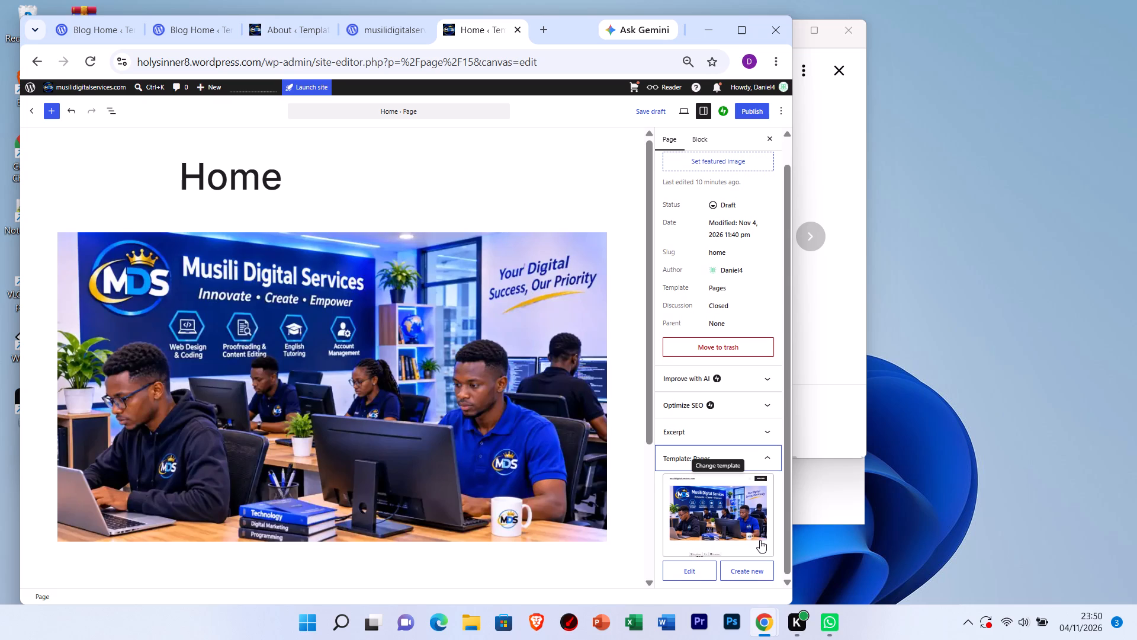
{"action": "left_click", "coordinate": [697, 571]}
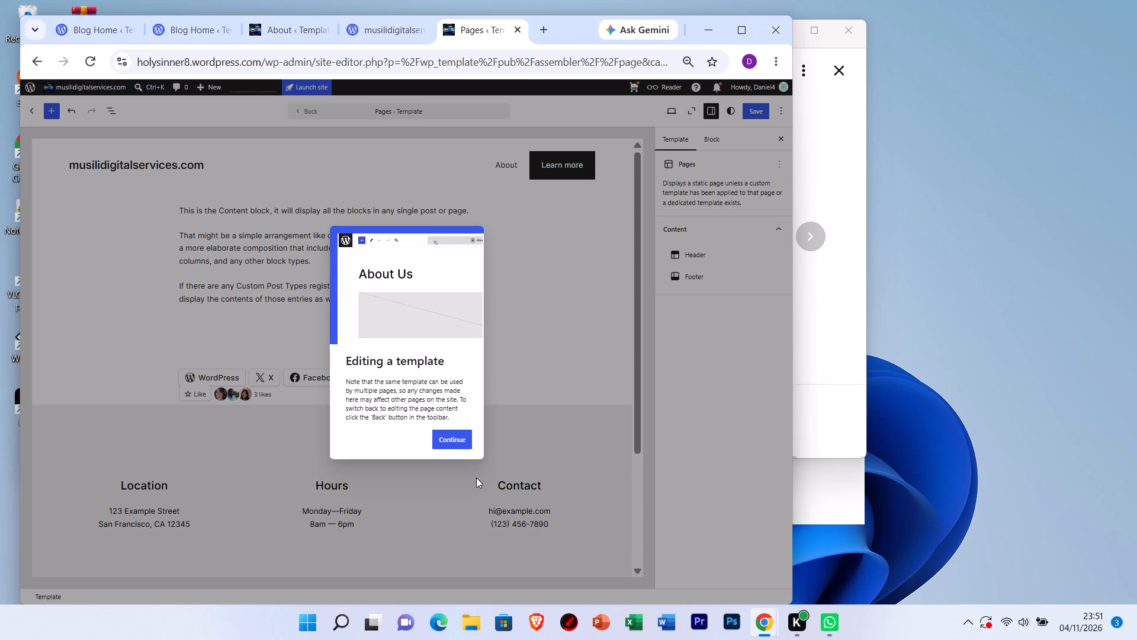
{"action": "left_click", "coordinate": [454, 438]}
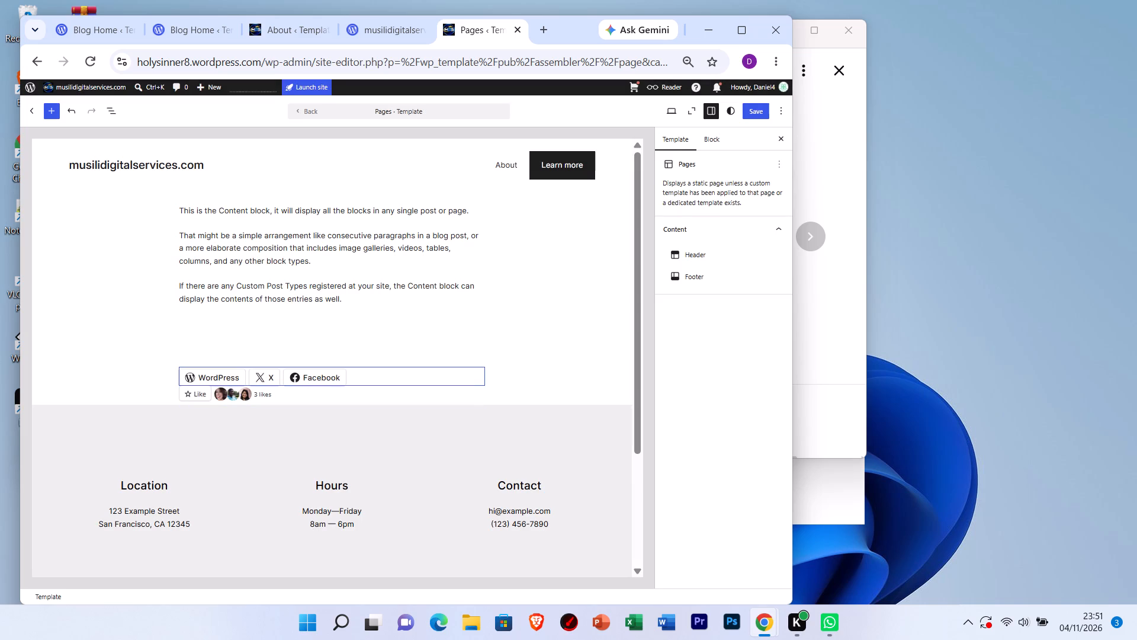
Examine the Pages template's header, content area and footer, along with the settings of its Content block and Main group.
{"action": "scroll", "coordinate": [439, 354], "scroll_direction": "up", "scroll_amount": 2}
{"action": "scroll", "coordinate": [439, 354], "scroll_direction": "down", "scroll_amount": 5}
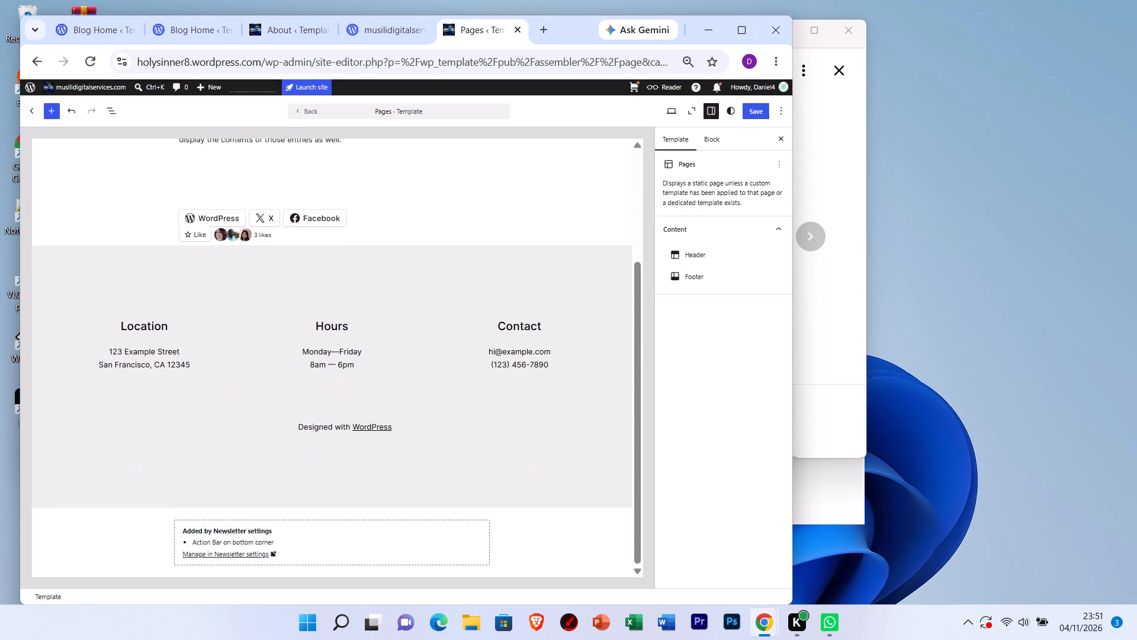
{"action": "scroll", "coordinate": [439, 354], "scroll_direction": "up", "scroll_amount": 6}
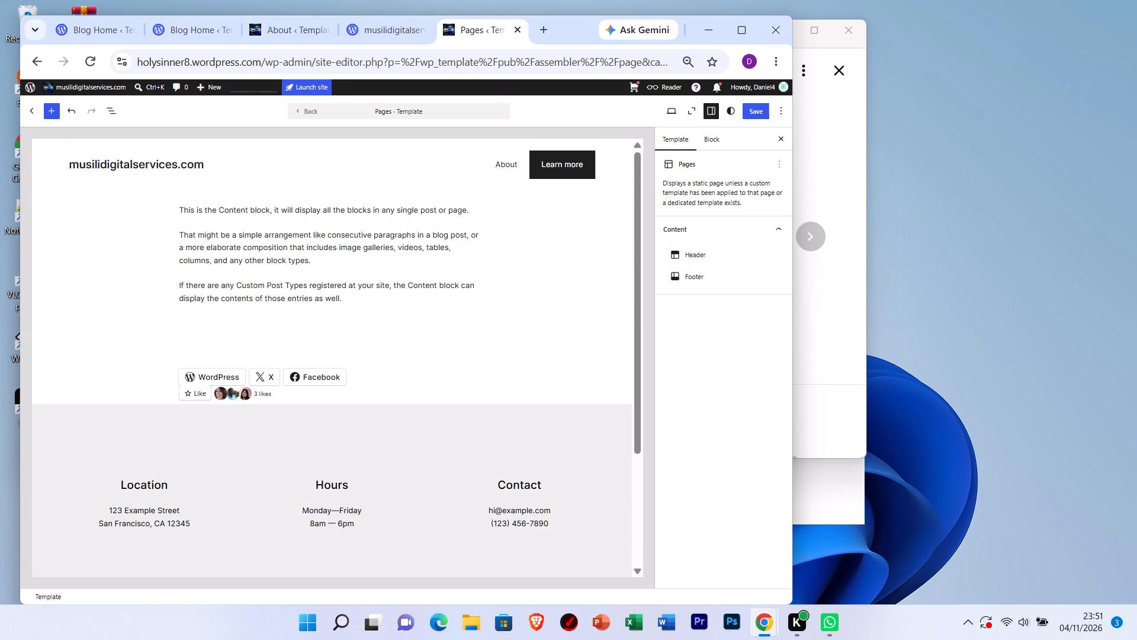
{"action": "scroll", "coordinate": [439, 378], "scroll_direction": "up", "scroll_amount": 3}
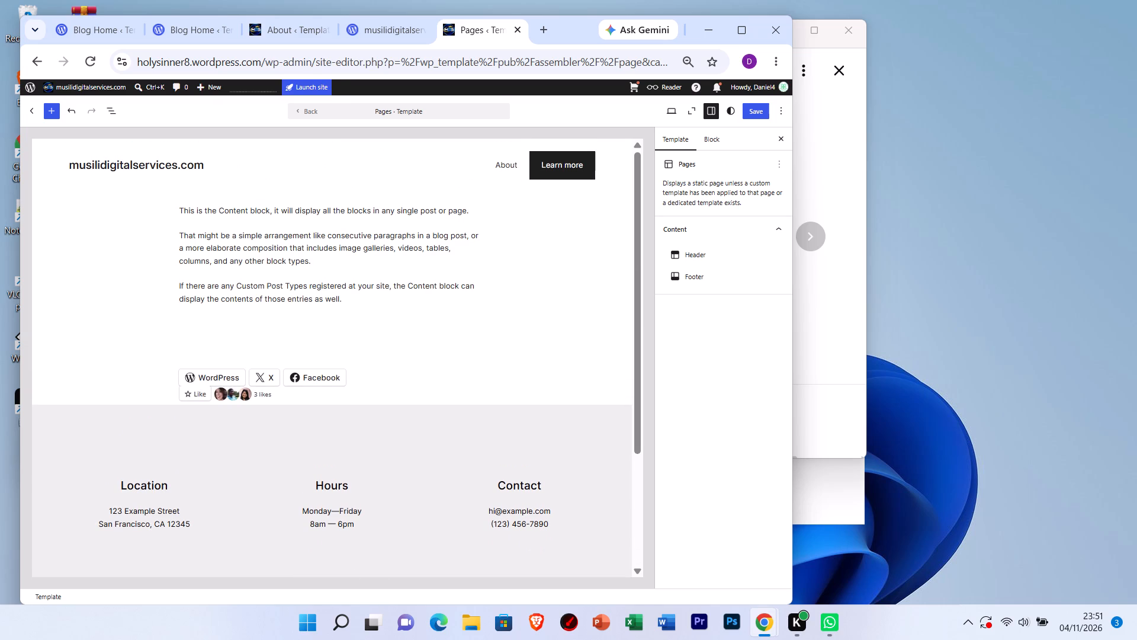
{"action": "left_click", "coordinate": [221, 225]}
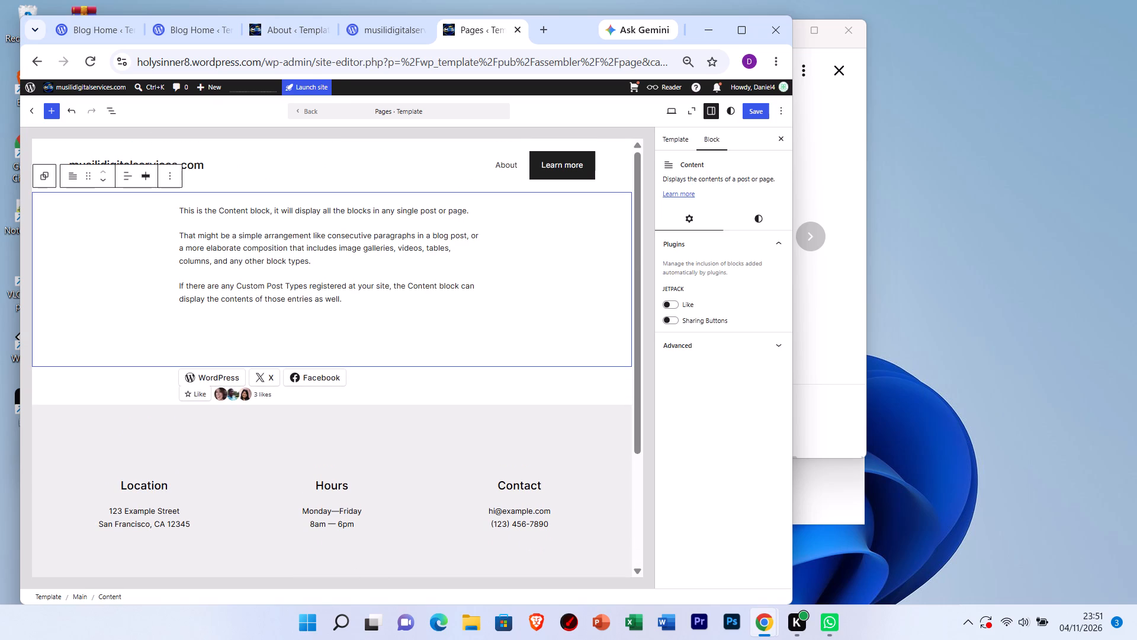
{"action": "left_click", "coordinate": [46, 175]}
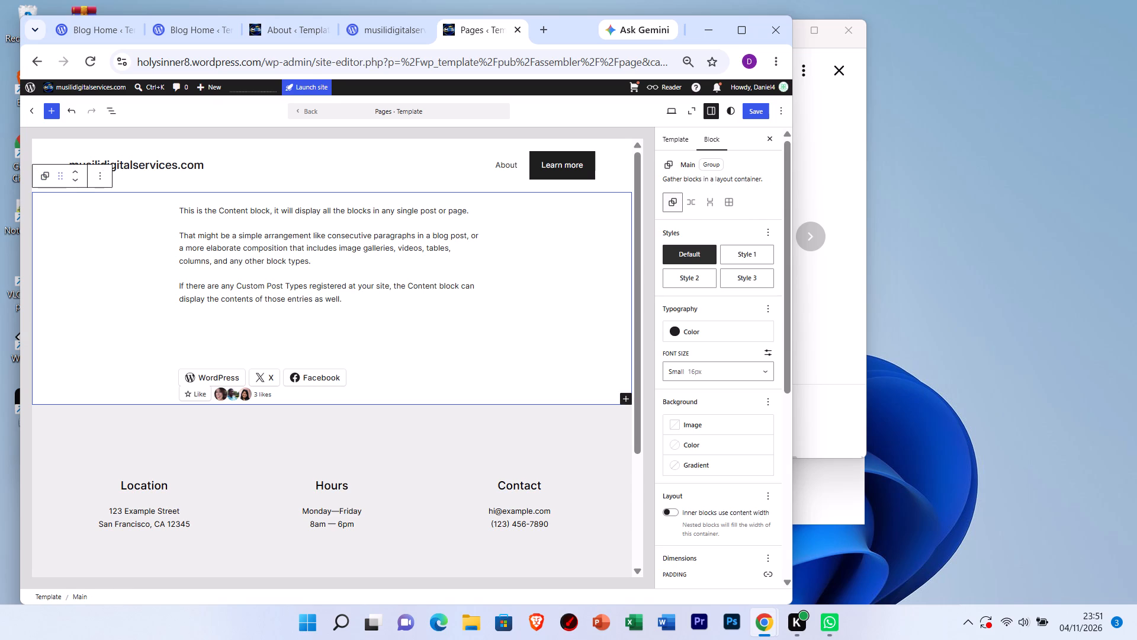
{"action": "left_click", "coordinate": [60, 179]}
{"action": "scroll", "coordinate": [60, 179], "scroll_direction": "up", "scroll_amount": 3}
{"action": "scroll", "coordinate": [60, 179], "scroll_direction": "down", "scroll_amount": 4}
{"action": "scroll", "coordinate": [60, 179], "scroll_direction": "up", "scroll_amount": 1}
{"action": "scroll", "coordinate": [60, 179], "scroll_direction": "down", "scroll_amount": 1}
{"action": "scroll", "coordinate": [60, 179], "scroll_direction": "up", "scroll_amount": 3}
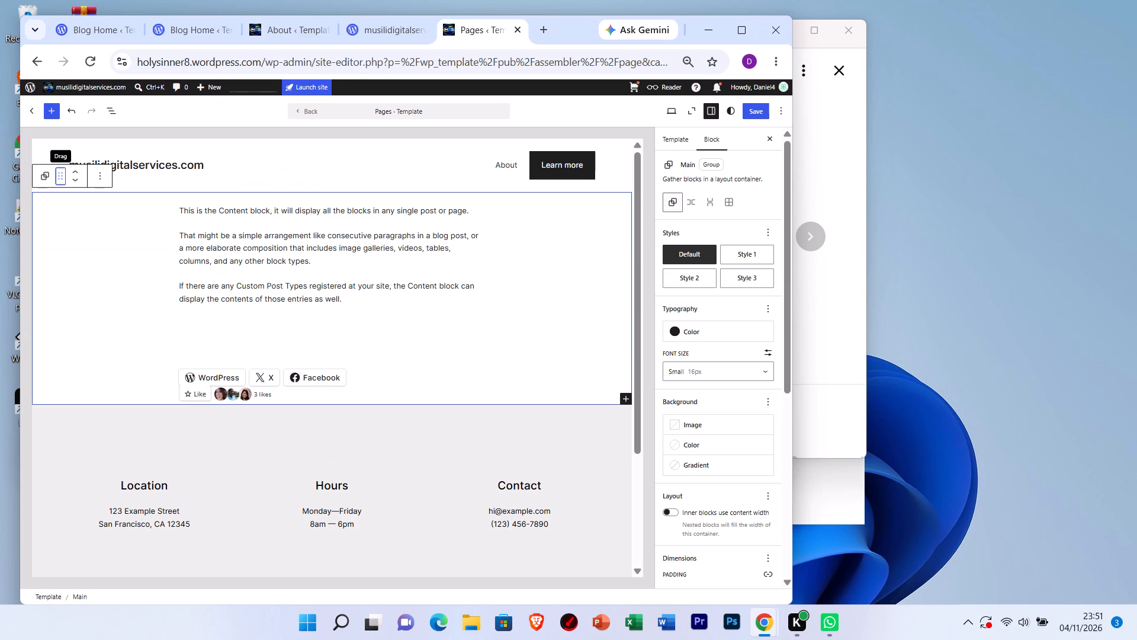
{"action": "scroll", "coordinate": [64, 182], "scroll_direction": "up", "scroll_amount": 4, "text": "ctrl"}
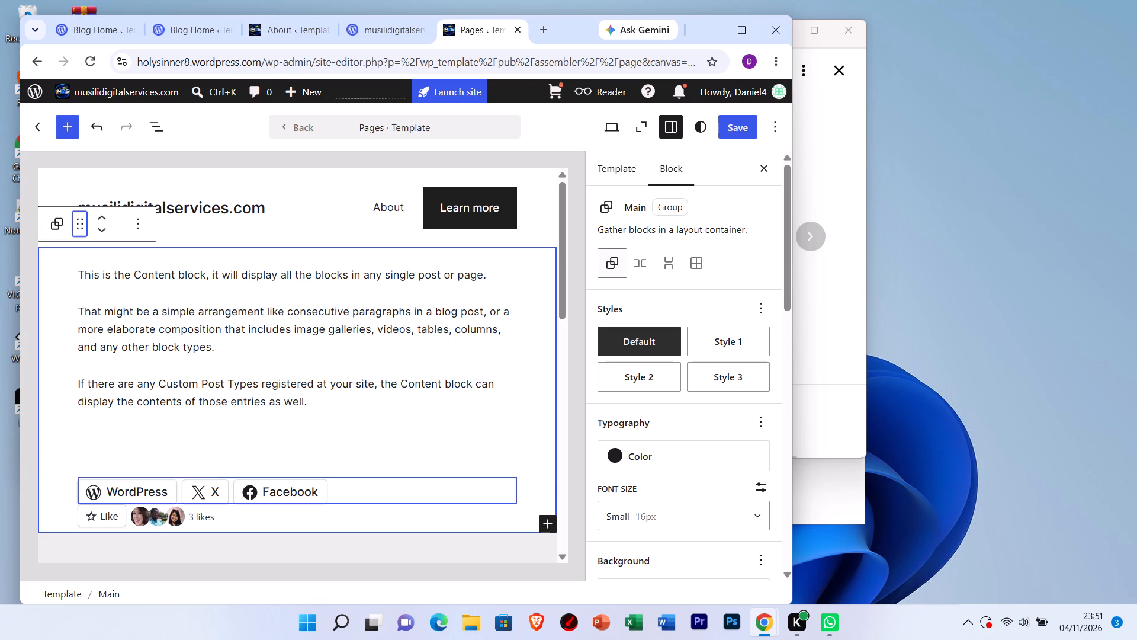
Check which blocks can be added to the Main group, then look over the template down to its footer.
{"action": "left_click", "coordinate": [547, 527]}
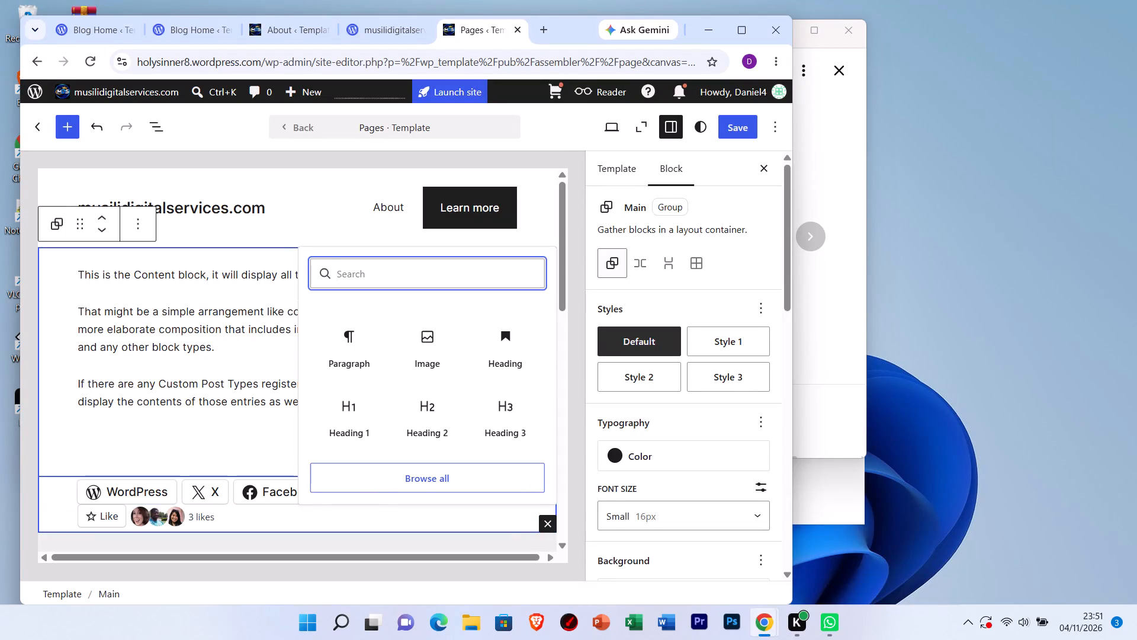
{"action": "left_click", "coordinate": [545, 525]}
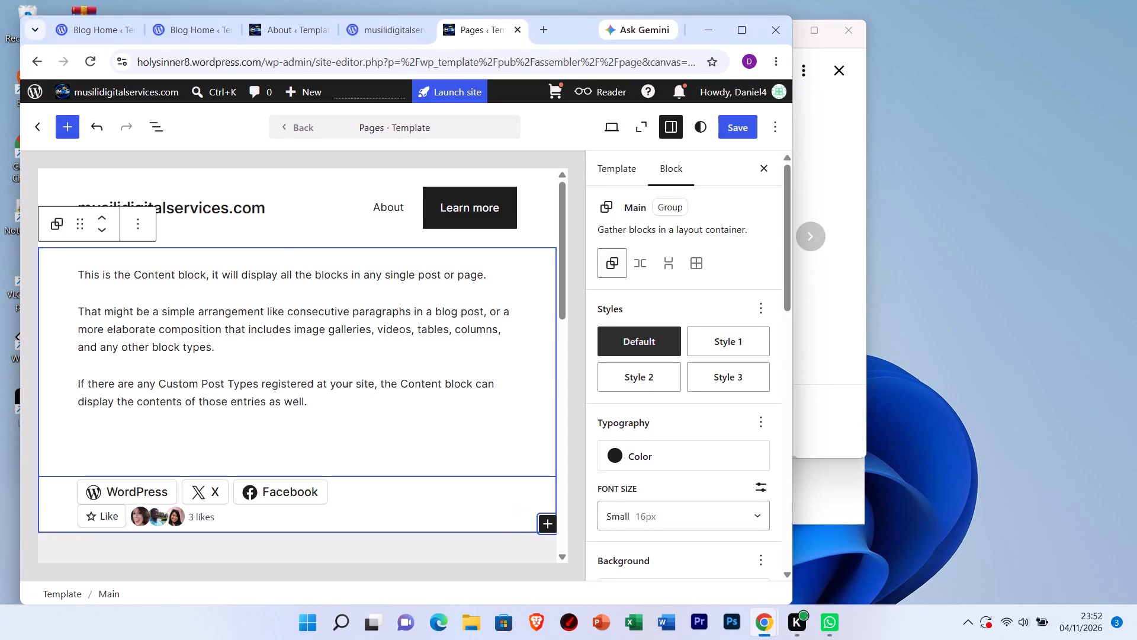
{"action": "scroll", "coordinate": [471, 439], "scroll_direction": "up", "scroll_amount": 3}
{"action": "scroll", "coordinate": [471, 439], "scroll_direction": "down", "scroll_amount": 10}
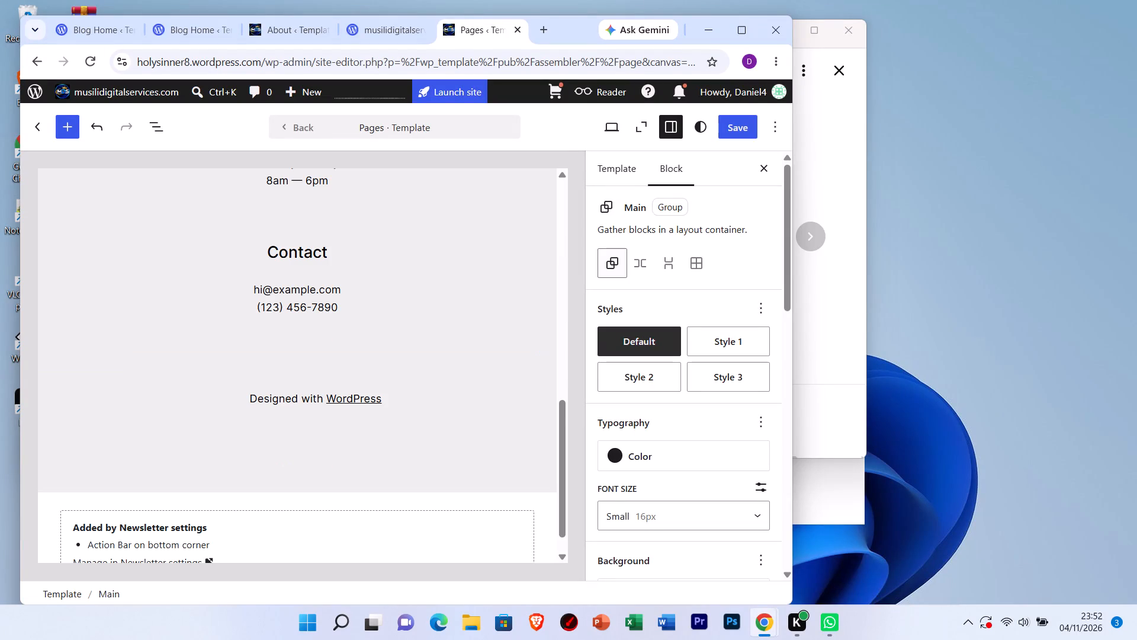
{"action": "scroll", "coordinate": [471, 439], "scroll_direction": "up", "scroll_amount": 5}
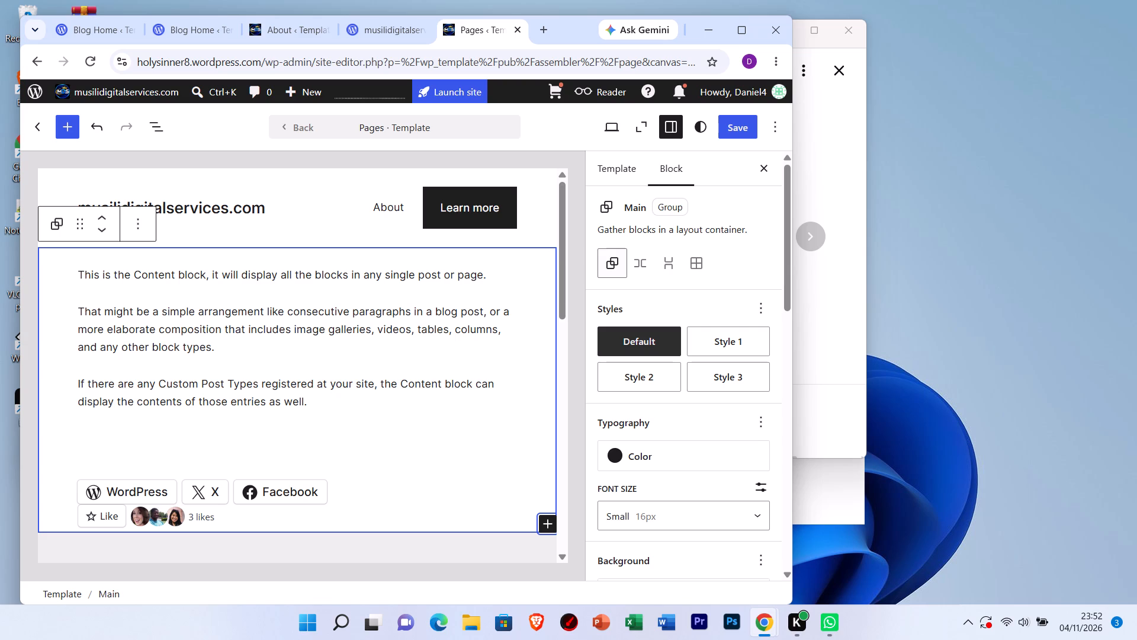
Save the changes made in the site editor.
{"action": "left_click", "coordinate": [750, 130]}
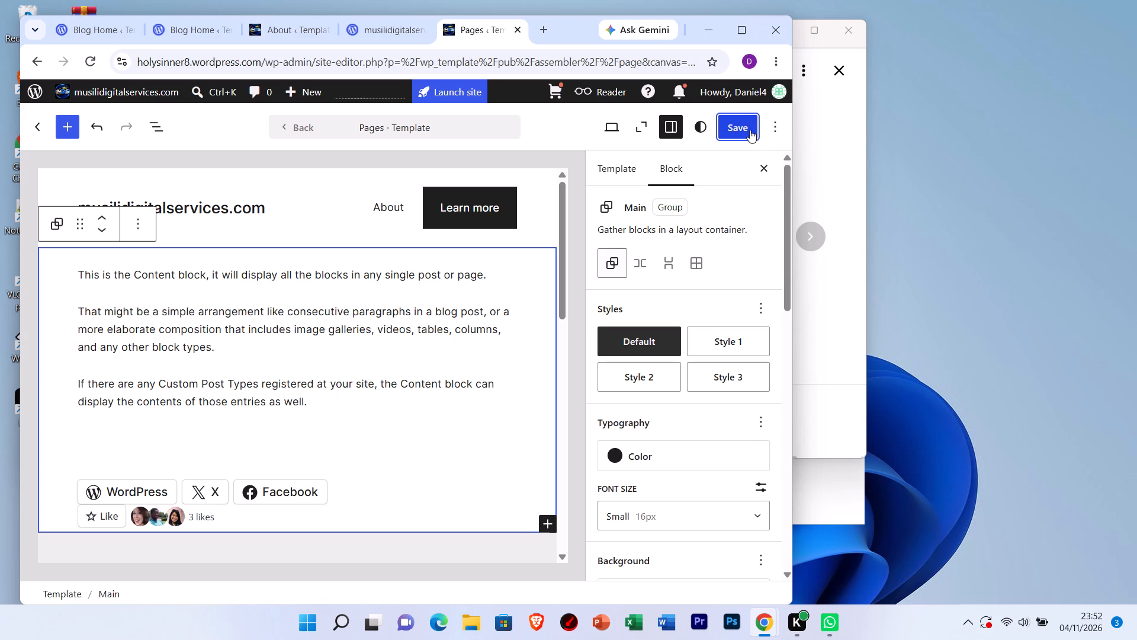
{"action": "left_click", "coordinate": [750, 130]}
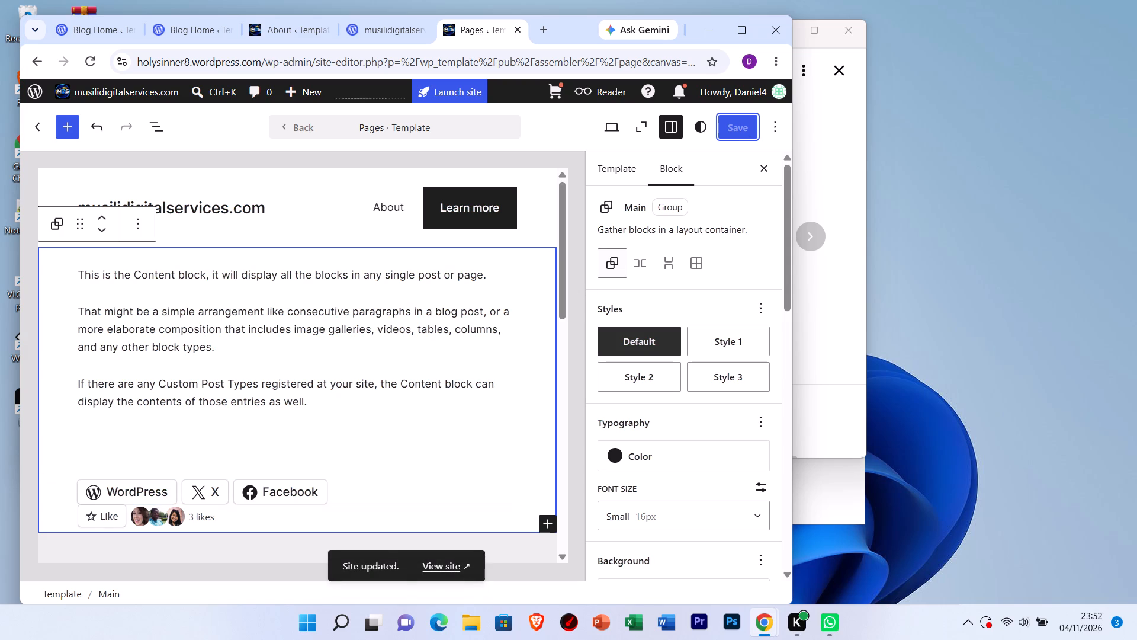
View the live site and examine its front page, including the post area with the logo image.
{"action": "left_click", "coordinate": [442, 567]}
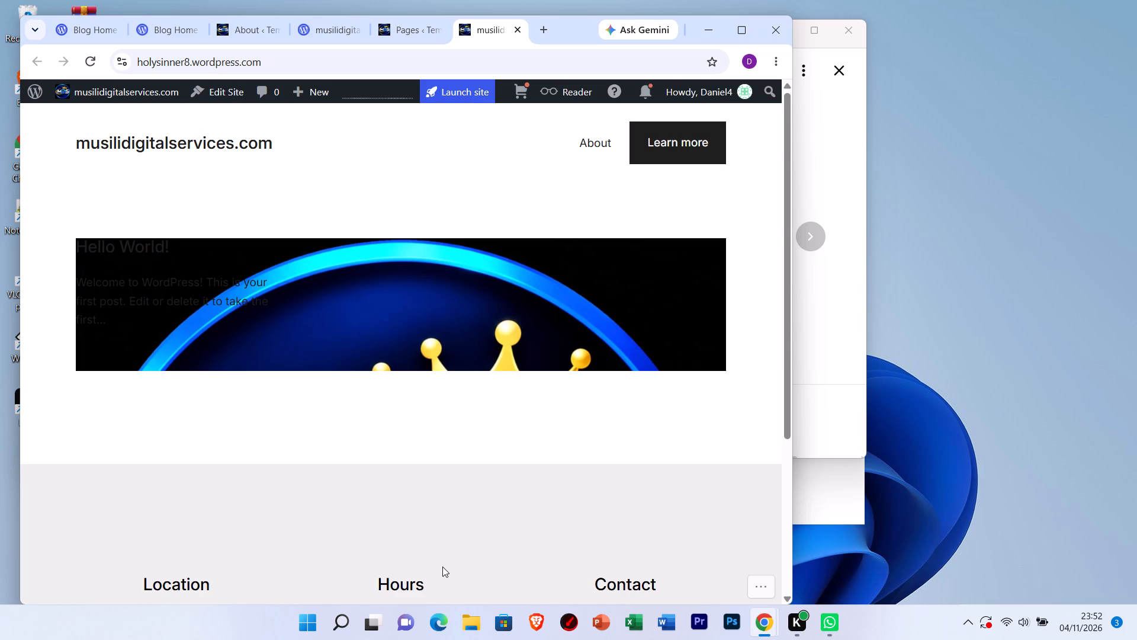
{"action": "scroll", "coordinate": [442, 567], "scroll_direction": "down", "scroll_amount": 4}
{"action": "scroll", "coordinate": [442, 567], "scroll_direction": "up", "scroll_amount": 2}
{"action": "left_click", "coordinate": [402, 324]}
{"action": "double_click", "coordinate": [402, 324]}
{"action": "scroll", "coordinate": [300, 202], "scroll_direction": "up", "scroll_amount": 3}
{"action": "scroll", "coordinate": [300, 202], "scroll_direction": "down", "scroll_amount": 3}
{"action": "scroll", "coordinate": [300, 202], "scroll_direction": "up", "scroll_amount": 4}
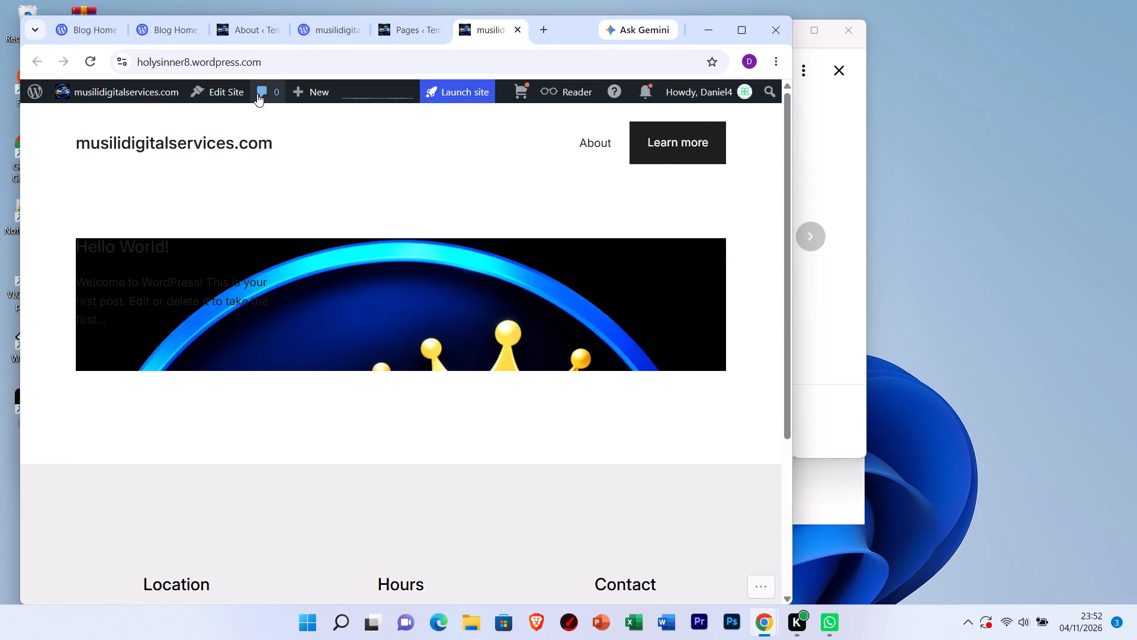
Open the site editor from the live site and preview the Home draft from the list of all pages.
{"action": "left_click", "coordinate": [233, 89]}
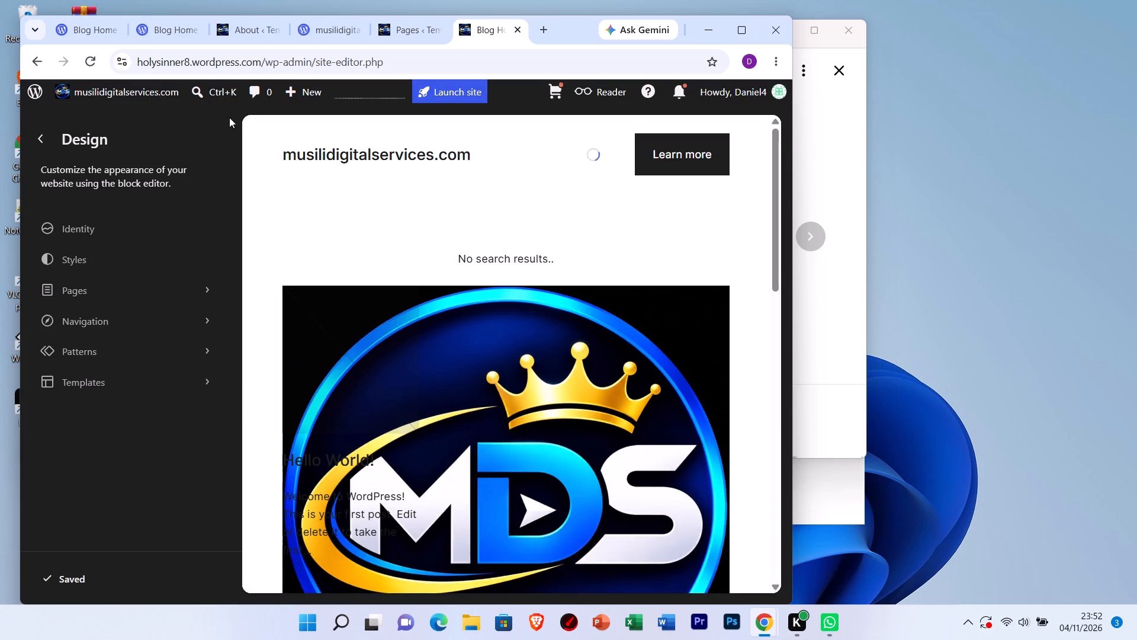
{"action": "scroll", "coordinate": [310, 232], "scroll_direction": "down", "scroll_amount": 5}
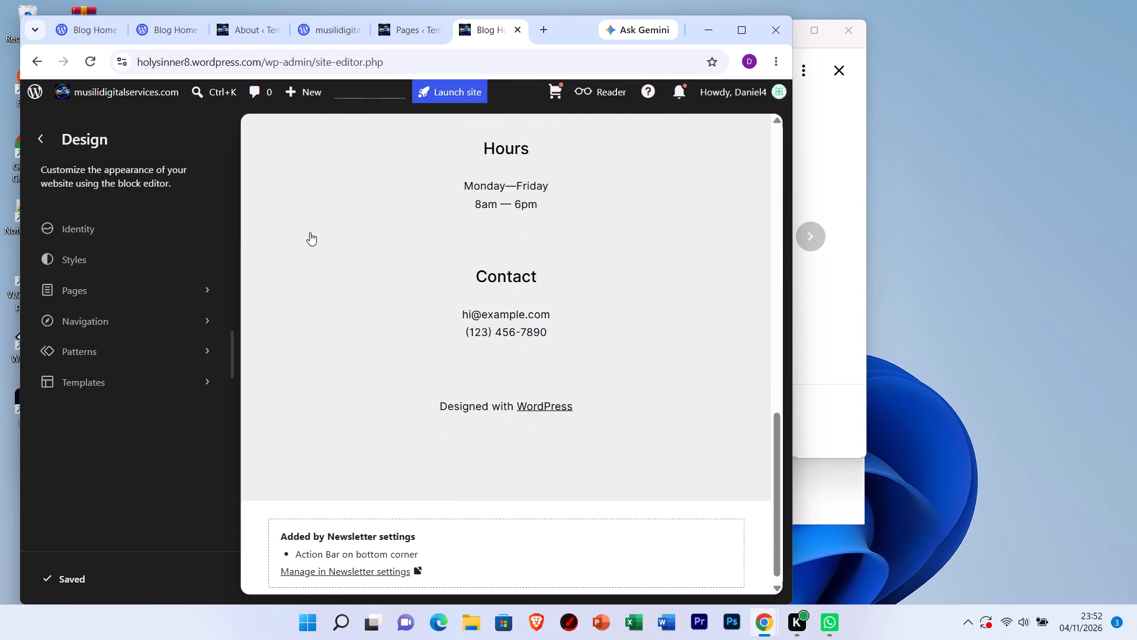
{"action": "scroll", "coordinate": [310, 232], "scroll_direction": "up", "scroll_amount": 8}
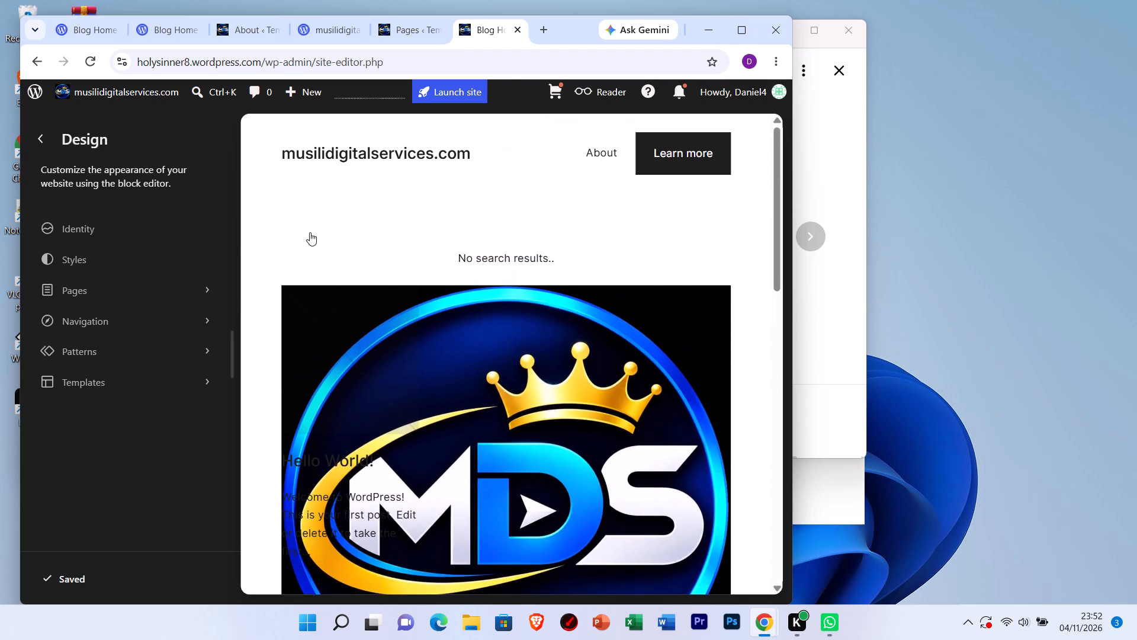
{"action": "scroll", "coordinate": [310, 232], "scroll_direction": "down", "scroll_amount": 1}
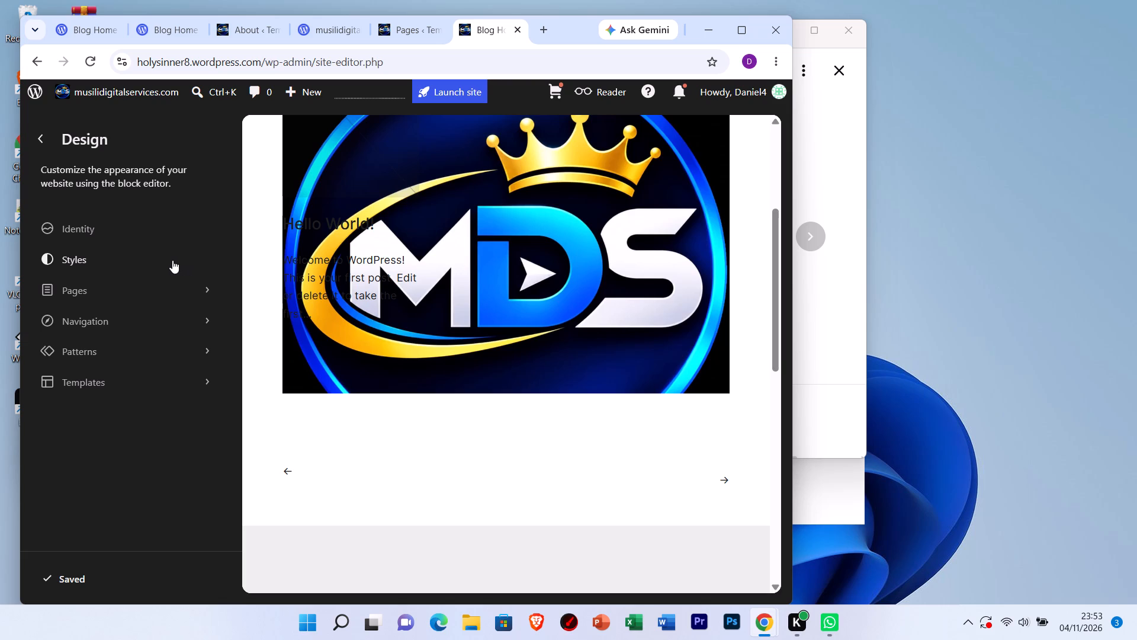
{"action": "left_click", "coordinate": [146, 290]}
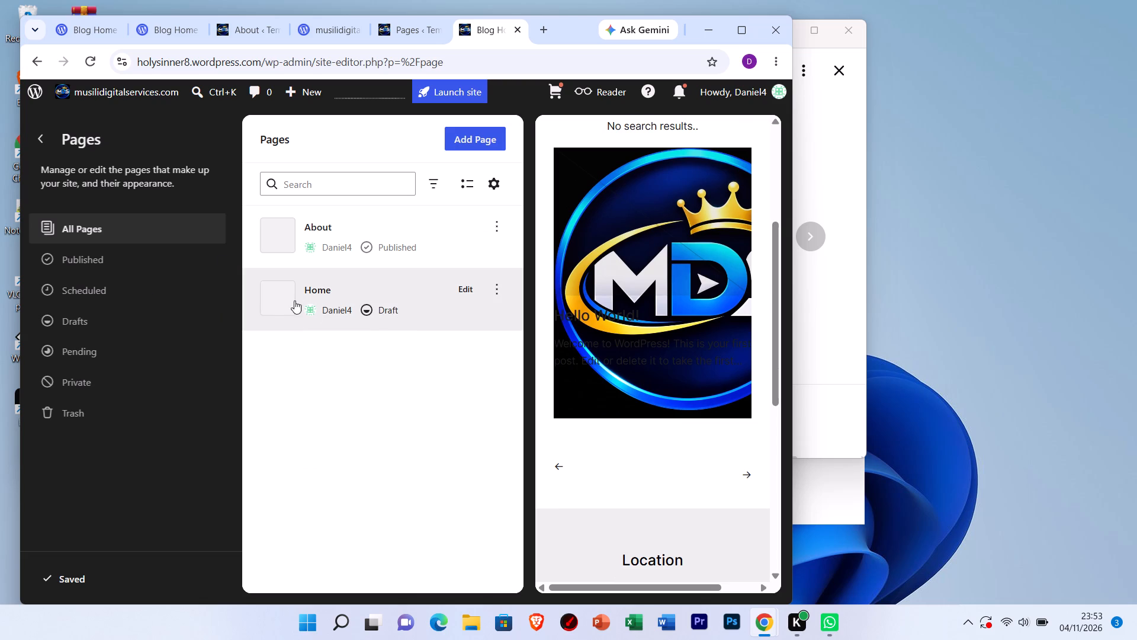
{"action": "left_click", "coordinate": [276, 299]}
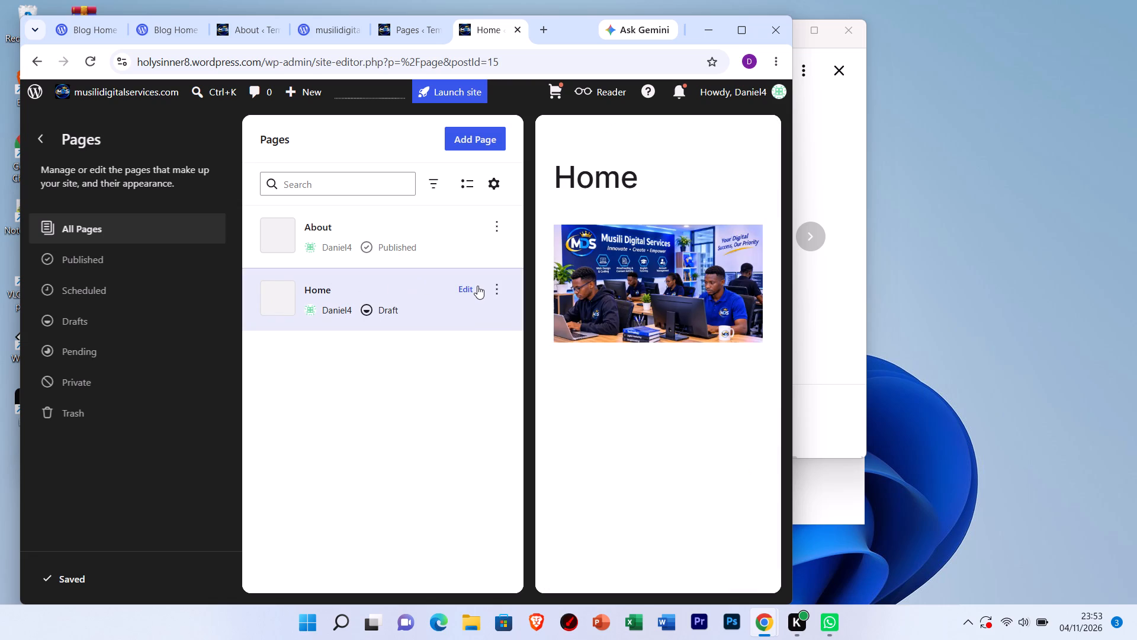
Move the published About page to the trash.
{"action": "left_click", "coordinate": [279, 225]}
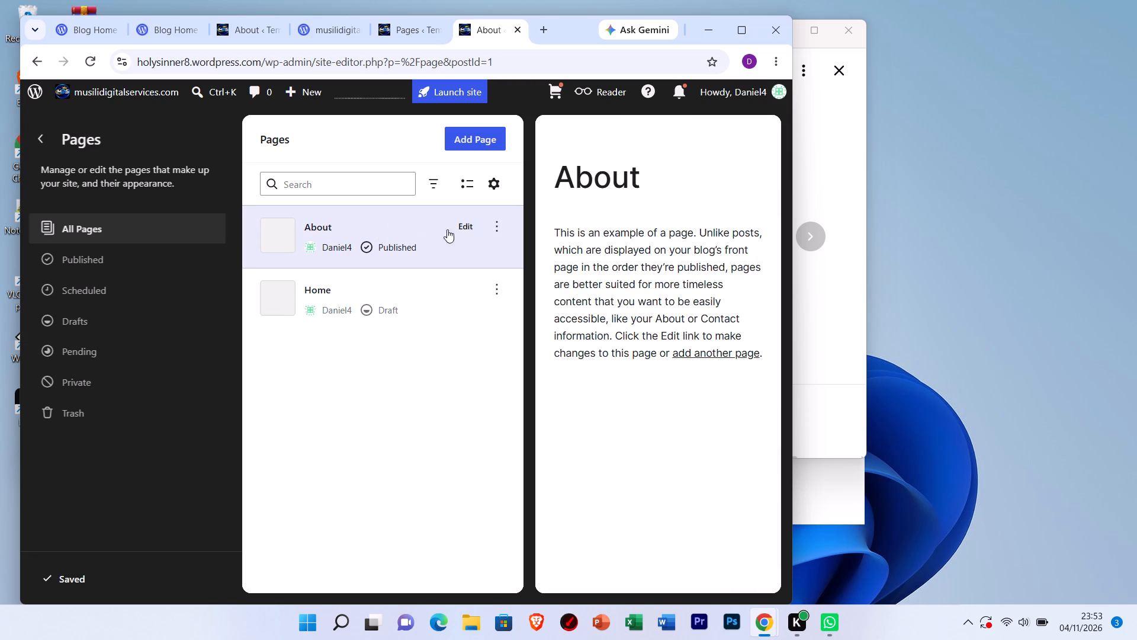
{"action": "left_click", "coordinate": [496, 227]}
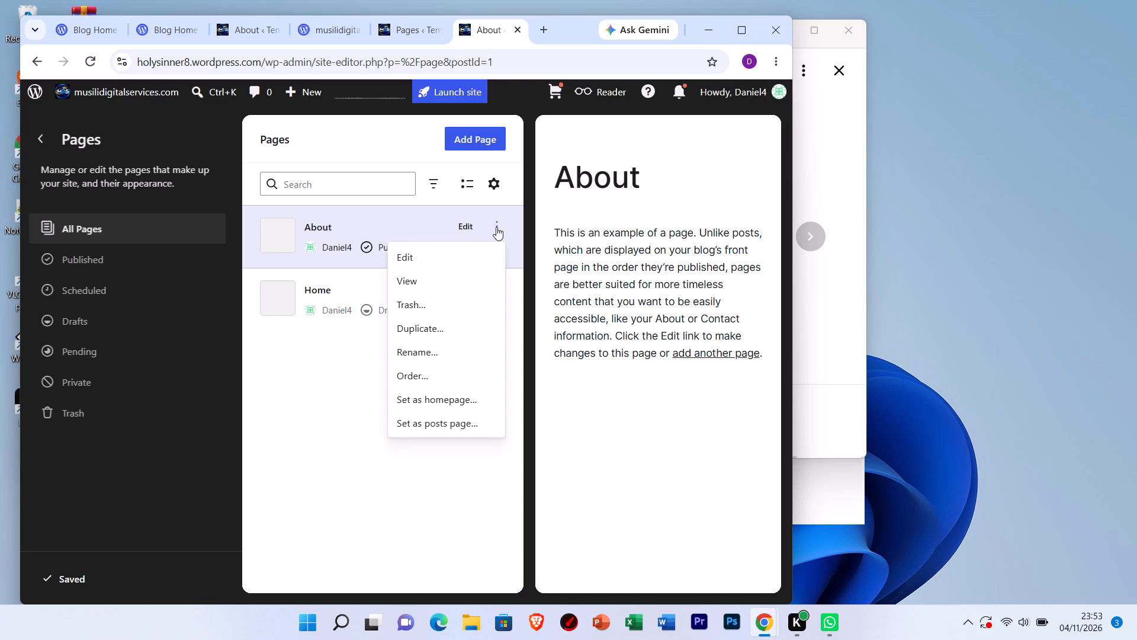
{"action": "left_click", "coordinate": [441, 302]}
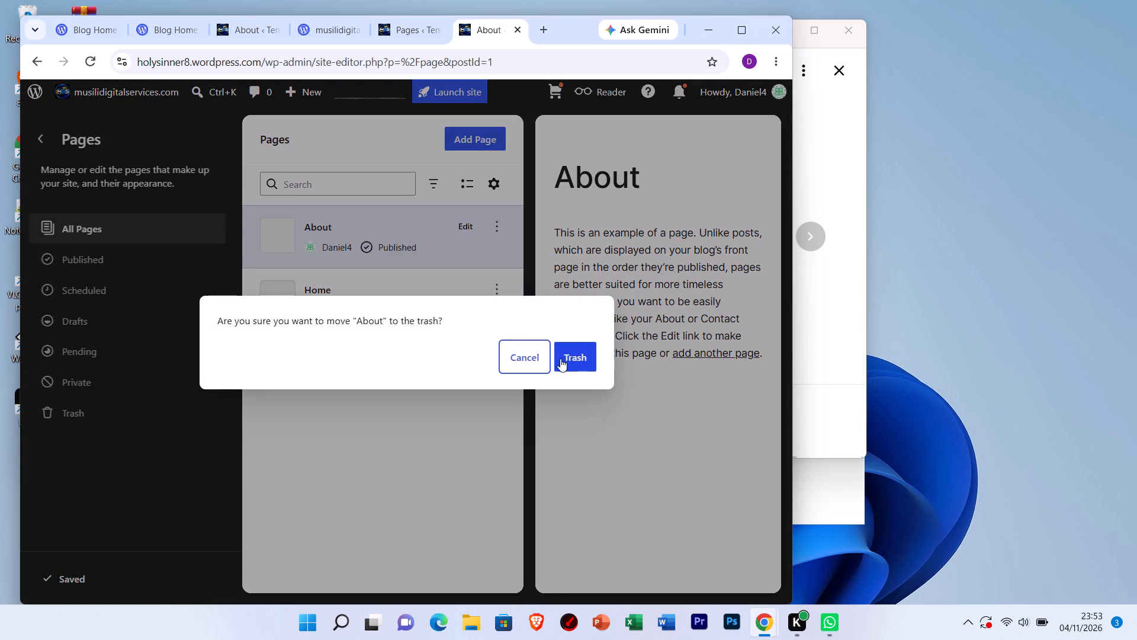
{"action": "left_click", "coordinate": [570, 356]}
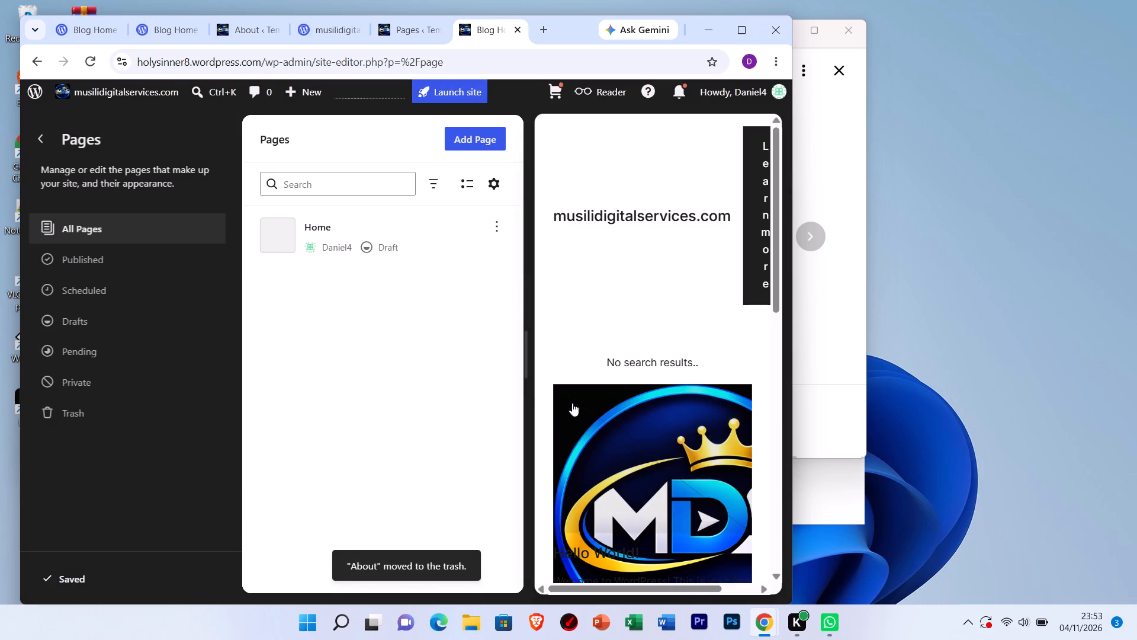
Open the Home draft for editing and examine its page settings, including the Improve with AI options.
{"action": "left_click", "coordinate": [281, 238]}
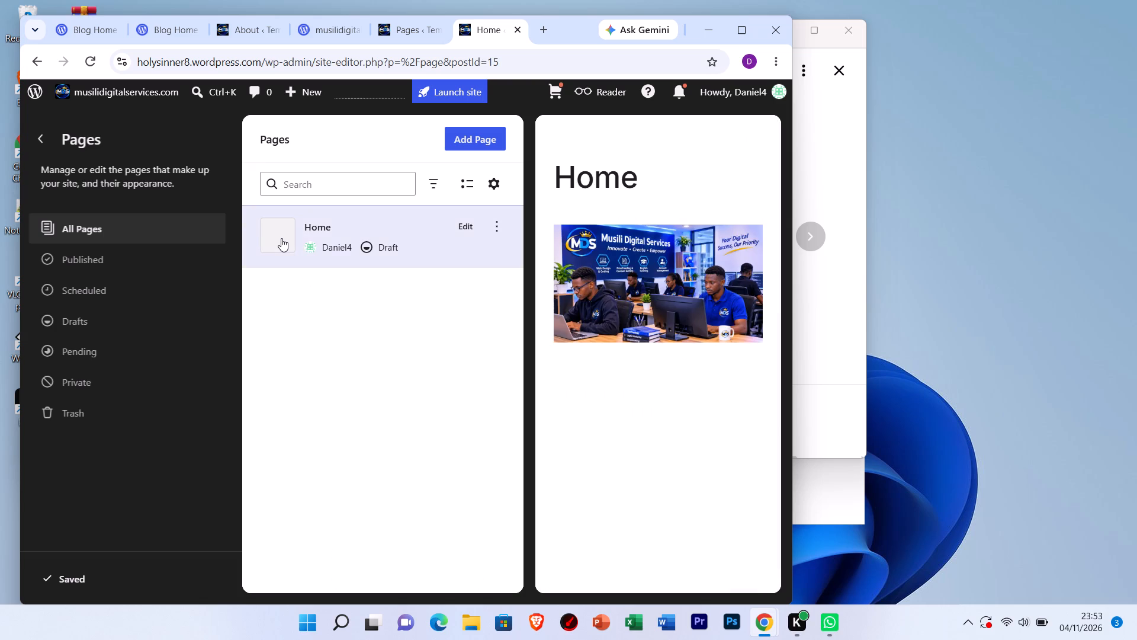
{"action": "left_click", "coordinate": [464, 229]}
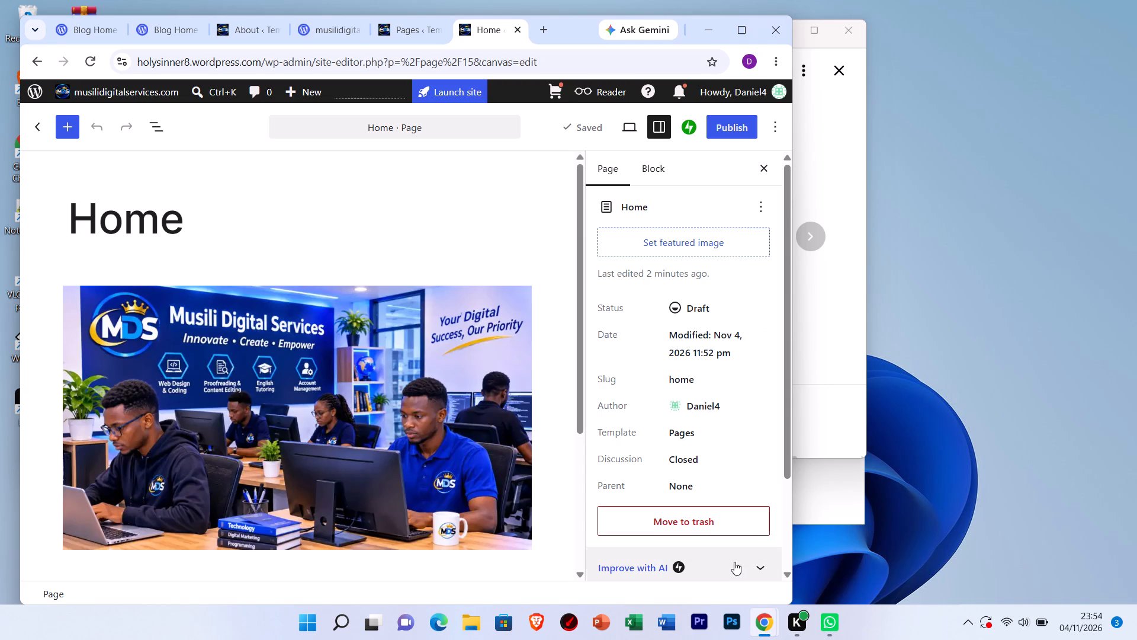
{"action": "left_click", "coordinate": [760, 568]}
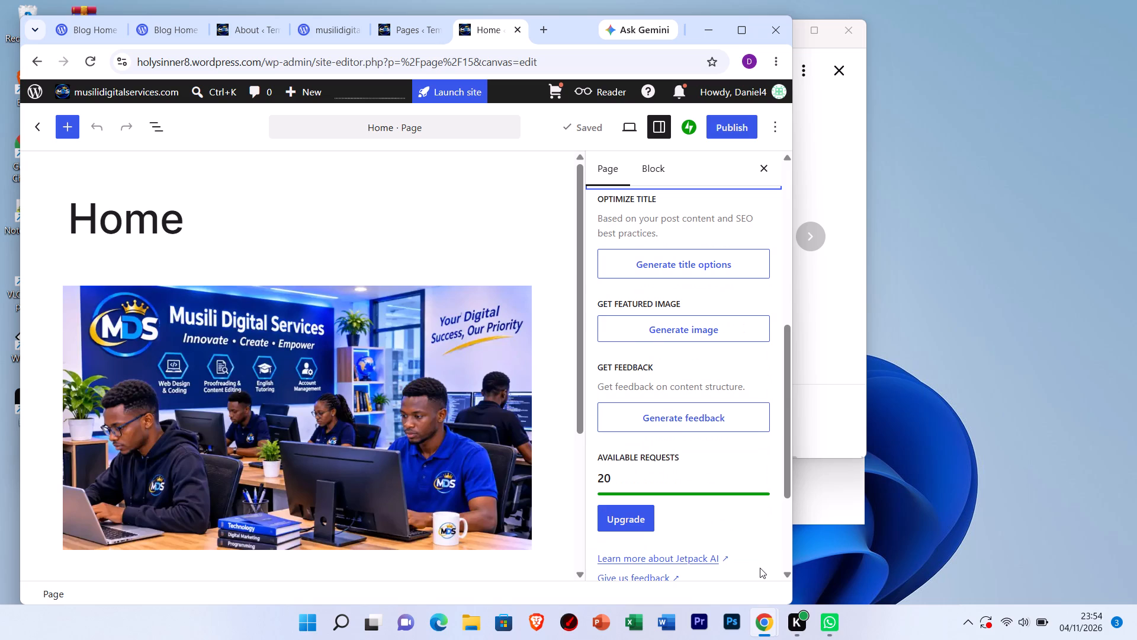
{"action": "scroll", "coordinate": [706, 397], "scroll_direction": "up", "scroll_amount": 1}
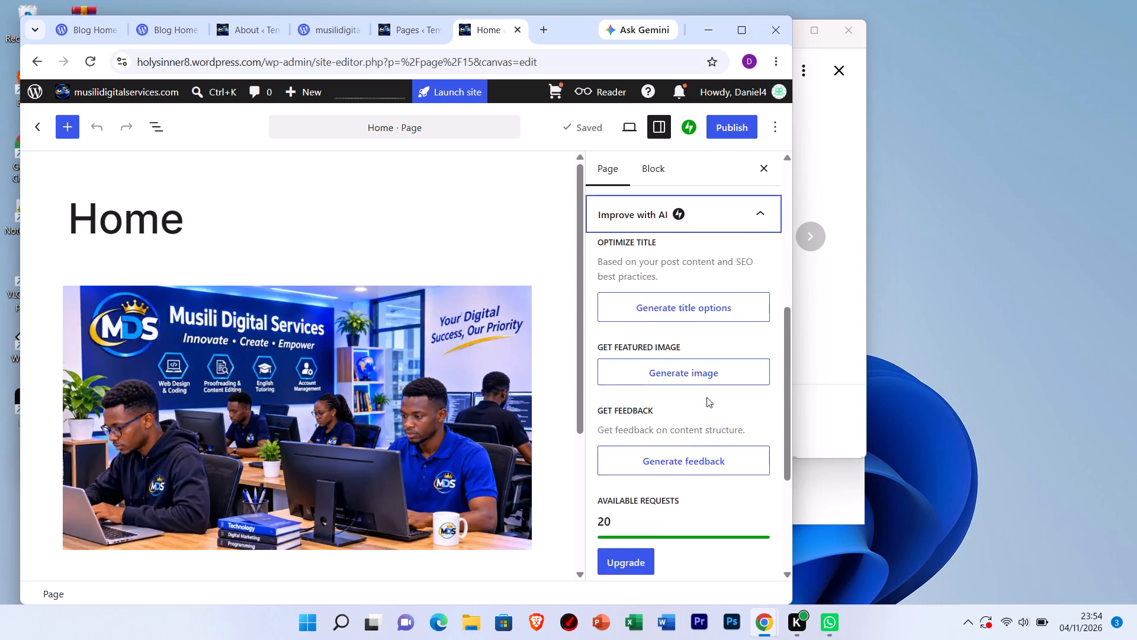
{"action": "scroll", "coordinate": [706, 397], "scroll_direction": "up", "scroll_amount": 1}
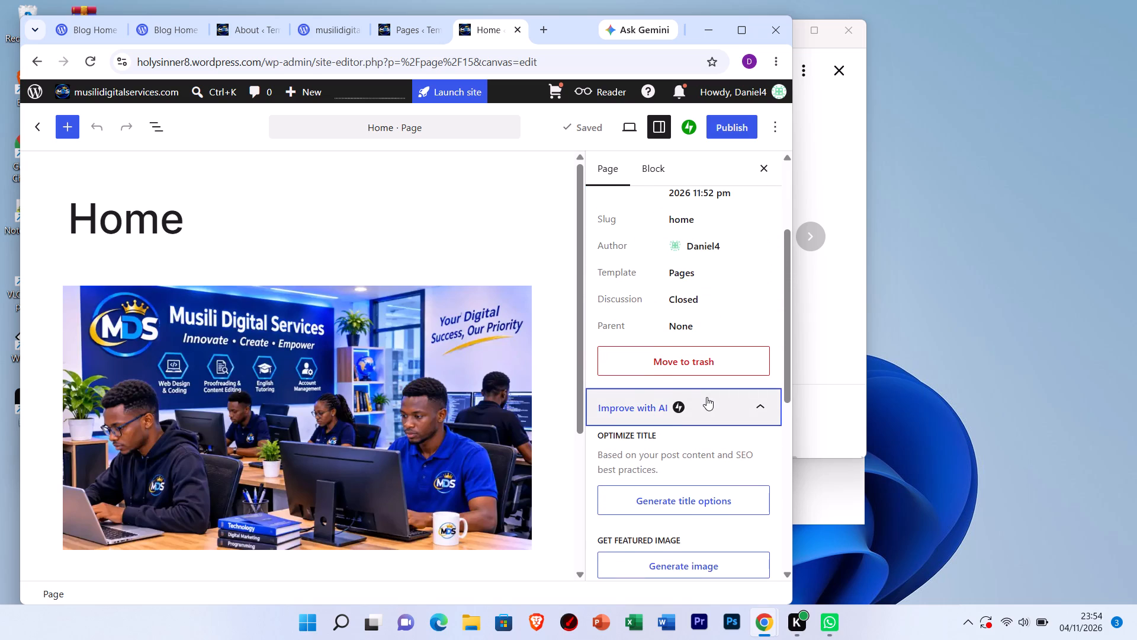
{"action": "scroll", "coordinate": [706, 397], "scroll_direction": "down", "scroll_amount": 2}
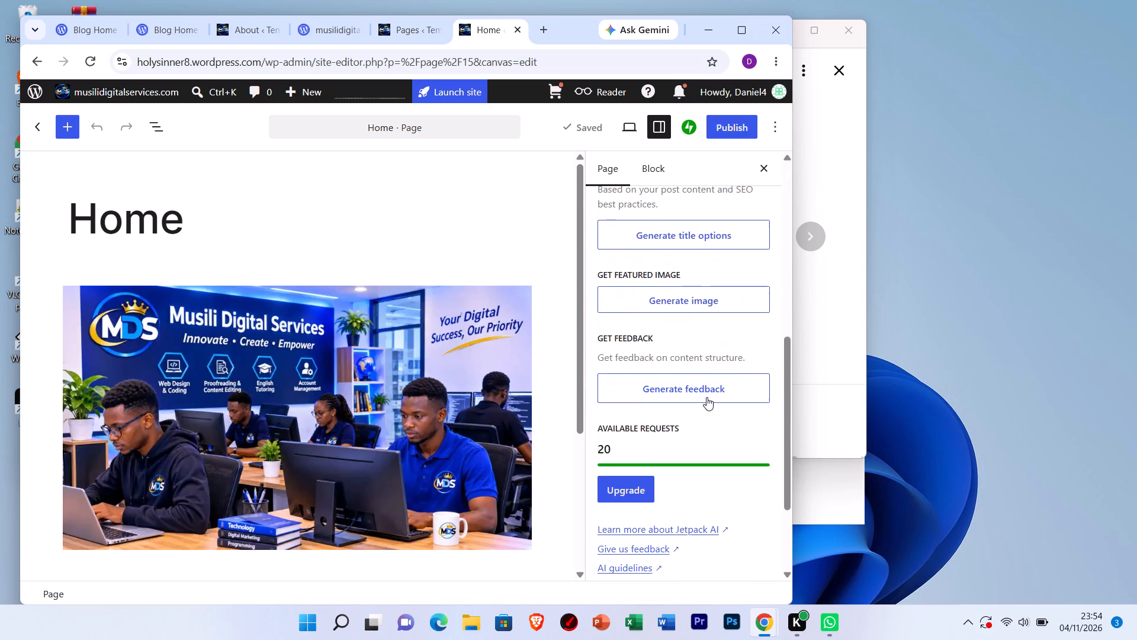
{"action": "scroll", "coordinate": [706, 397], "scroll_direction": "down", "scroll_amount": 1}
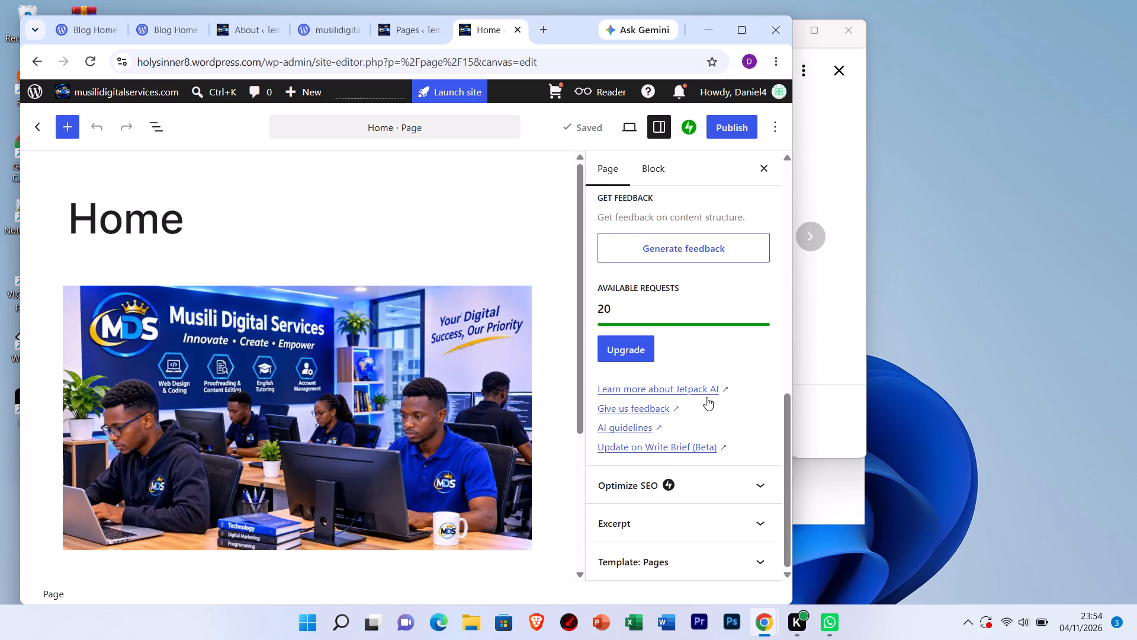
{"action": "scroll", "coordinate": [706, 397], "scroll_direction": "down", "scroll_amount": 1}
{"action": "scroll", "coordinate": [706, 397], "scroll_direction": "up", "scroll_amount": 6}
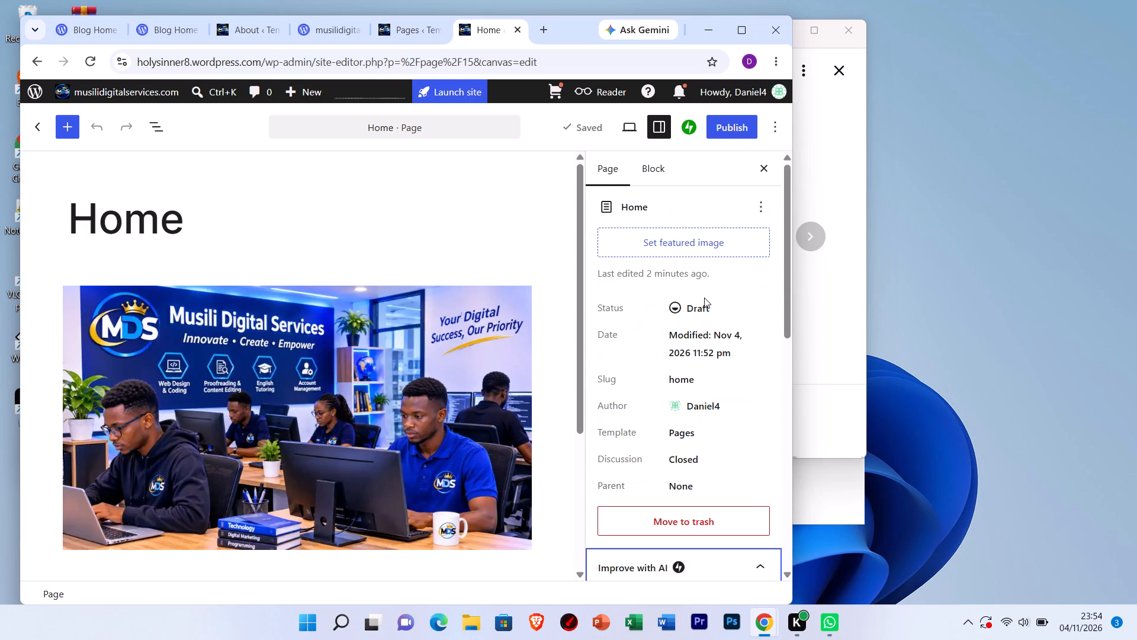
Publish the Home page.
{"action": "left_click", "coordinate": [724, 122]}
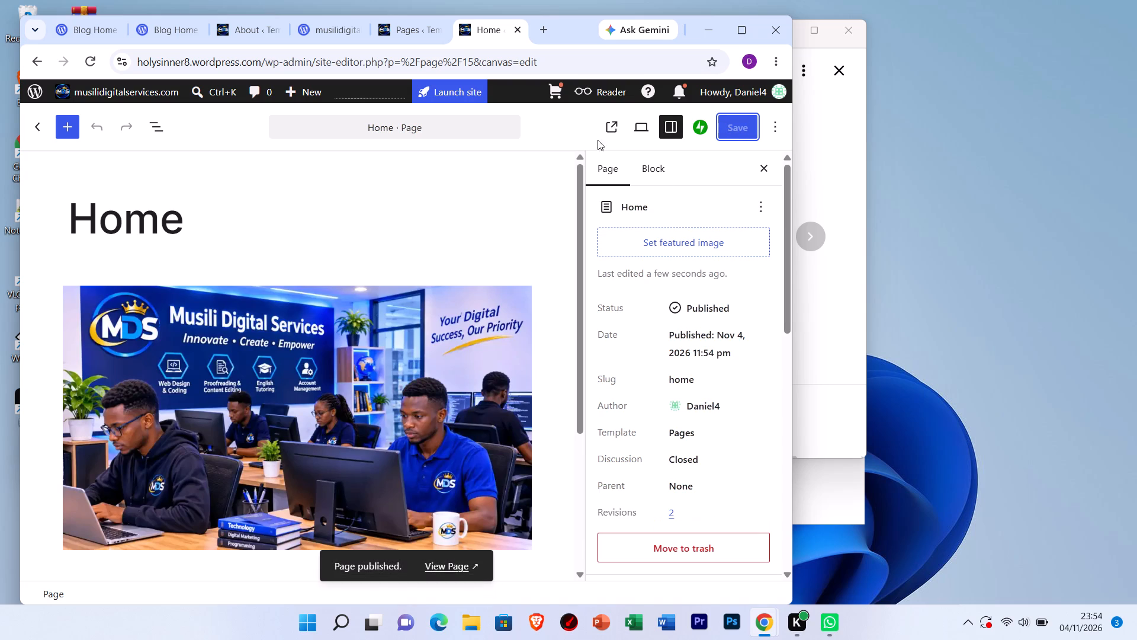
Return to the list of all pages and start drafting a new page.
{"action": "left_click", "coordinate": [36, 57]}
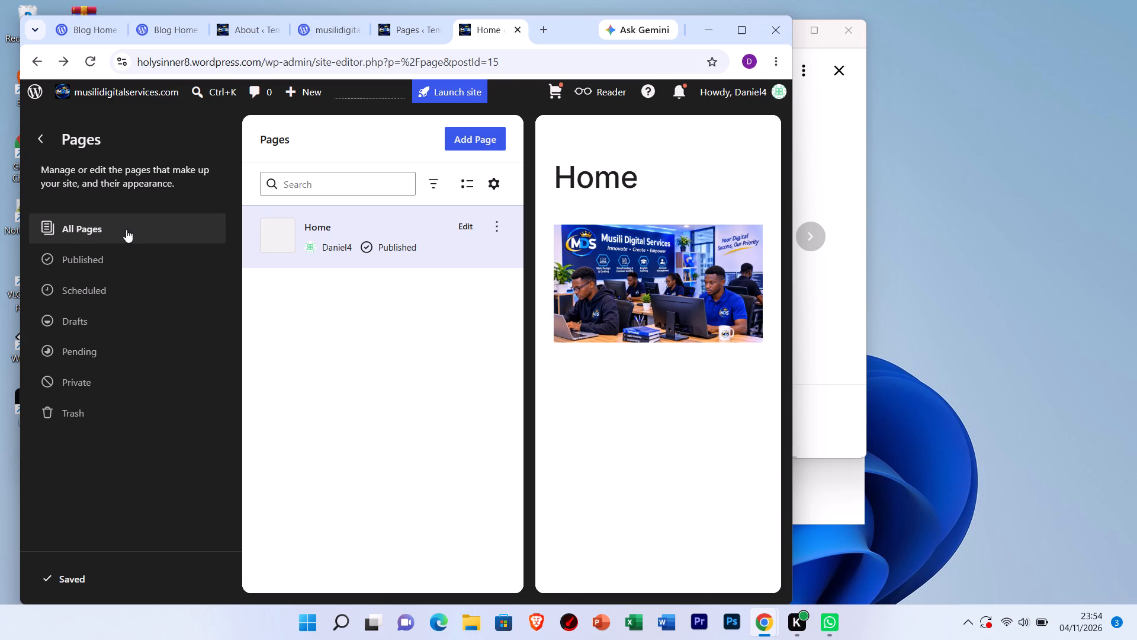
{"action": "left_click", "coordinate": [476, 142]}
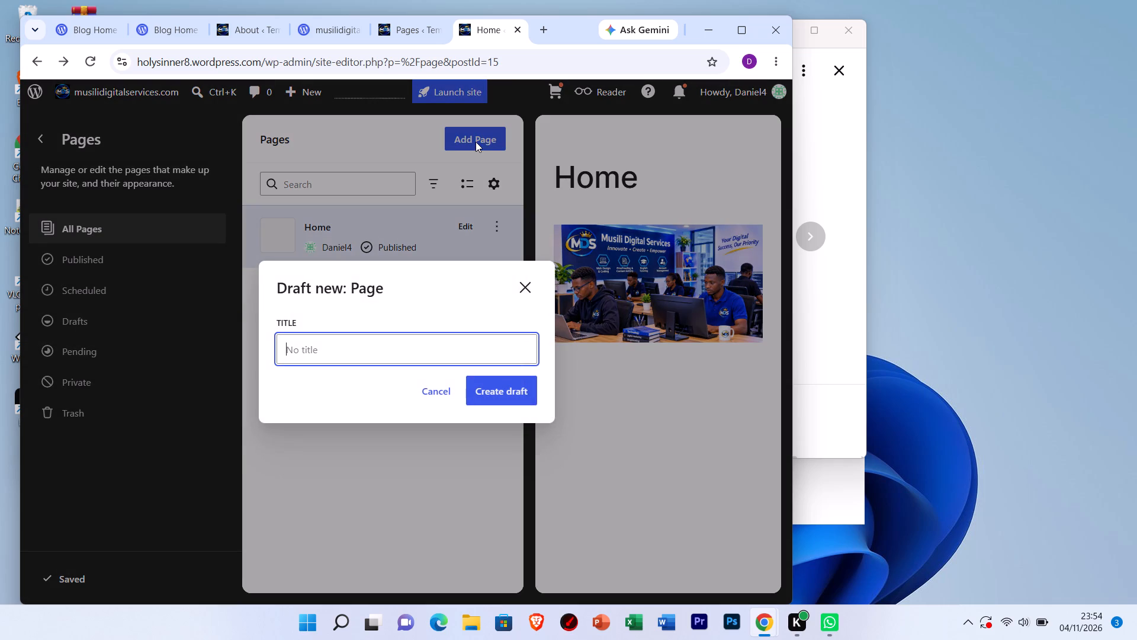
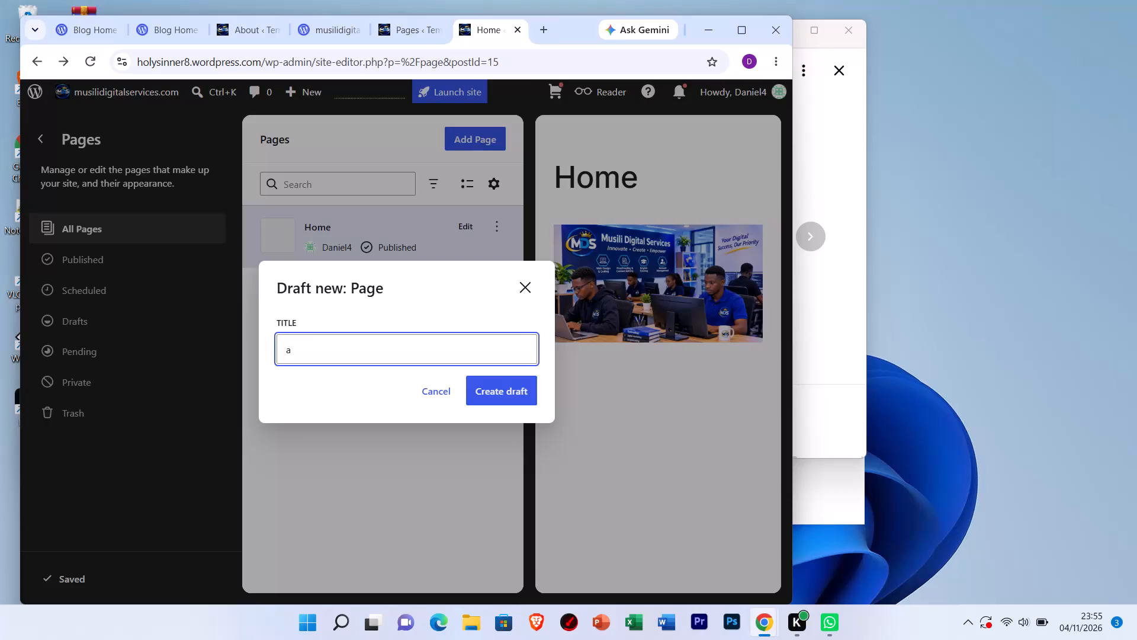
Title the new page draft "About Us", with both words capitalised.
{"action": "key", "text": "b"}
{"action": "type", "text": "OUT"}
{"action": "key", "text": "space"}
{"action": "key", "text": "BackSpace"}
{"action": "key", "text": "BackSpace"}
{"action": "key", "text": "BackSpace"}
{"action": "key", "text": "BackSpace"}
{"action": "key", "text": "BackSpace"}
{"action": "key", "text": "BackSpace"}
{"action": "key", "text": "BackSpace"}
{"action": "key", "text": "BackSpace"}
{"action": "key", "text": "BackSpace"}
{"action": "key", "text": "BackSpace"}
{"action": "key", "text": "BackSpace"}
{"action": "key", "text": "BackSpace"}
{"action": "key", "text": "BackSpace"}
{"action": "key", "text": "BackSpace"}
{"action": "key", "text": "BackSpace"}
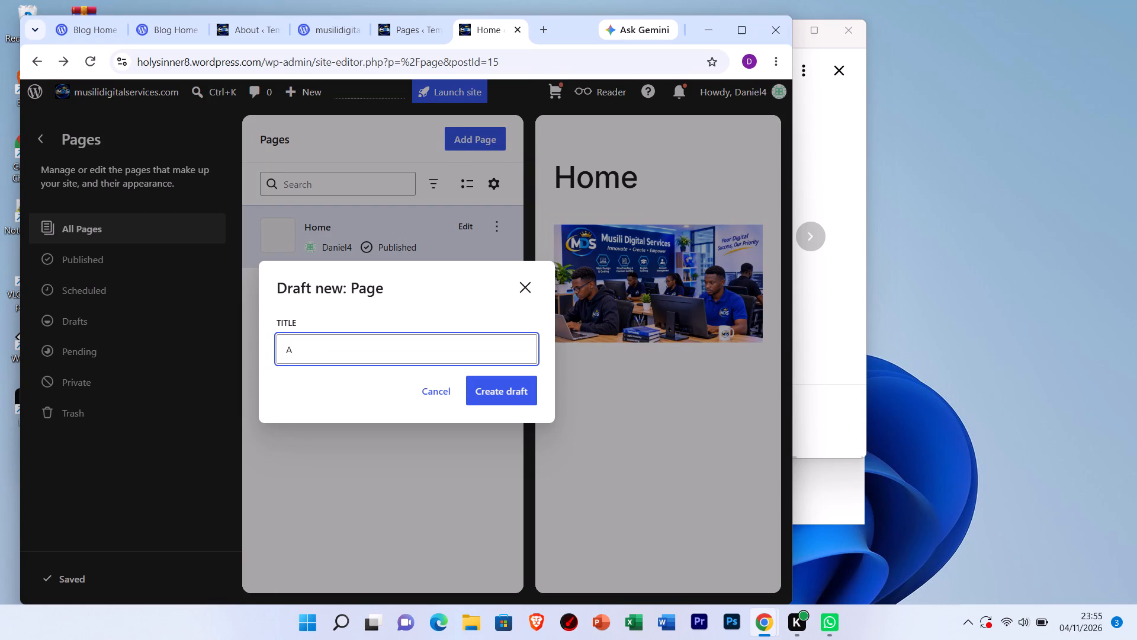
{"action": "type", "text": "bi"}
{"action": "key", "text": "BackSpace"}
{"action": "type", "text": "out u"}
{"action": "key", "text": "s"}
{"action": "key", "text": "BackSpace"}
{"action": "key", "text": "BackSpace"}
{"action": "key", "text": "u"}
{"action": "key", "text": "s"}
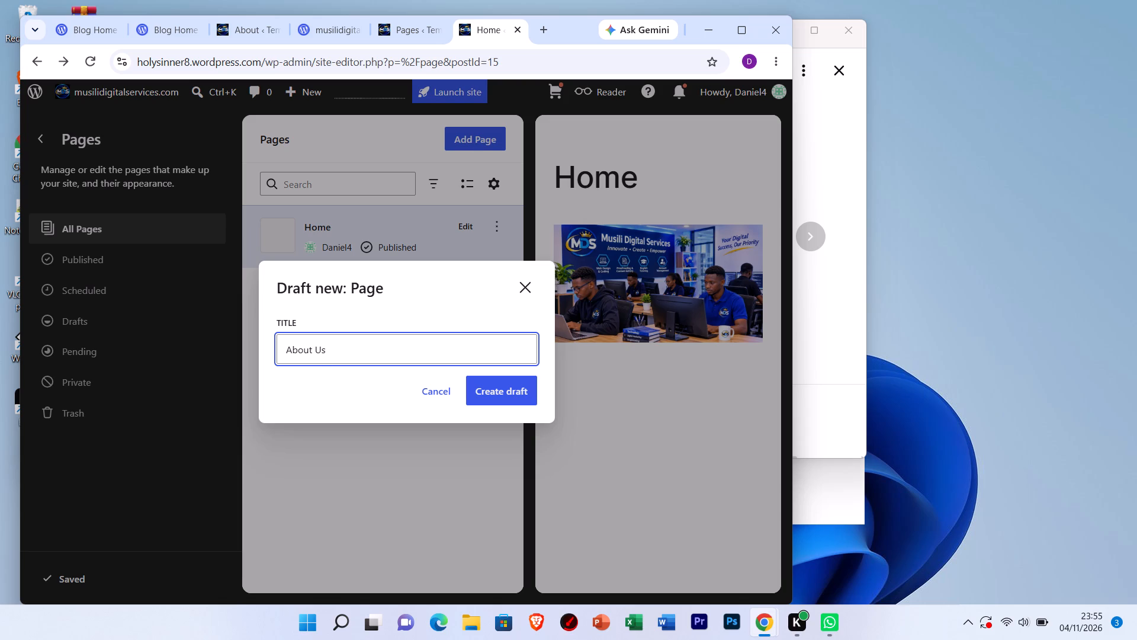
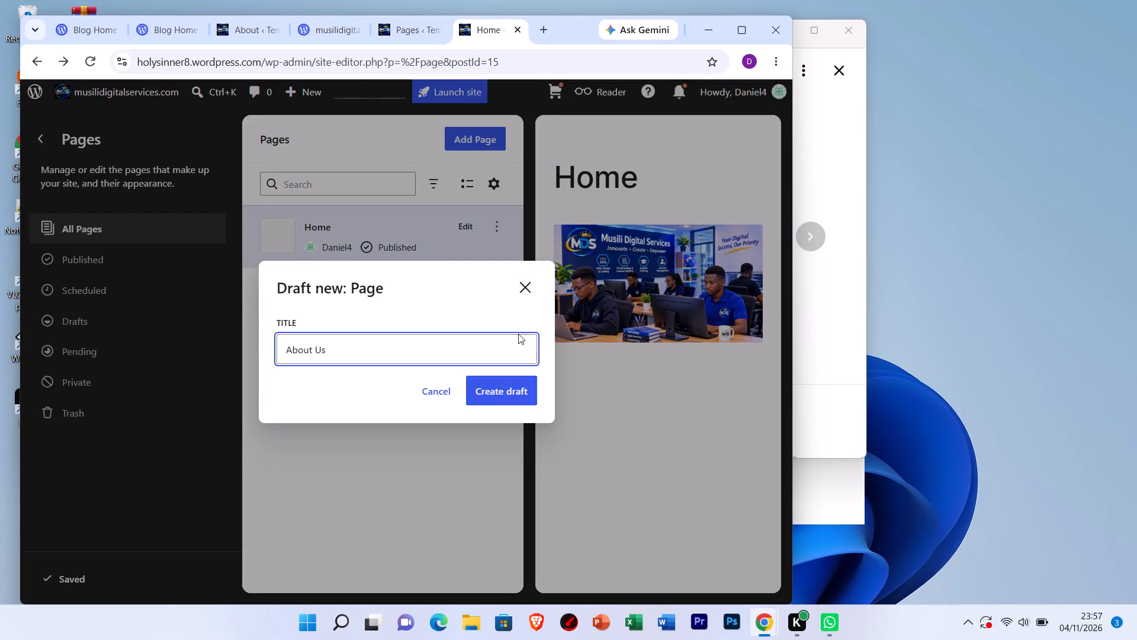
Create the "About Us" page draft.
{"action": "left_click", "coordinate": [493, 385]}
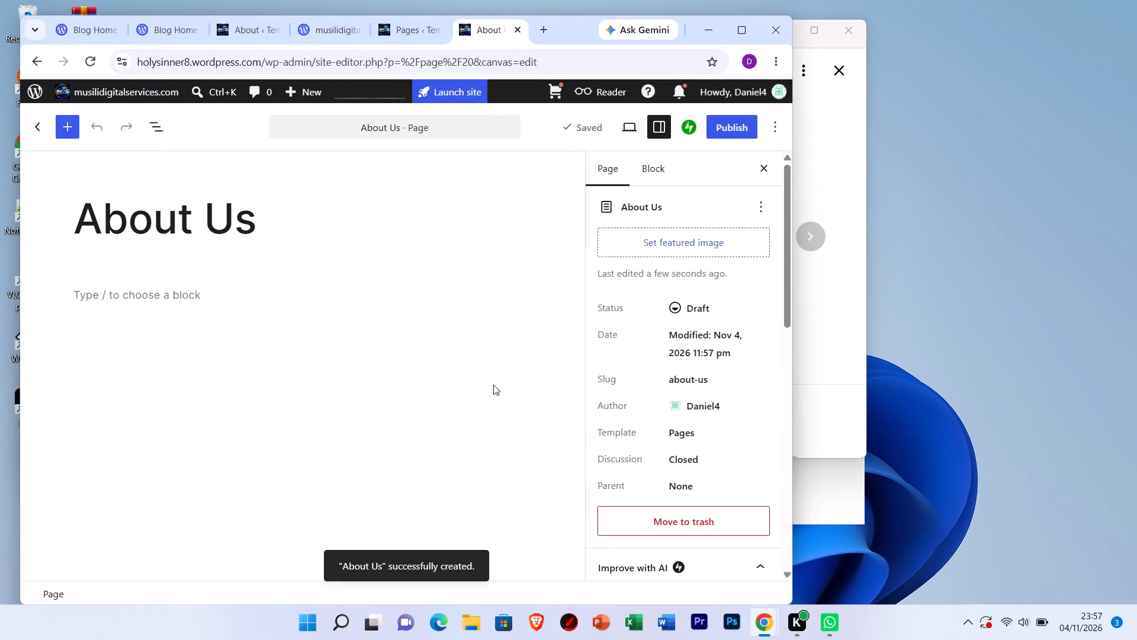
Open the text colour options for the empty paragraph block below the About Us title.
{"action": "left_click", "coordinate": [184, 299]}
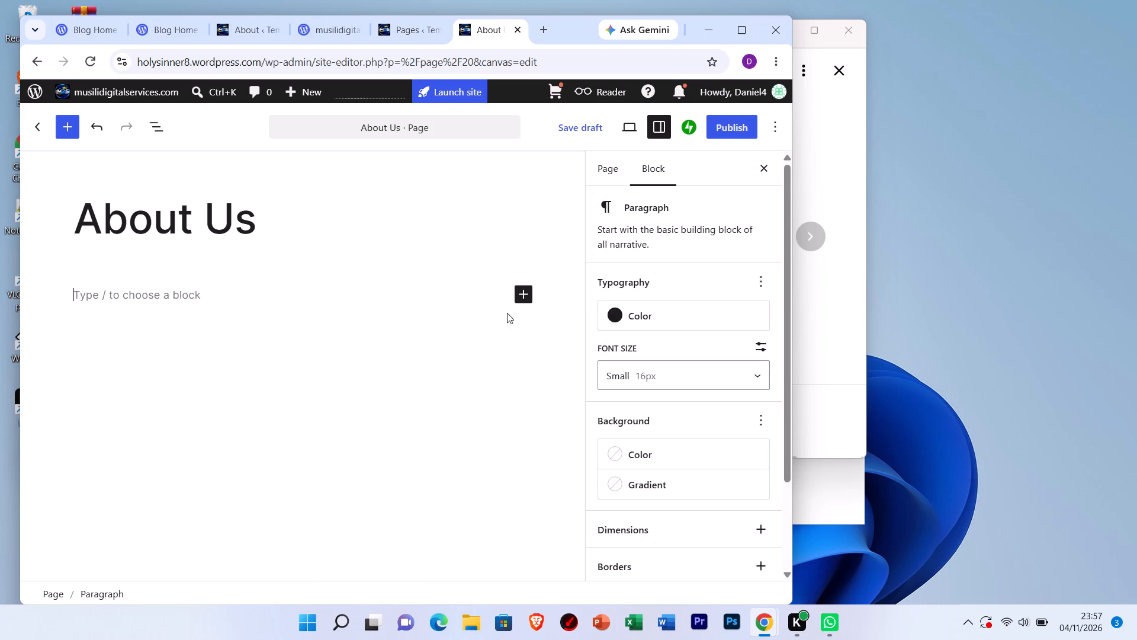
{"action": "left_click", "coordinate": [639, 316]}
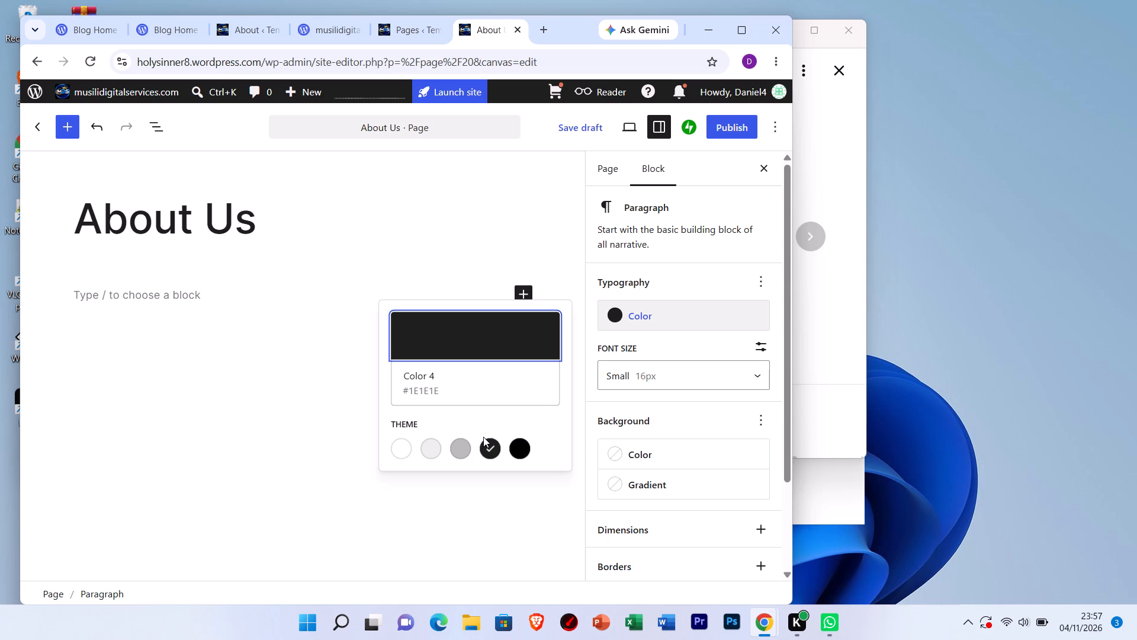
{"action": "left_click", "coordinate": [434, 381]}
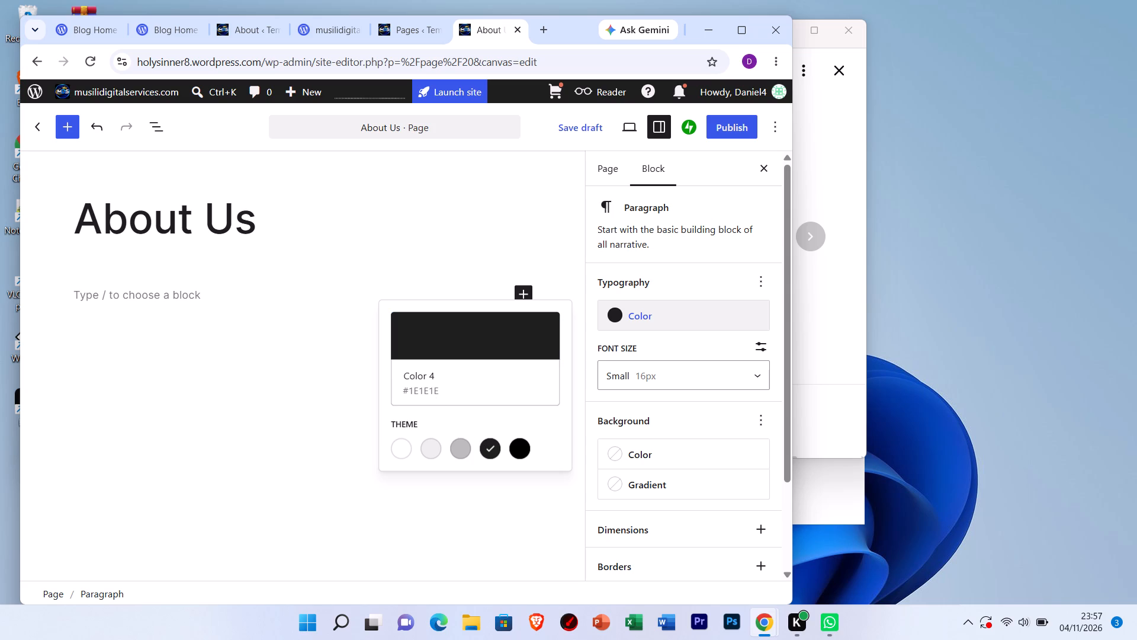
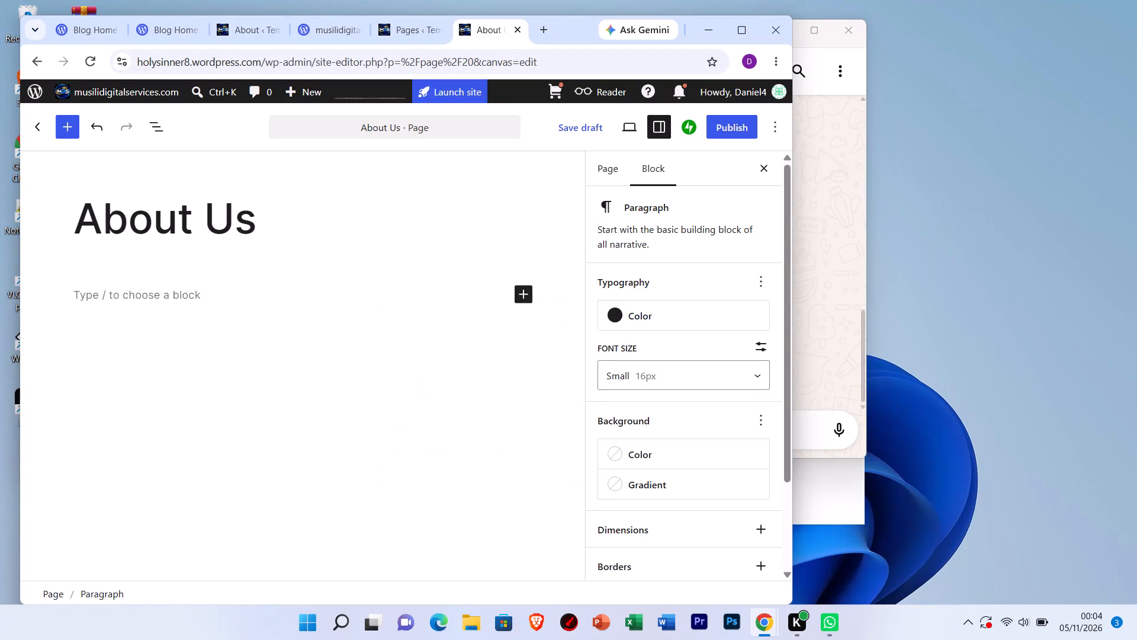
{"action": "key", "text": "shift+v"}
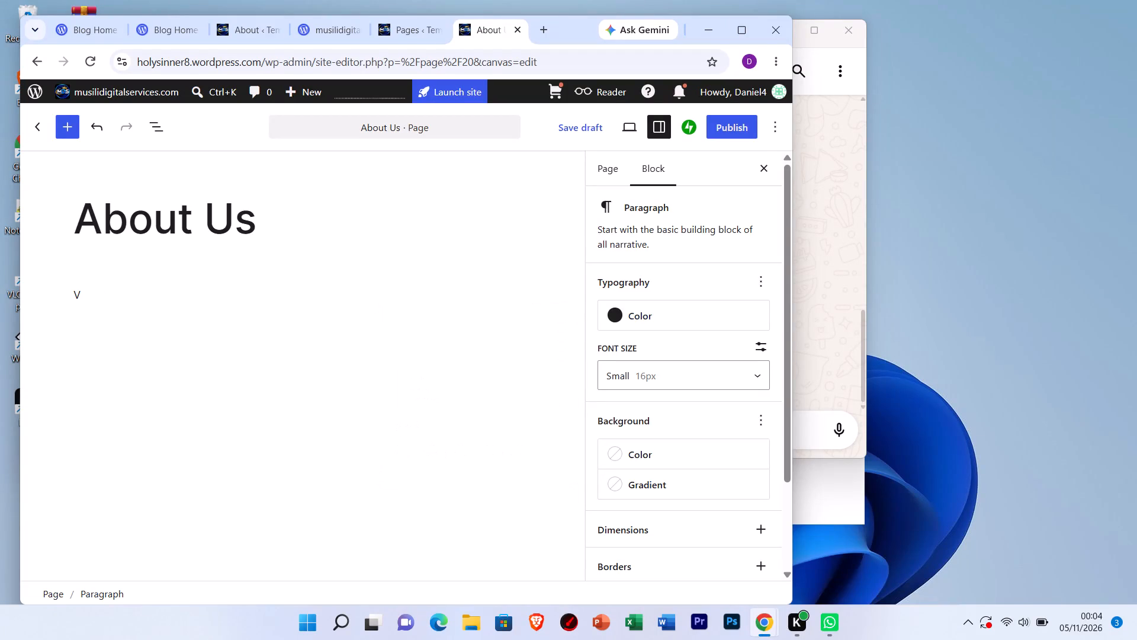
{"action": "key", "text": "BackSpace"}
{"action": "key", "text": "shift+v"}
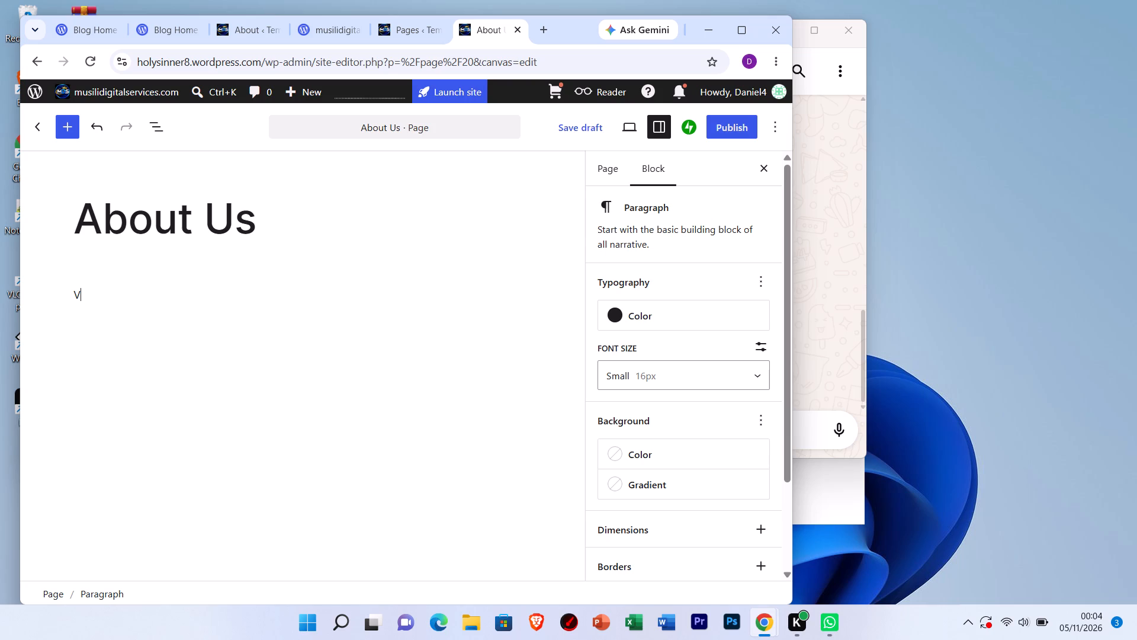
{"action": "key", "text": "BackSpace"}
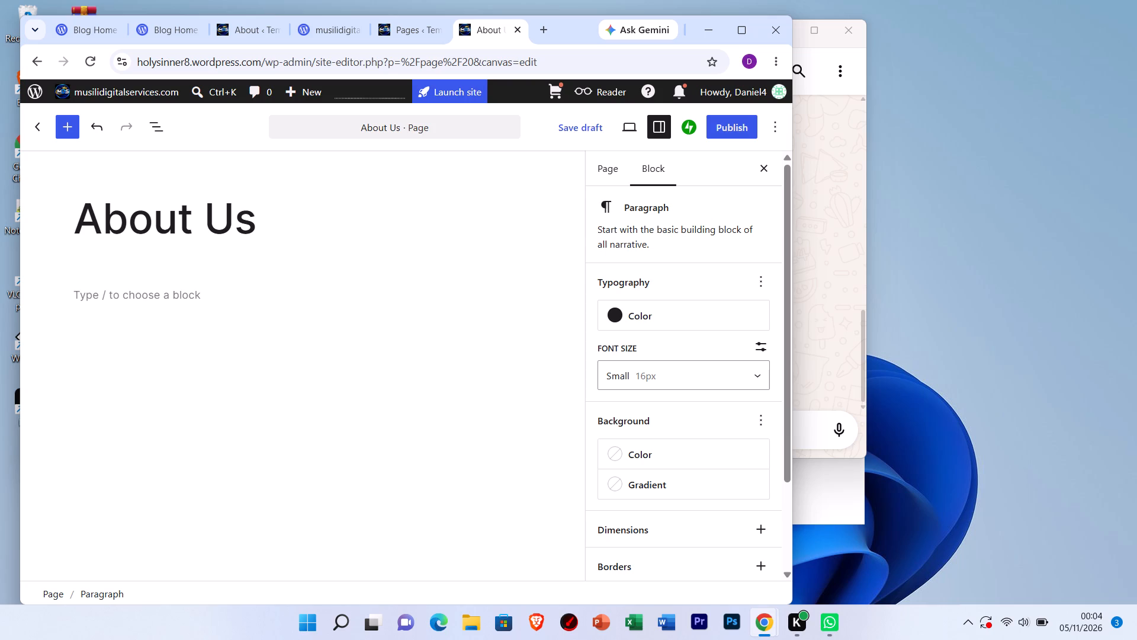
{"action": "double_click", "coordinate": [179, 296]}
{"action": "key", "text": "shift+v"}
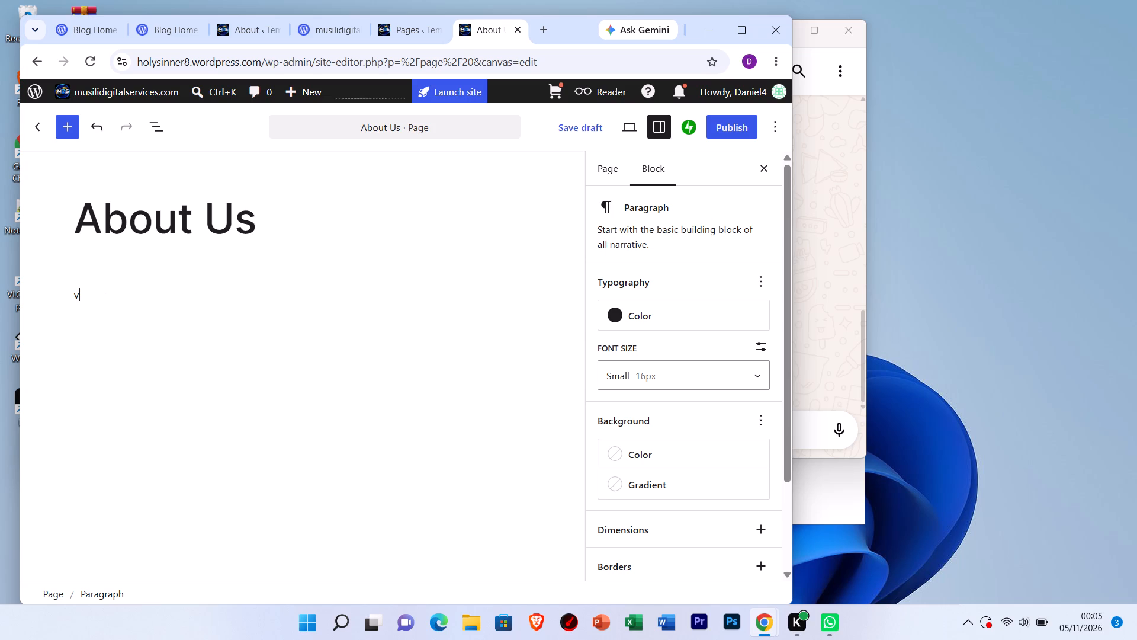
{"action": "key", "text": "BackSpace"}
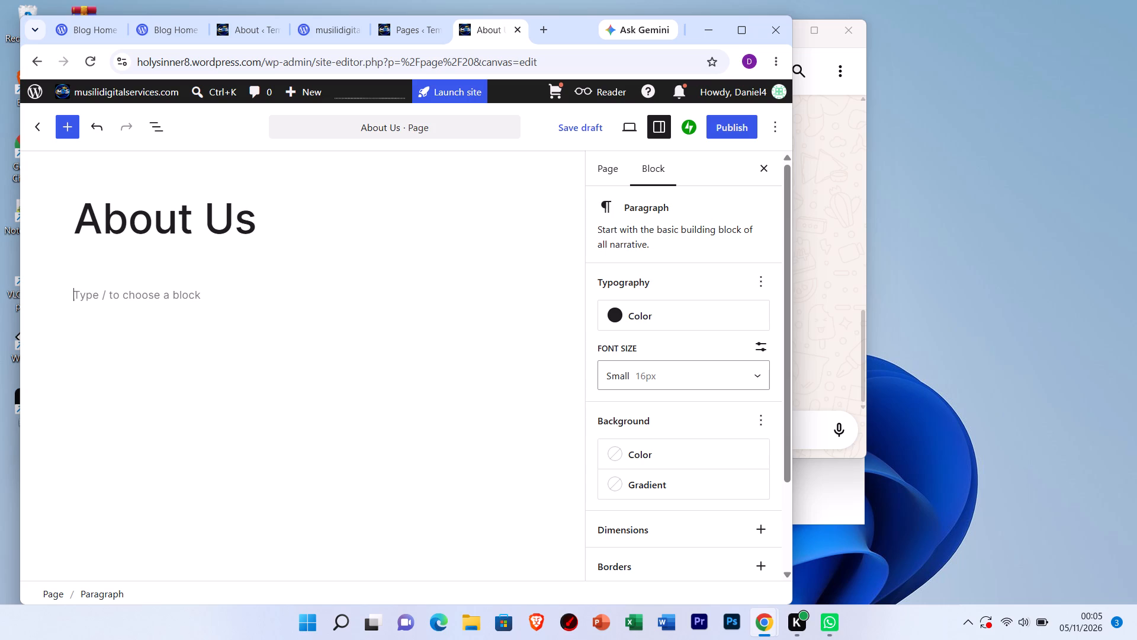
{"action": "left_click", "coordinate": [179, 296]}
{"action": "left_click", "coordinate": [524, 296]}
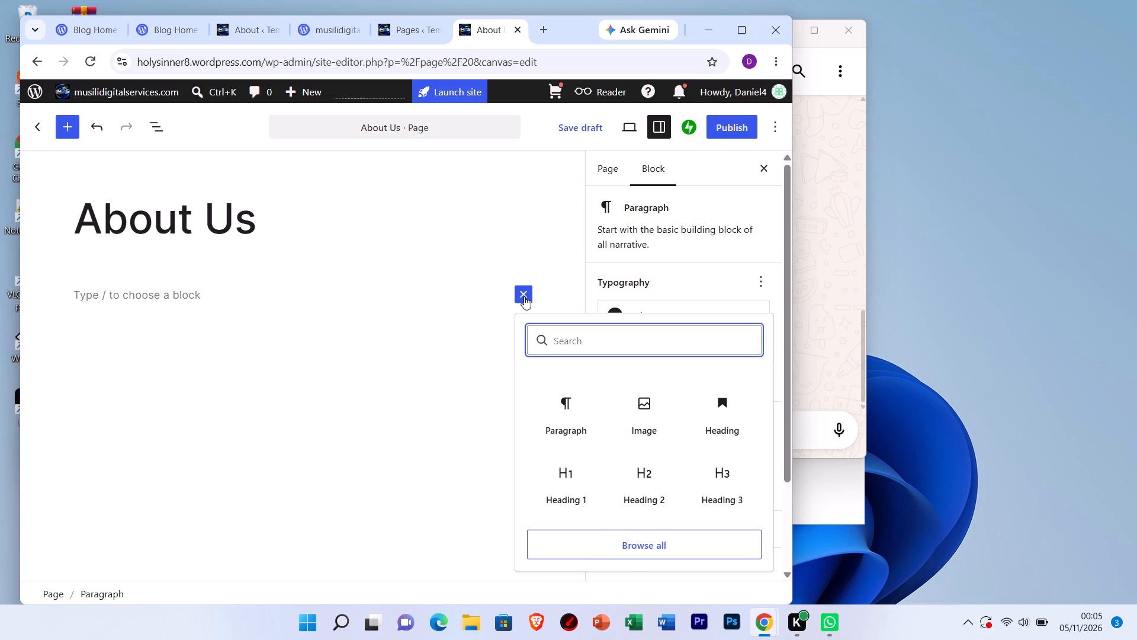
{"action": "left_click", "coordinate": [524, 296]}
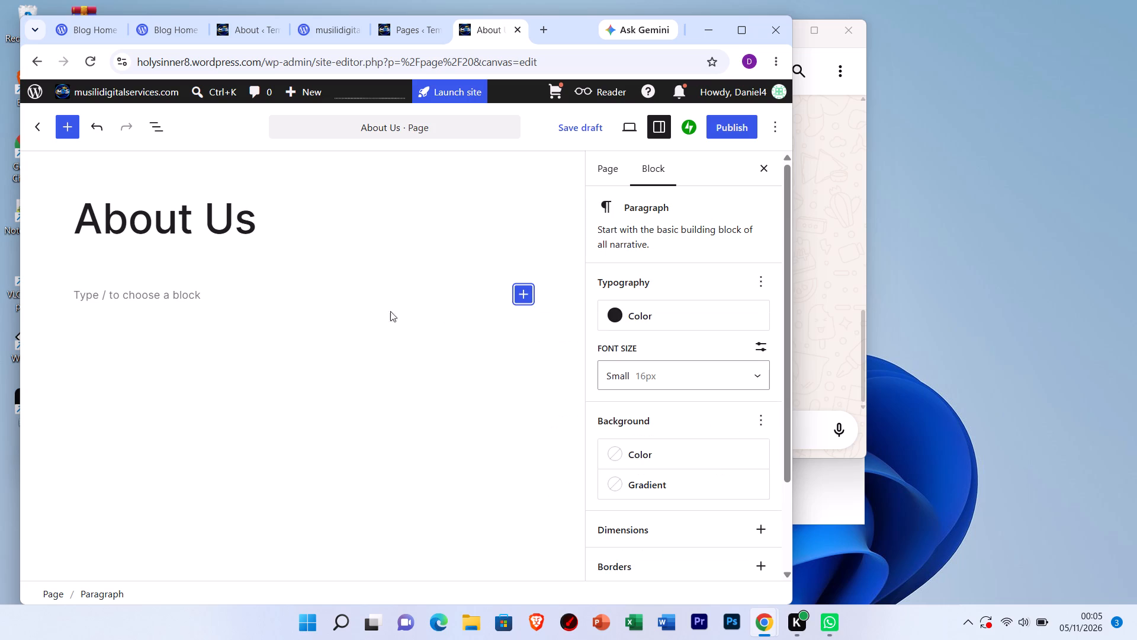
Paste the copied introduction, starting with "Innovate • Create • Empower", into the empty paragraph below the About Us title.
{"action": "left_click", "coordinate": [156, 289]}
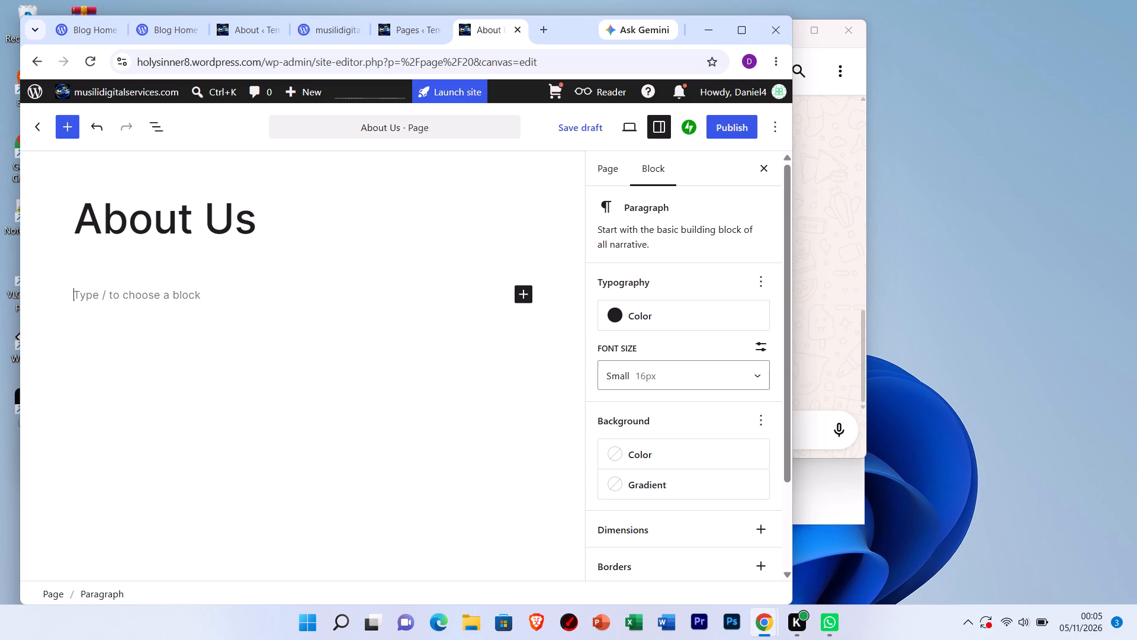
{"action": "key", "text": "ctrl+v"}
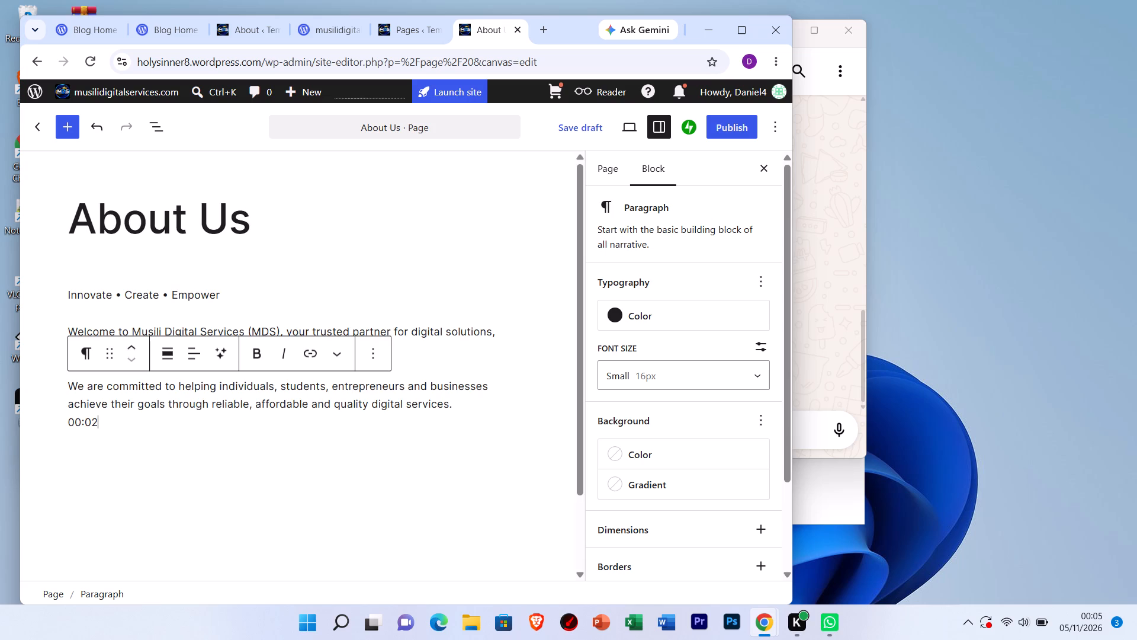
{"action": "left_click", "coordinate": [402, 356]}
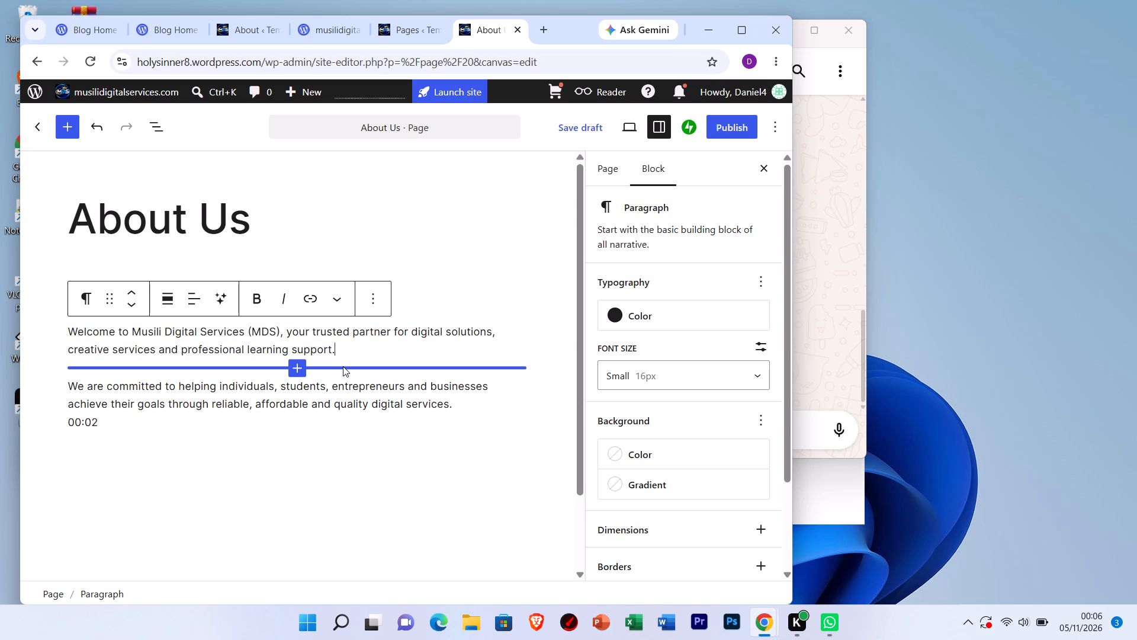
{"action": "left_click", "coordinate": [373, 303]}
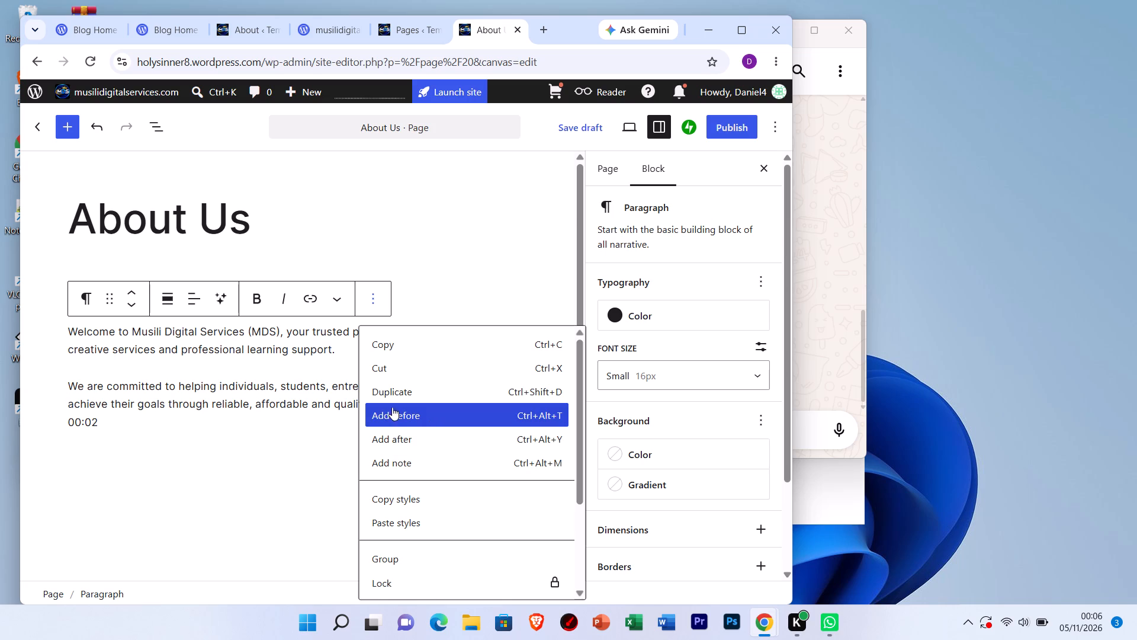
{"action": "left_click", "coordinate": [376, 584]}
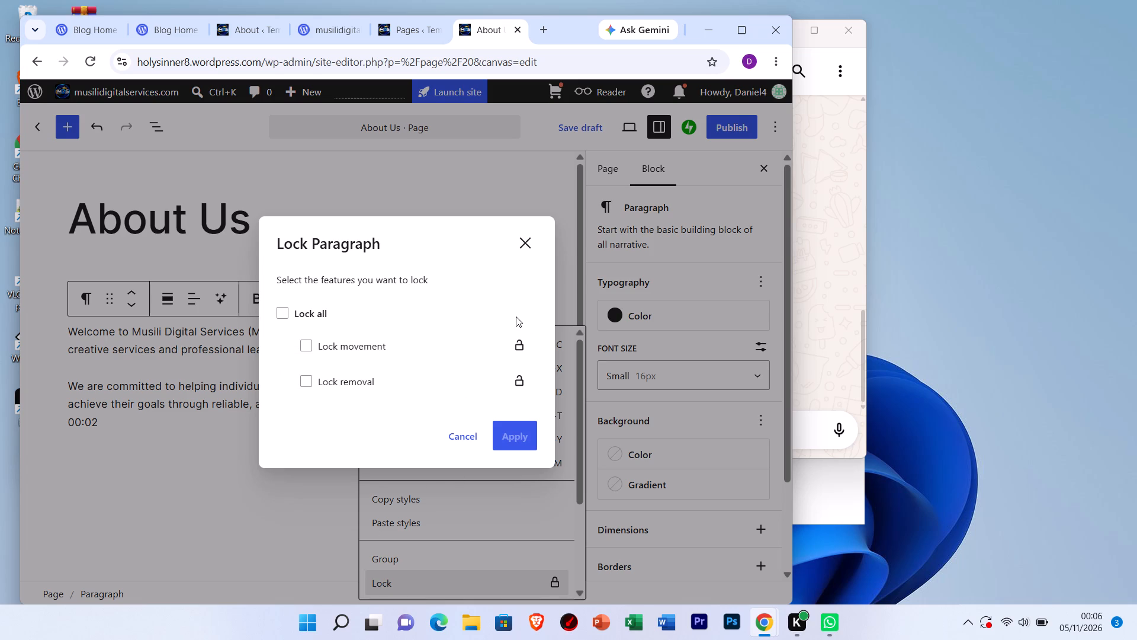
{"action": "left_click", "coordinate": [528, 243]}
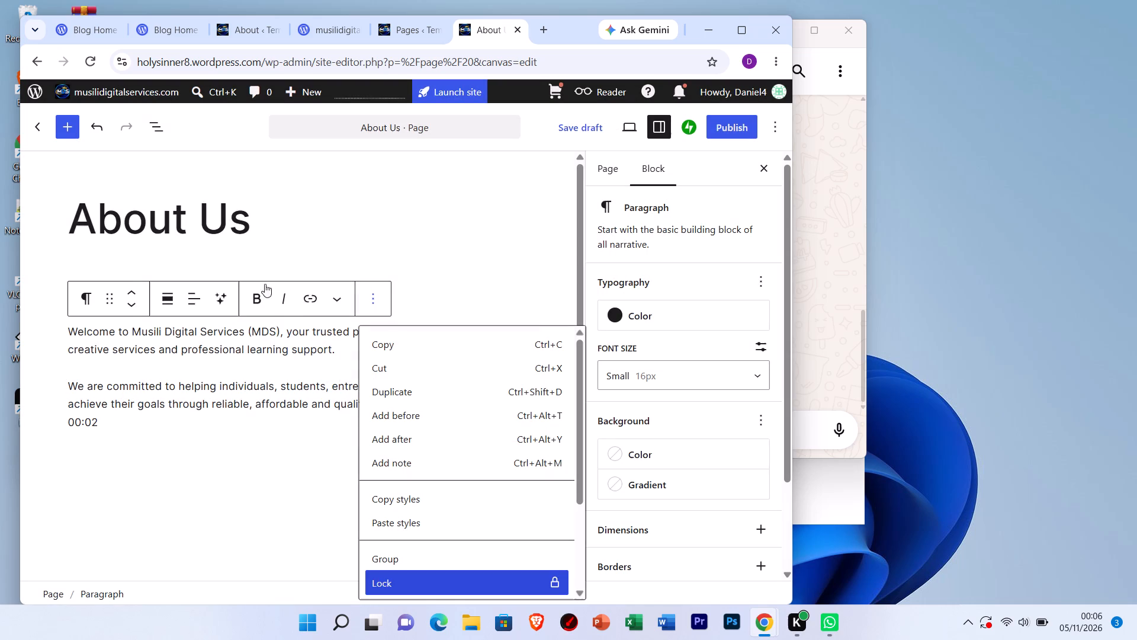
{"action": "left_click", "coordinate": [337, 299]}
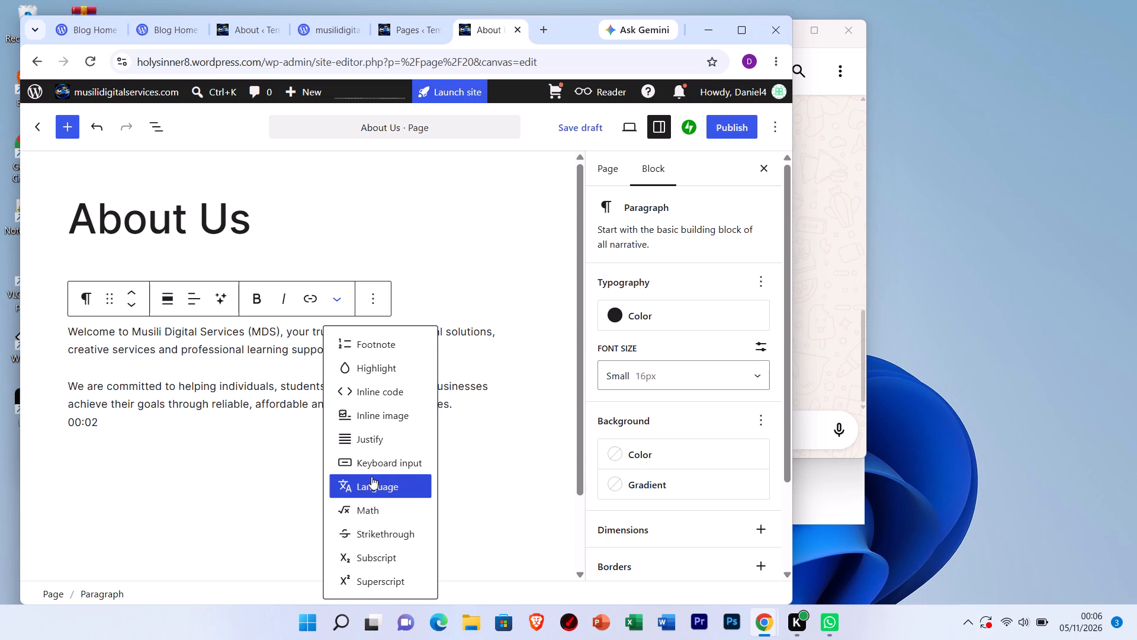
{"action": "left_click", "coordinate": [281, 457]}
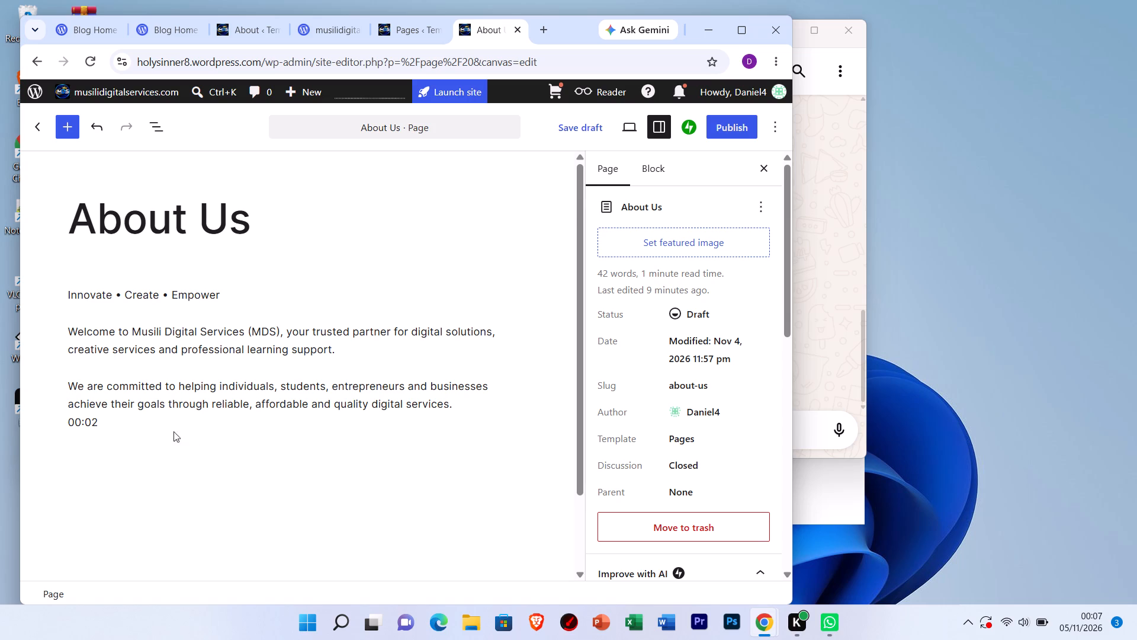
Delete the stray "00:02" timestamp at the end of the last paragraph.
{"action": "left_click", "coordinate": [102, 423]}
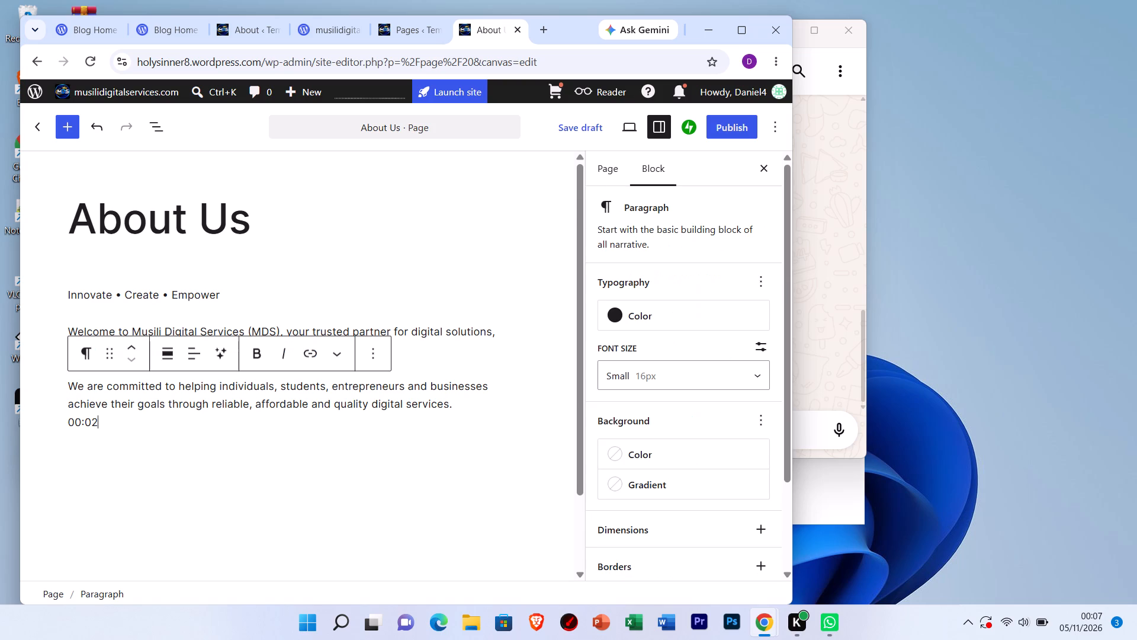
{"action": "key", "text": "BackSpace"}
{"action": "key", "text": "BackSpace"}
{"action": "key", "text": "BackSpace"}
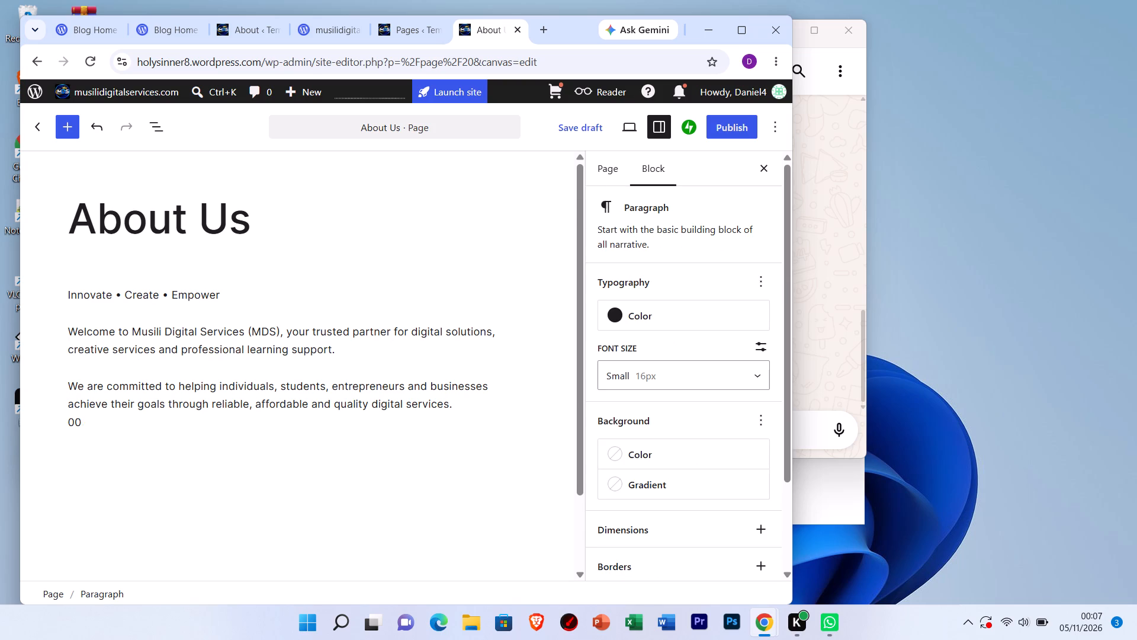
{"action": "key", "text": "BackSpace"}
{"action": "key", "text": "BackSpace"}
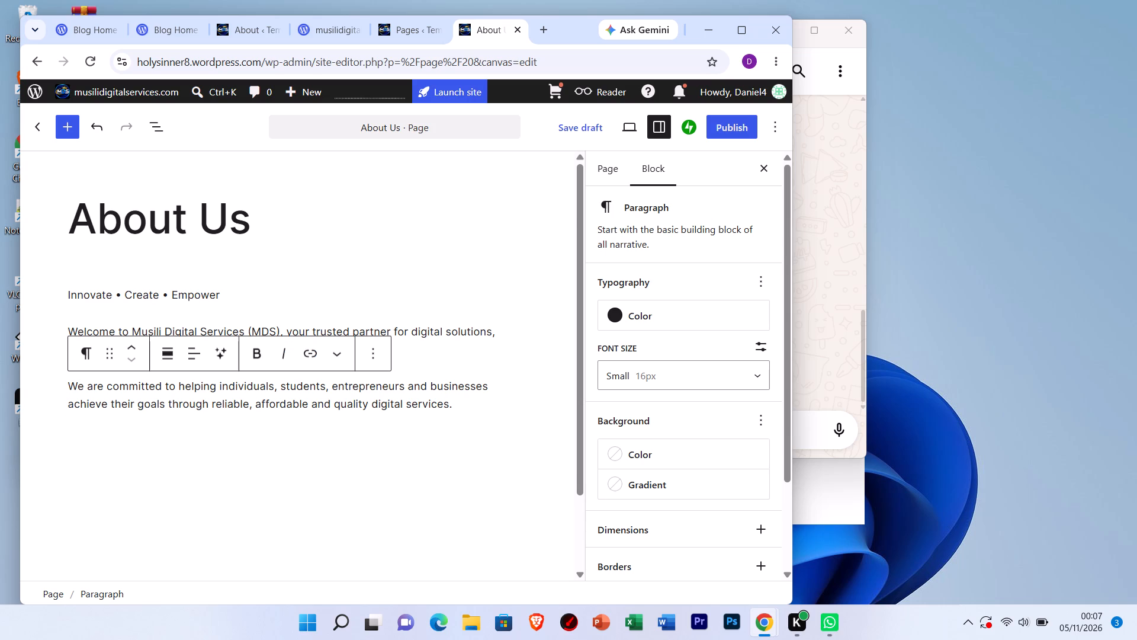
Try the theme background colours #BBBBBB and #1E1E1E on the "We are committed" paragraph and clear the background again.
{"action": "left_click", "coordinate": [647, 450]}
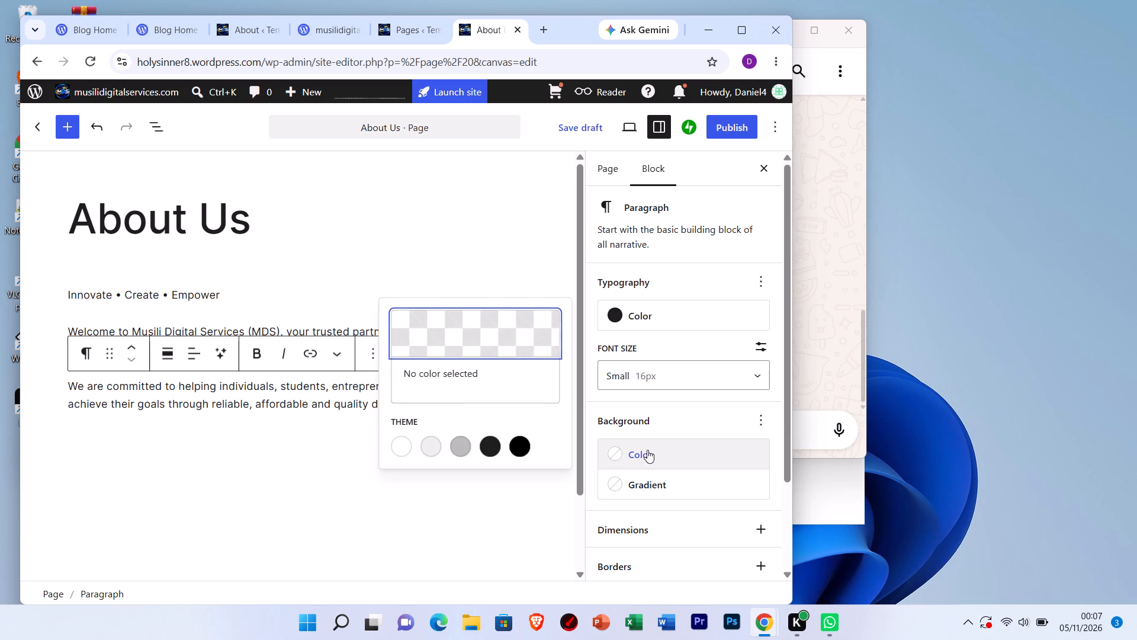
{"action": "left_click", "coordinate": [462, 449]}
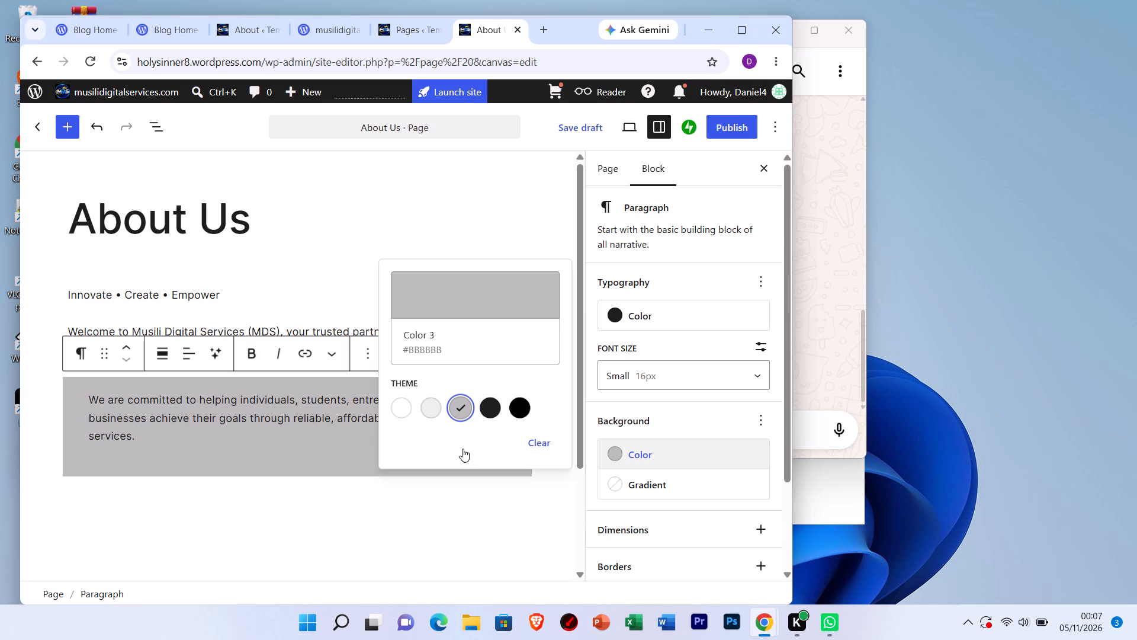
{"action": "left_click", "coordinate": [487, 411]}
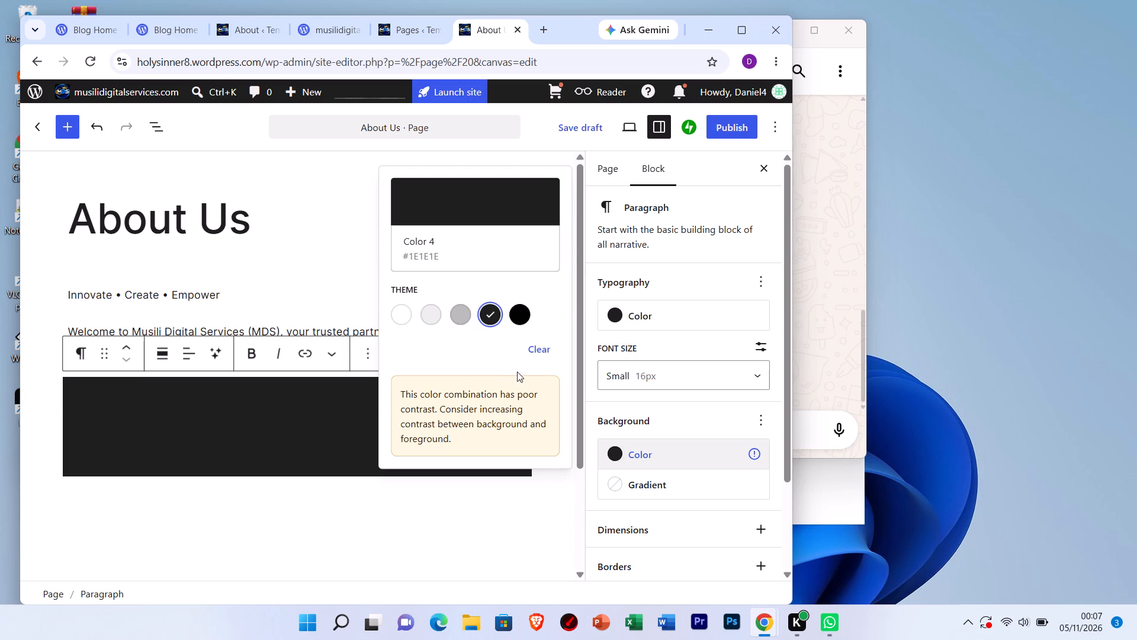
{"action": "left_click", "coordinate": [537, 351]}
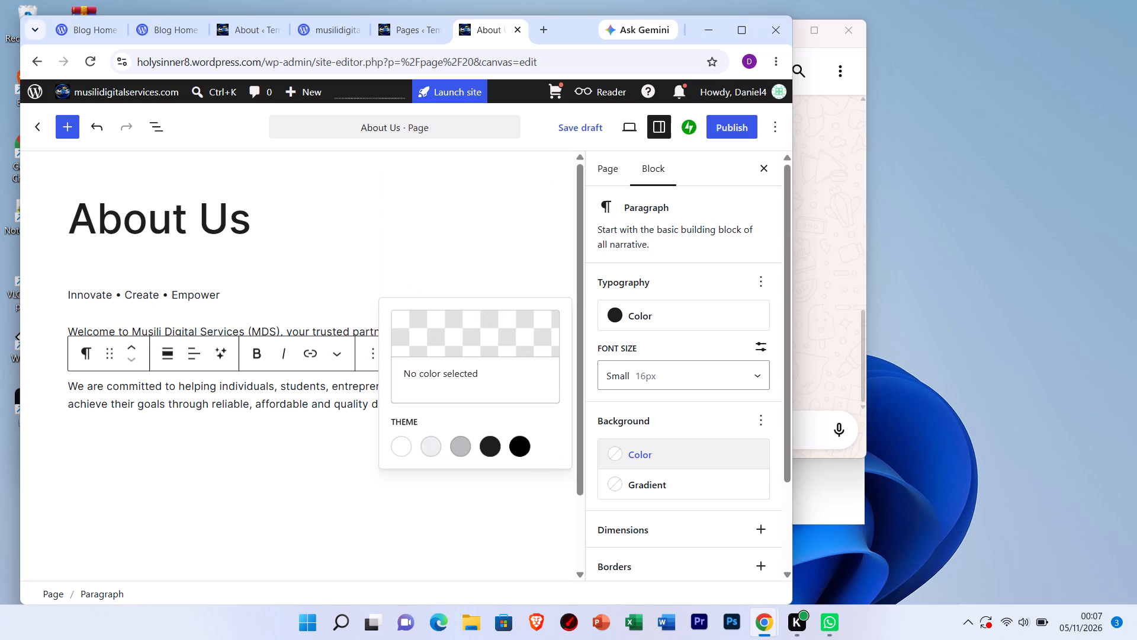
Give the "We are committed" paragraph a custom semi-transparent red background, #E01A1A99.
{"action": "left_click", "coordinate": [497, 340]}
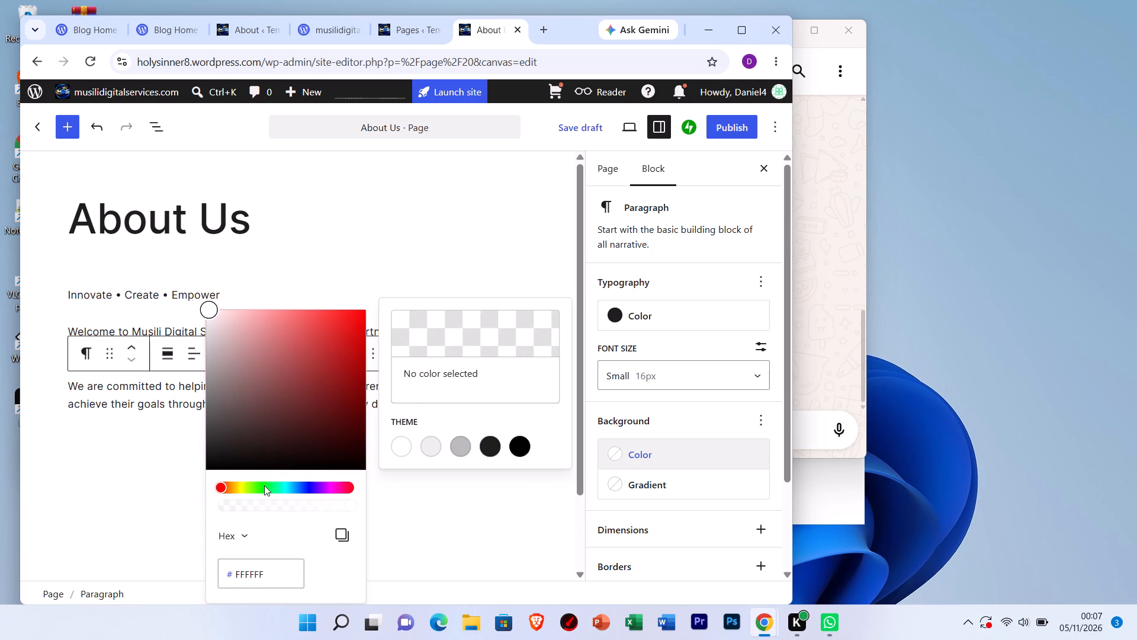
{"action": "left_click", "coordinate": [219, 489]}
{"action": "double_click", "coordinate": [219, 489]}
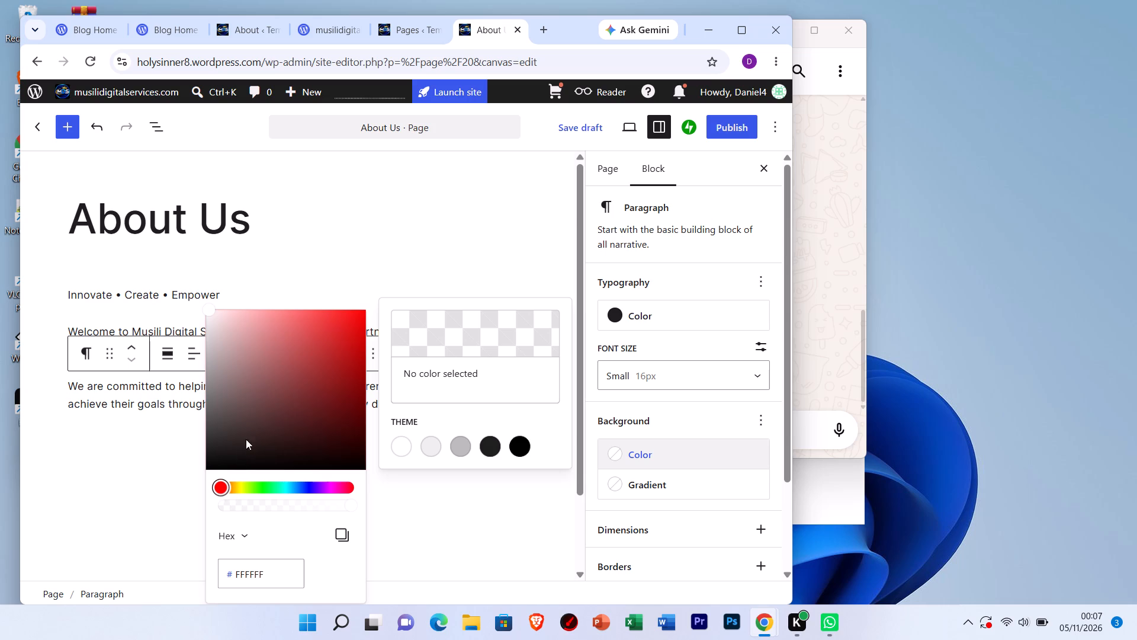
{"action": "left_click", "coordinate": [299, 370]}
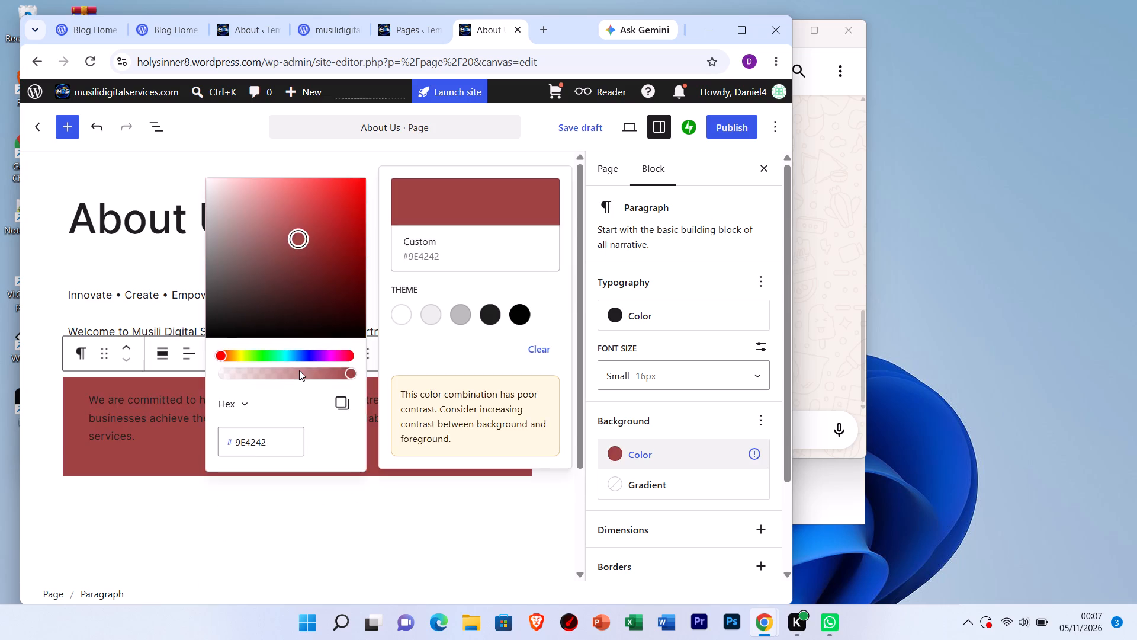
{"action": "left_click", "coordinate": [299, 370]}
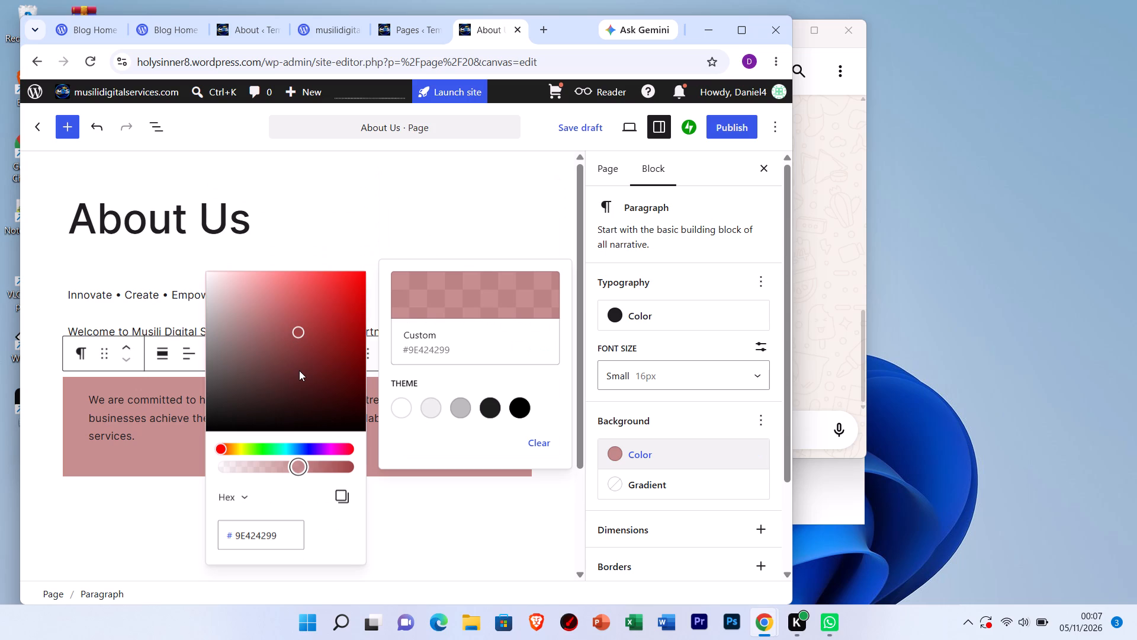
{"action": "left_click", "coordinate": [345, 293]}
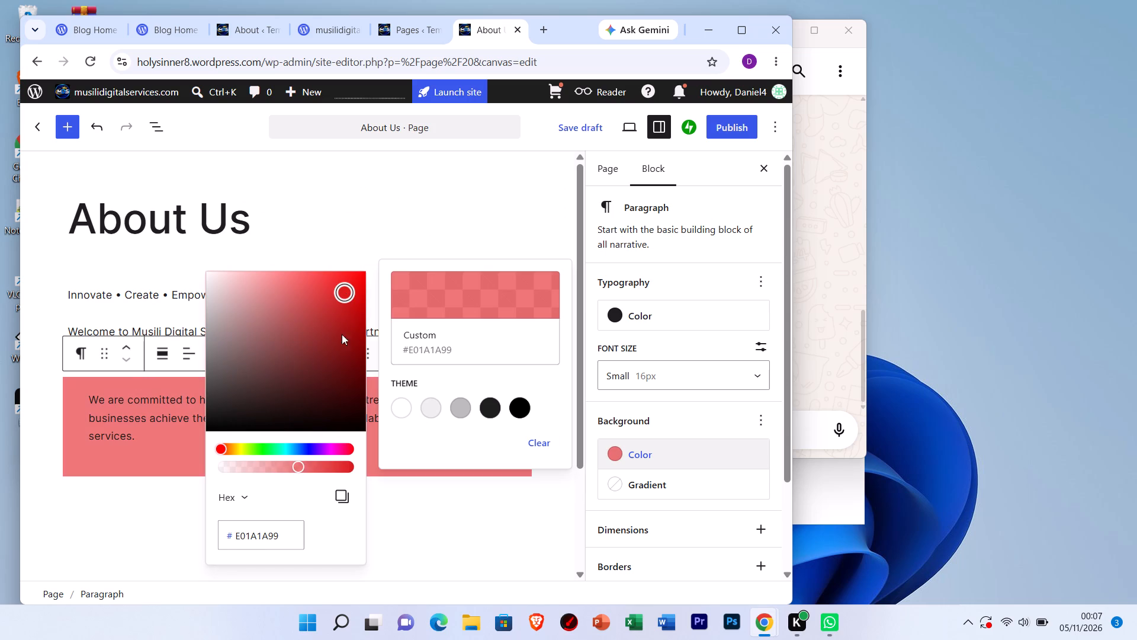
{"action": "left_click", "coordinate": [259, 545]}
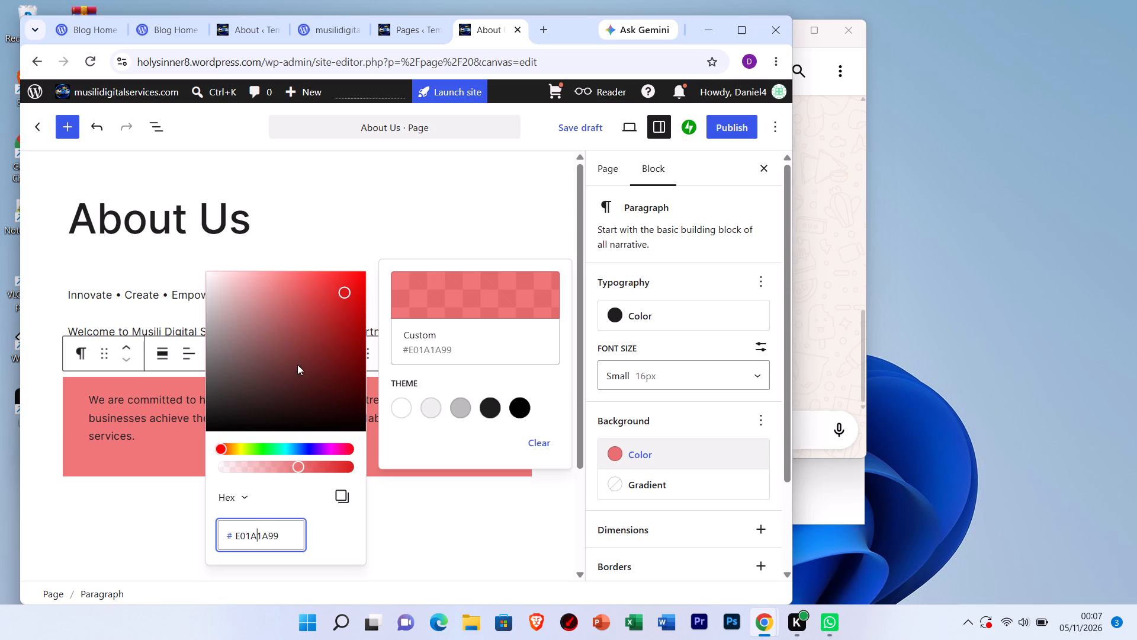
{"action": "left_click", "coordinate": [174, 309]}
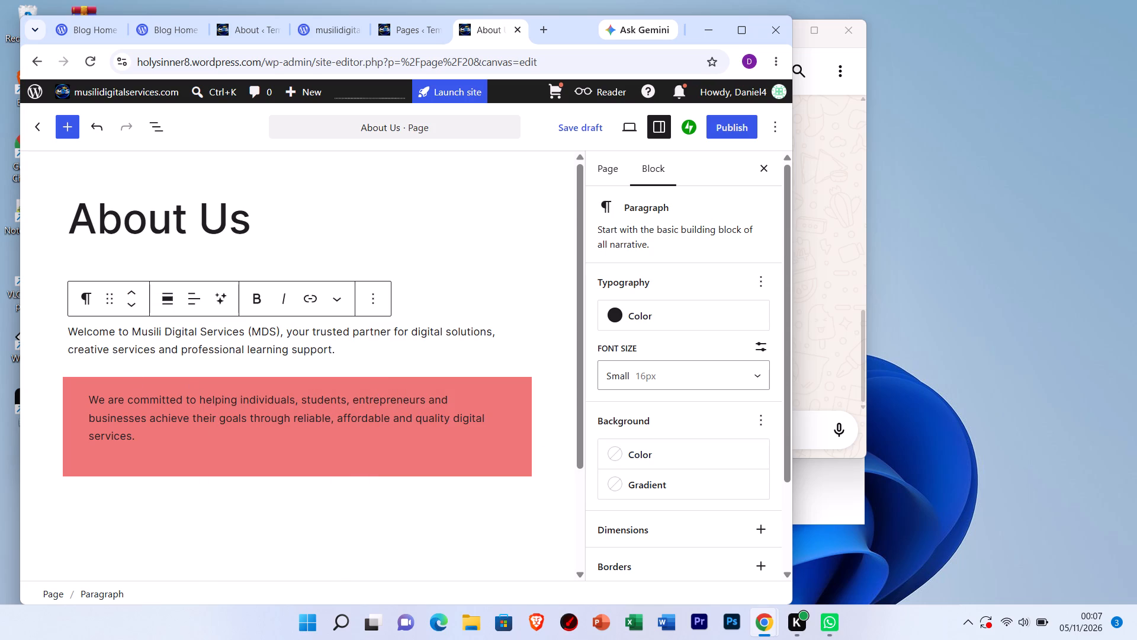
Give the "Welcome to Musili Digital Services" paragraph a custom light red background, #F88282.
{"action": "left_click", "coordinate": [101, 389]}
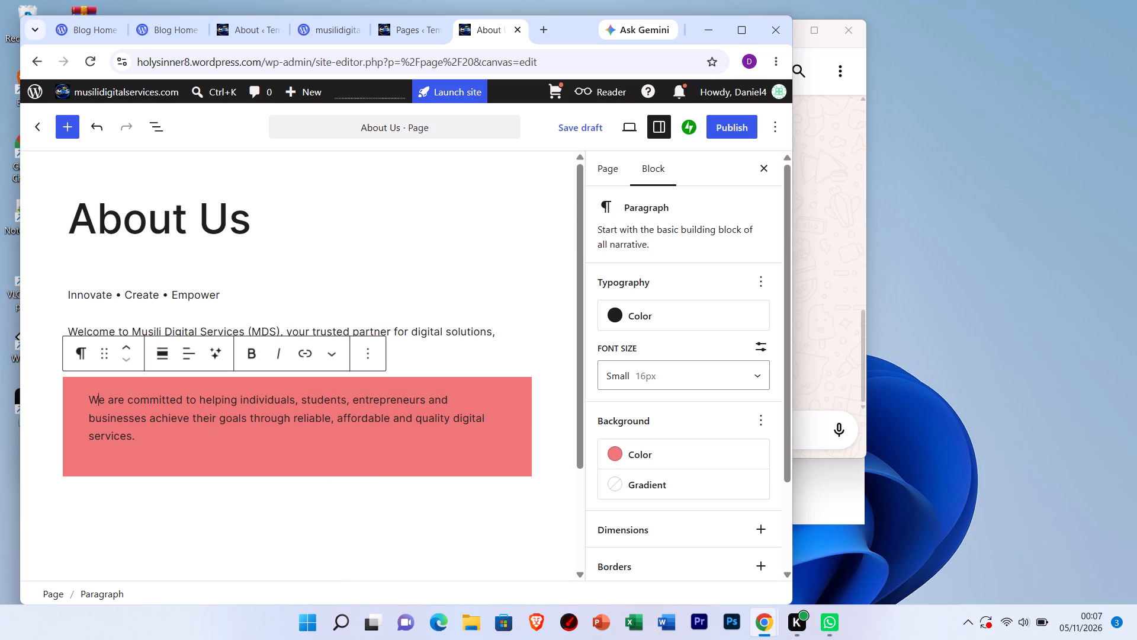
{"action": "left_click", "coordinate": [139, 314]}
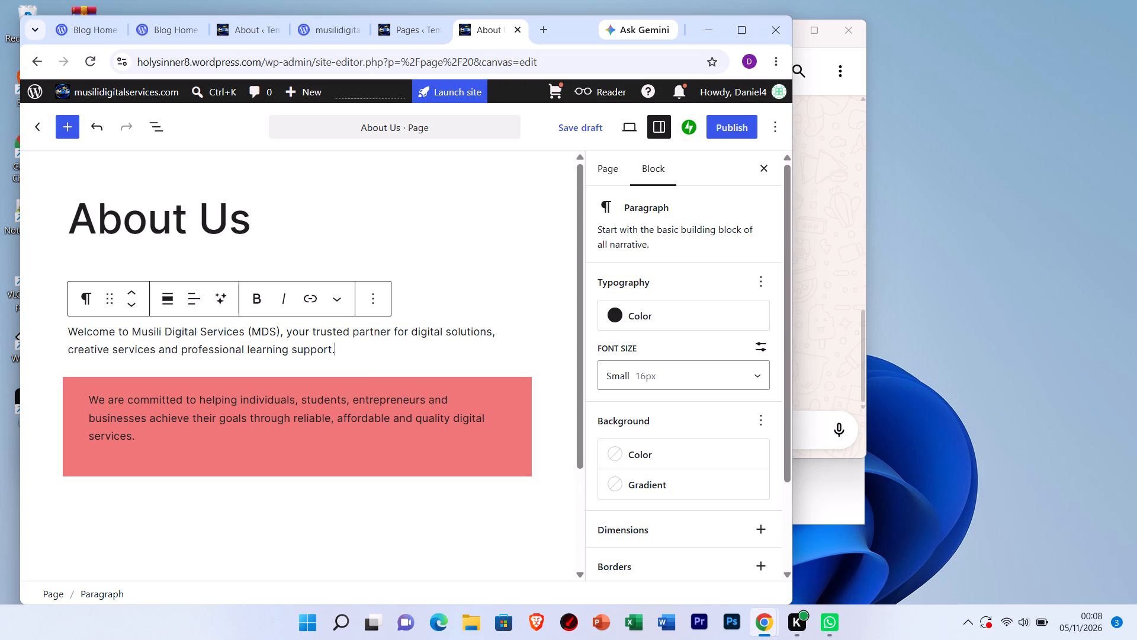
{"action": "left_click", "coordinate": [139, 331]}
{"action": "left_click", "coordinate": [634, 445]}
{"action": "left_click", "coordinate": [464, 333]}
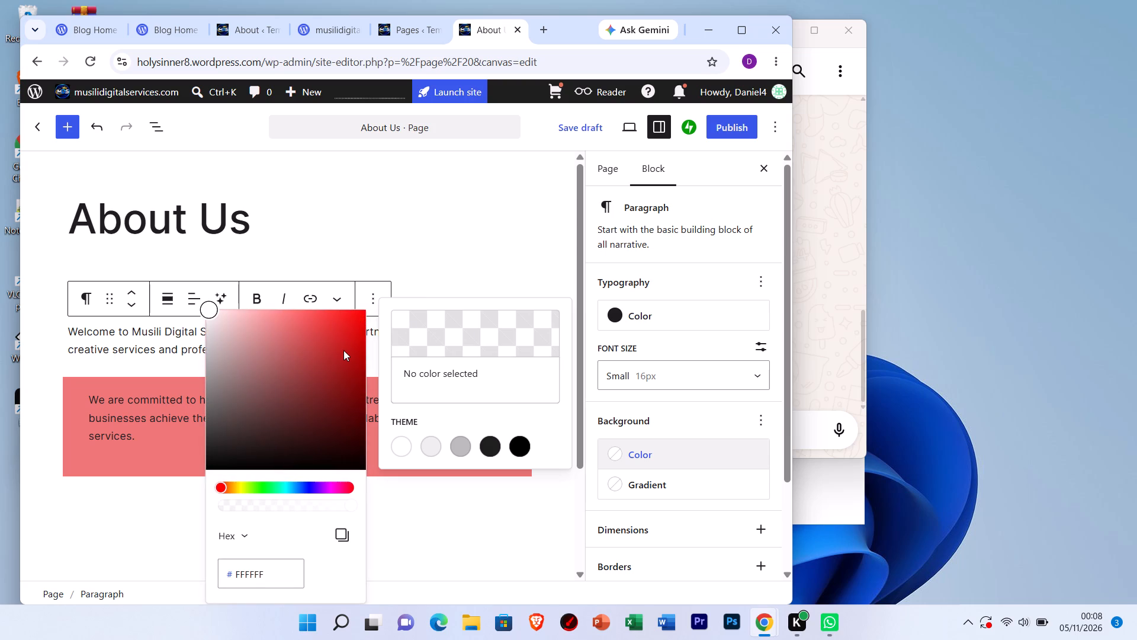
{"action": "left_click", "coordinate": [342, 327]}
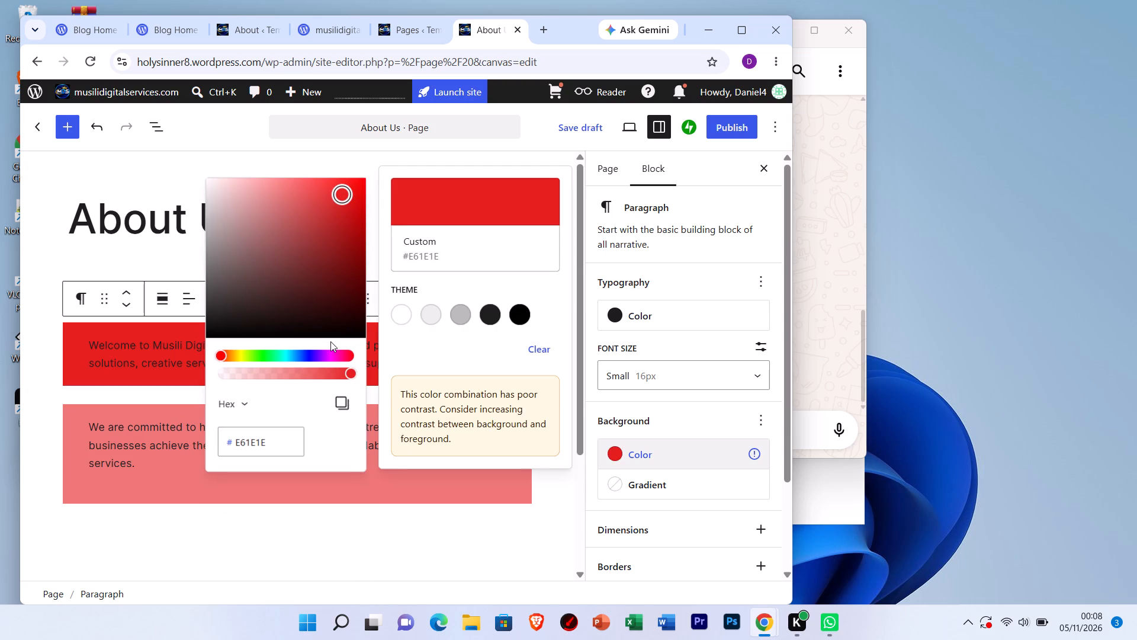
{"action": "left_click", "coordinate": [312, 254]}
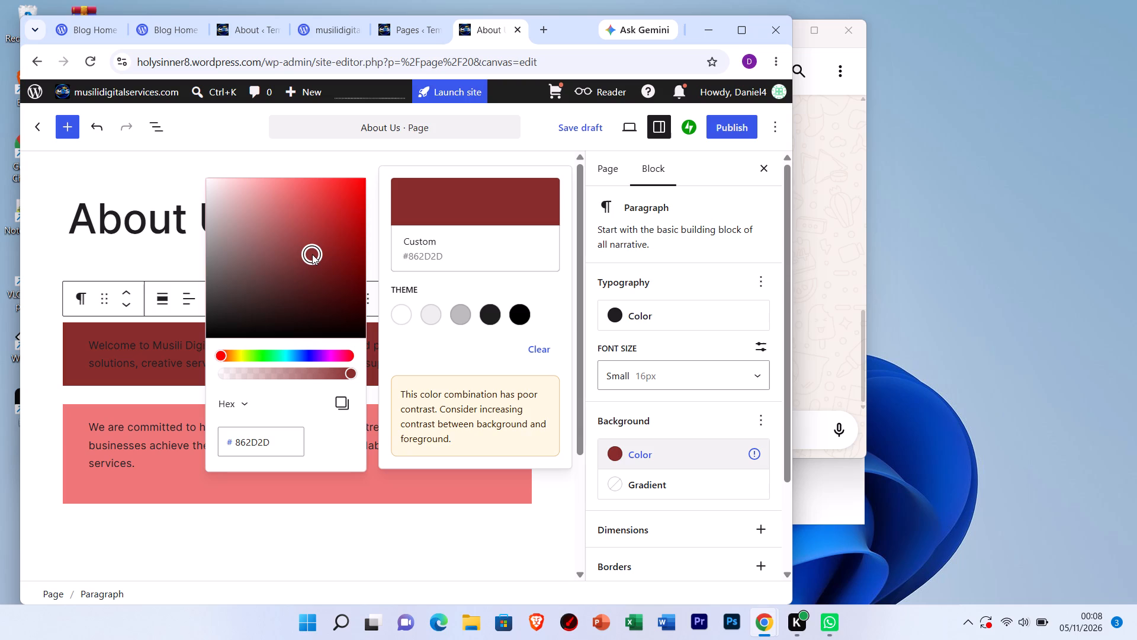
{"action": "left_click", "coordinate": [313, 240]}
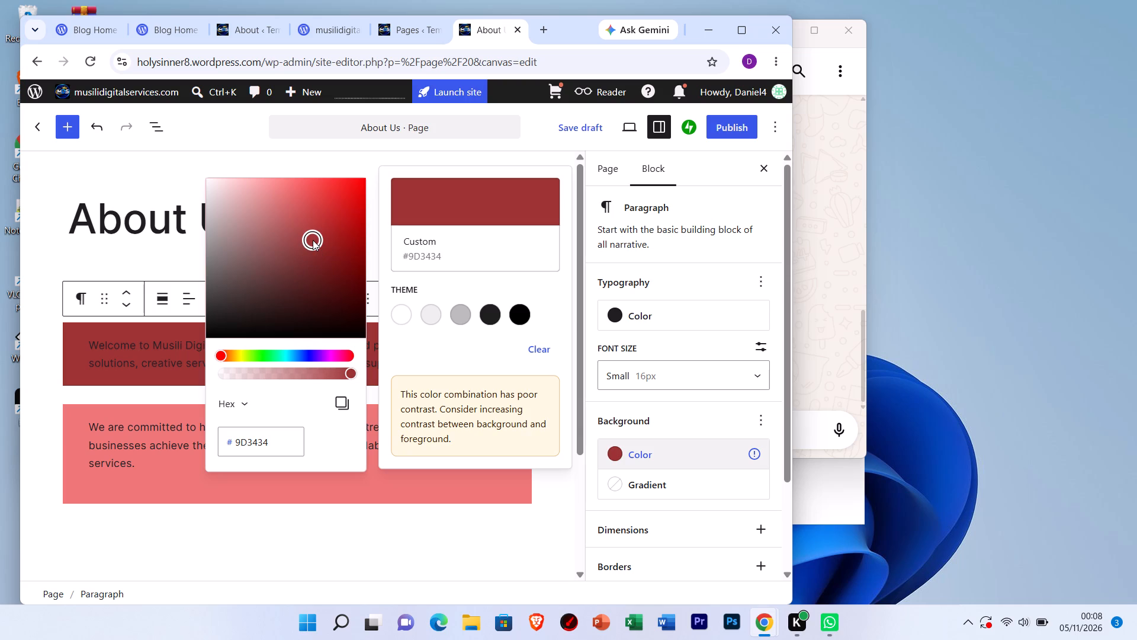
{"action": "left_click", "coordinate": [313, 240]}
{"action": "left_click", "coordinate": [316, 225]}
{"action": "left_click", "coordinate": [291, 254]}
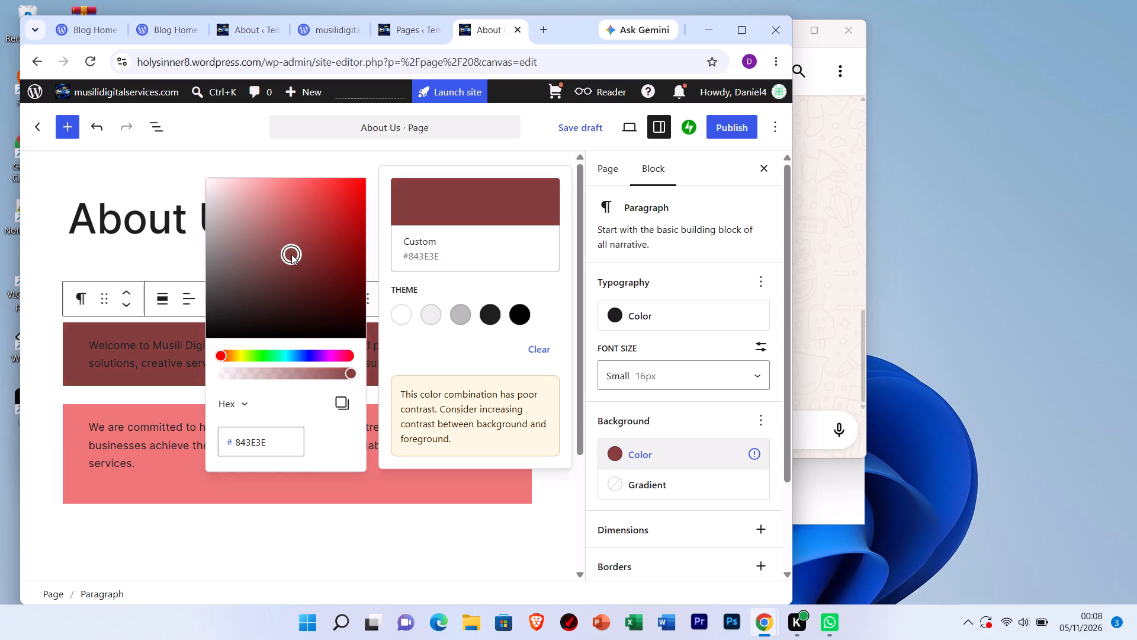
{"action": "left_click", "coordinate": [307, 267]}
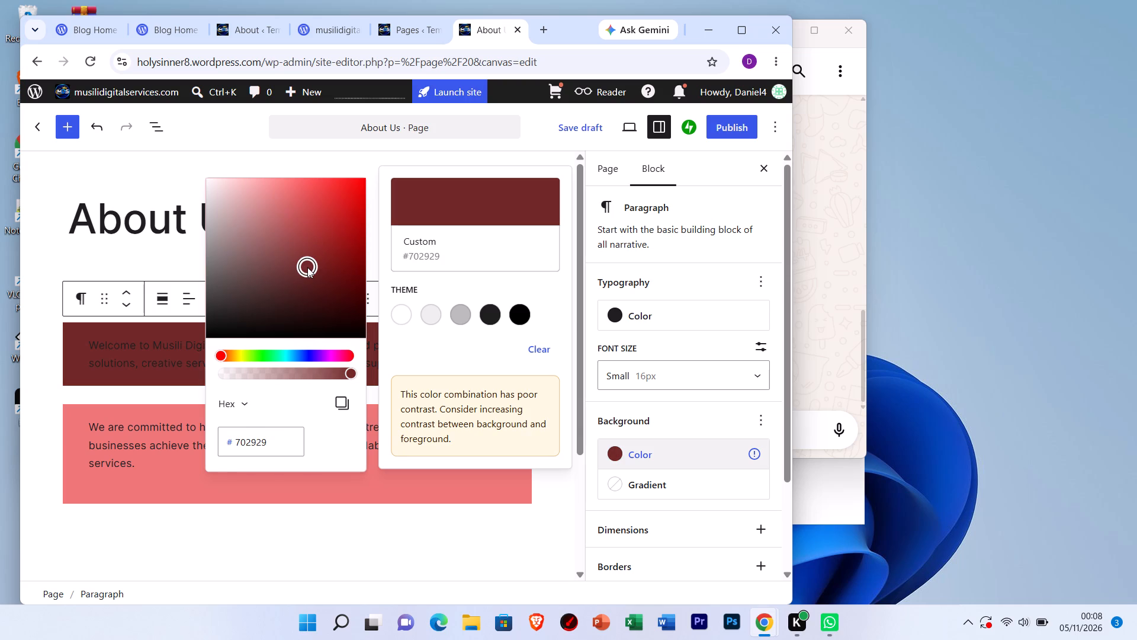
{"action": "left_click", "coordinate": [282, 183]}
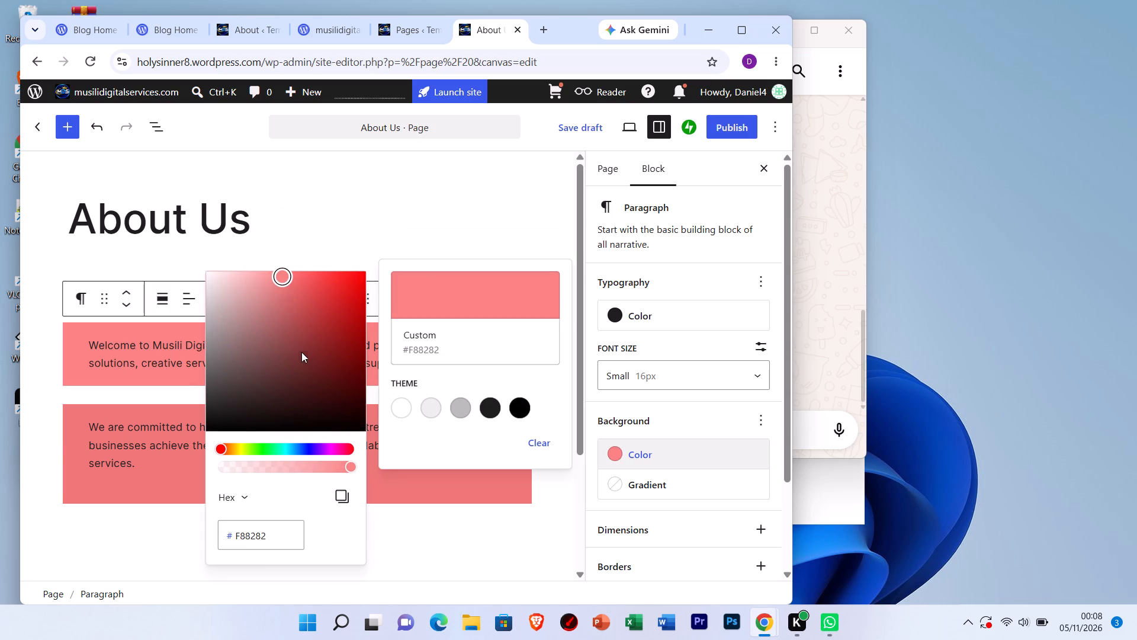
{"action": "left_click", "coordinate": [281, 207]}
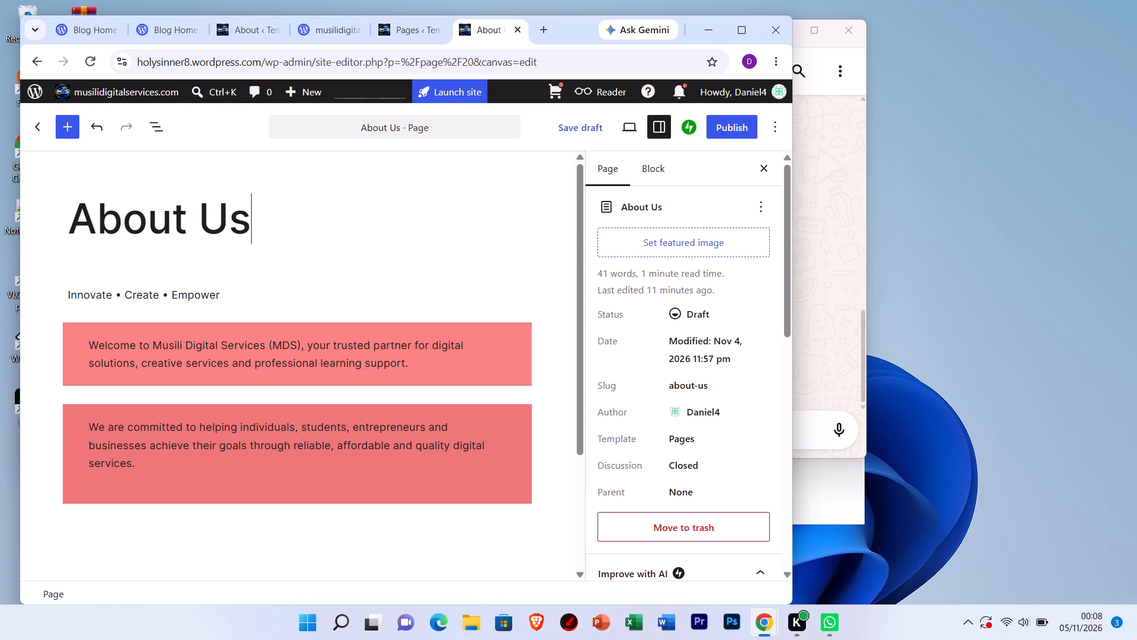
Give the "Innovate • Create • Empower" paragraph a custom tan-orange background, #C99B59.
{"action": "left_click", "coordinate": [156, 295]}
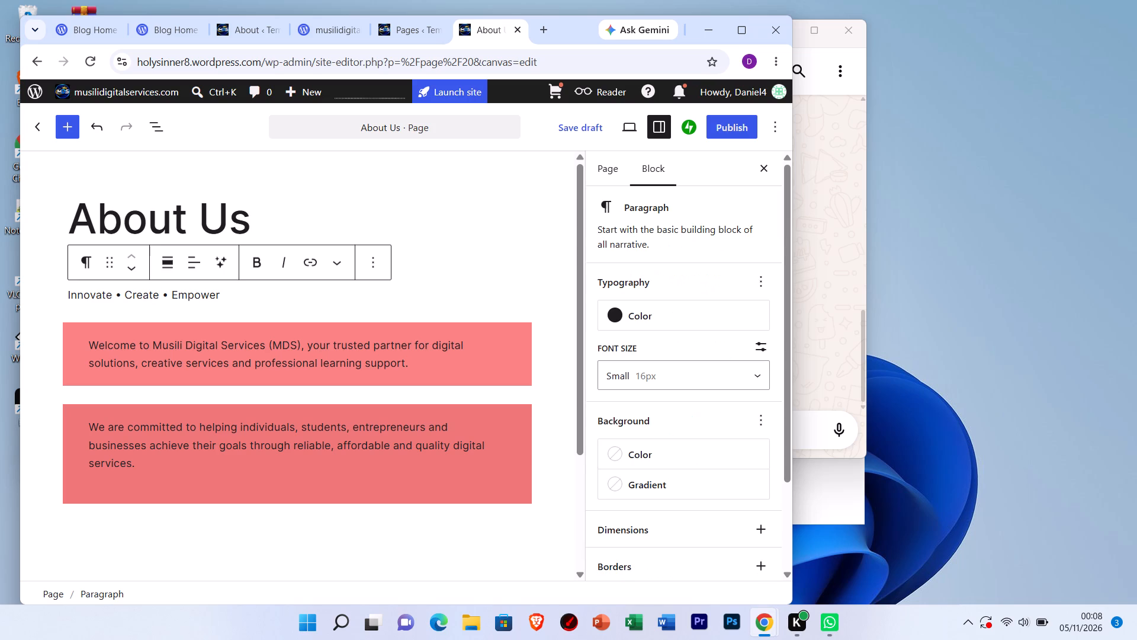
{"action": "left_click", "coordinate": [629, 446]}
{"action": "left_click", "coordinate": [489, 335]}
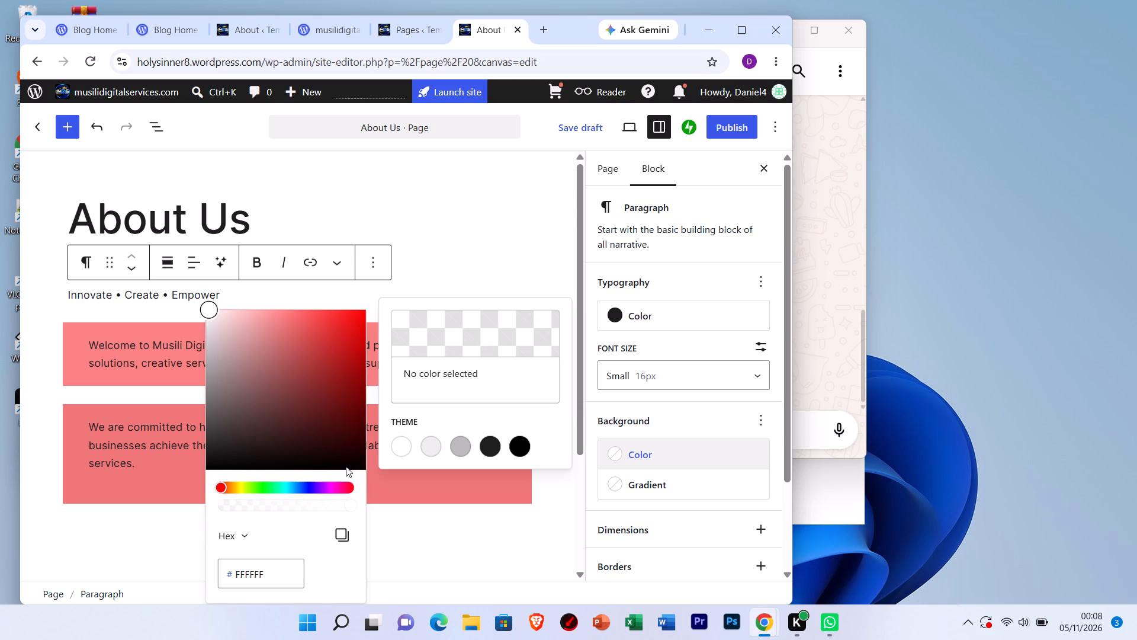
{"action": "left_click", "coordinate": [264, 486]}
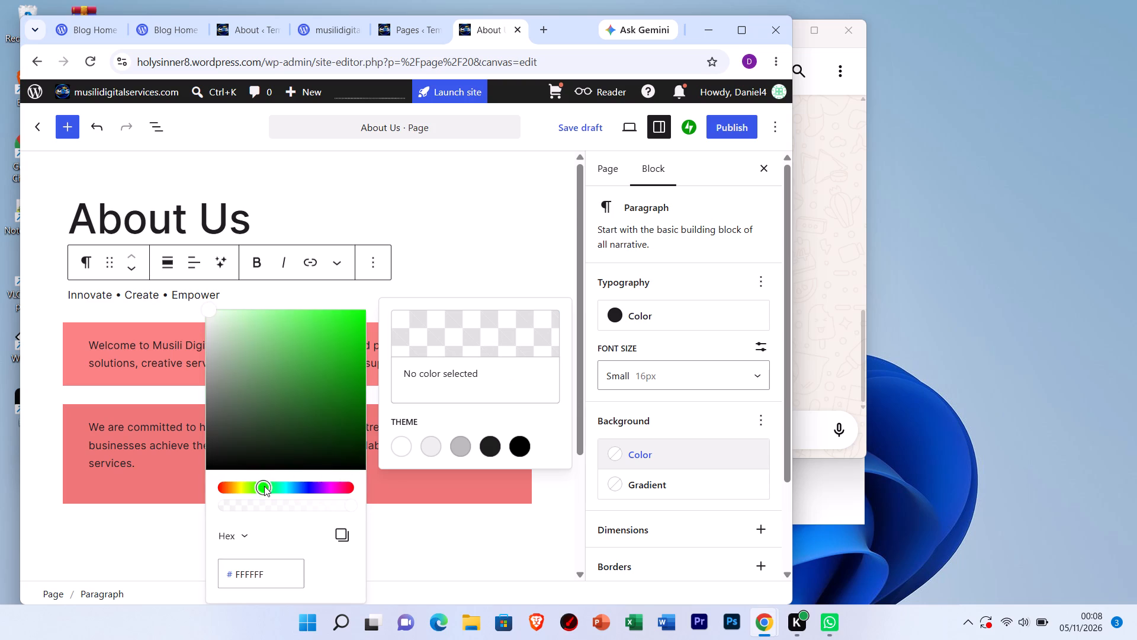
{"action": "left_click", "coordinate": [234, 488]}
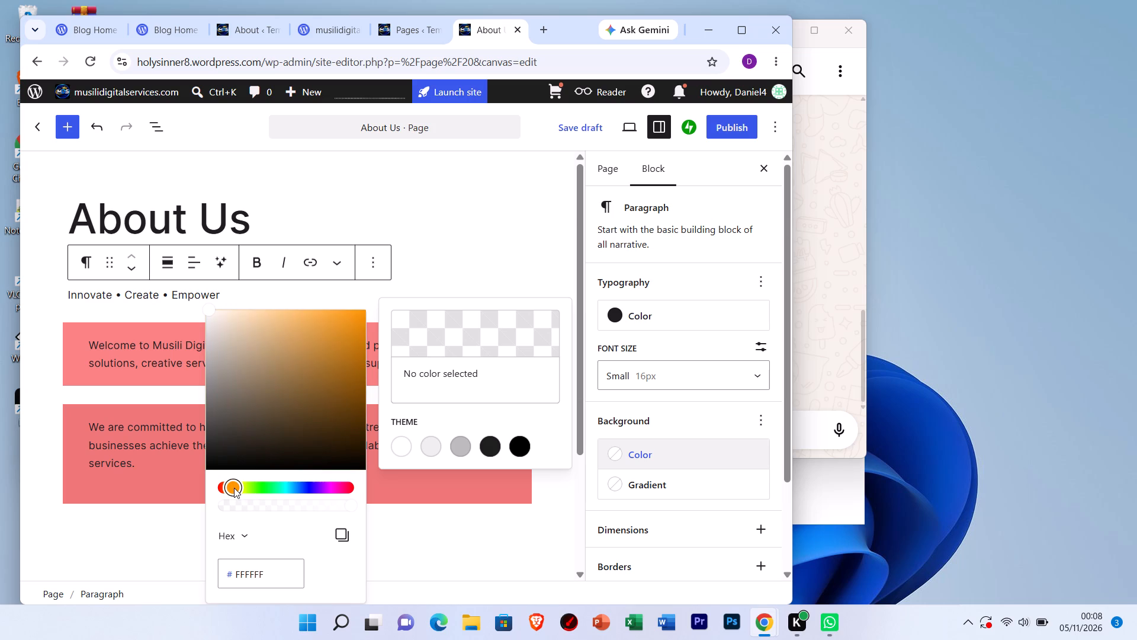
{"action": "left_click", "coordinate": [234, 488]}
{"action": "left_click", "coordinate": [296, 344]}
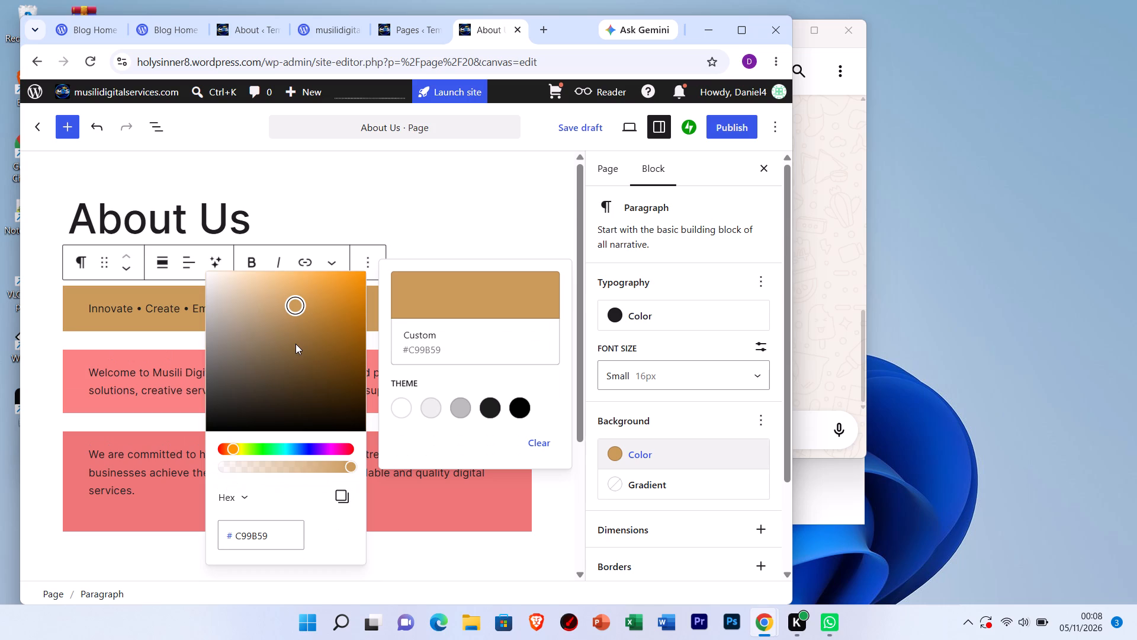
{"action": "left_click", "coordinate": [313, 210]}
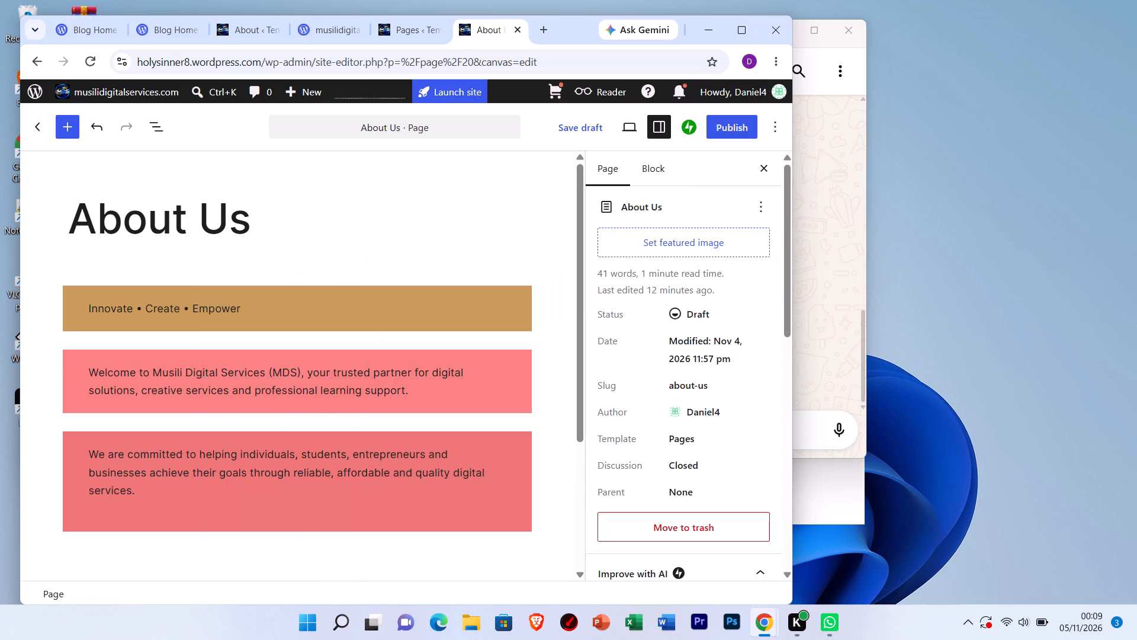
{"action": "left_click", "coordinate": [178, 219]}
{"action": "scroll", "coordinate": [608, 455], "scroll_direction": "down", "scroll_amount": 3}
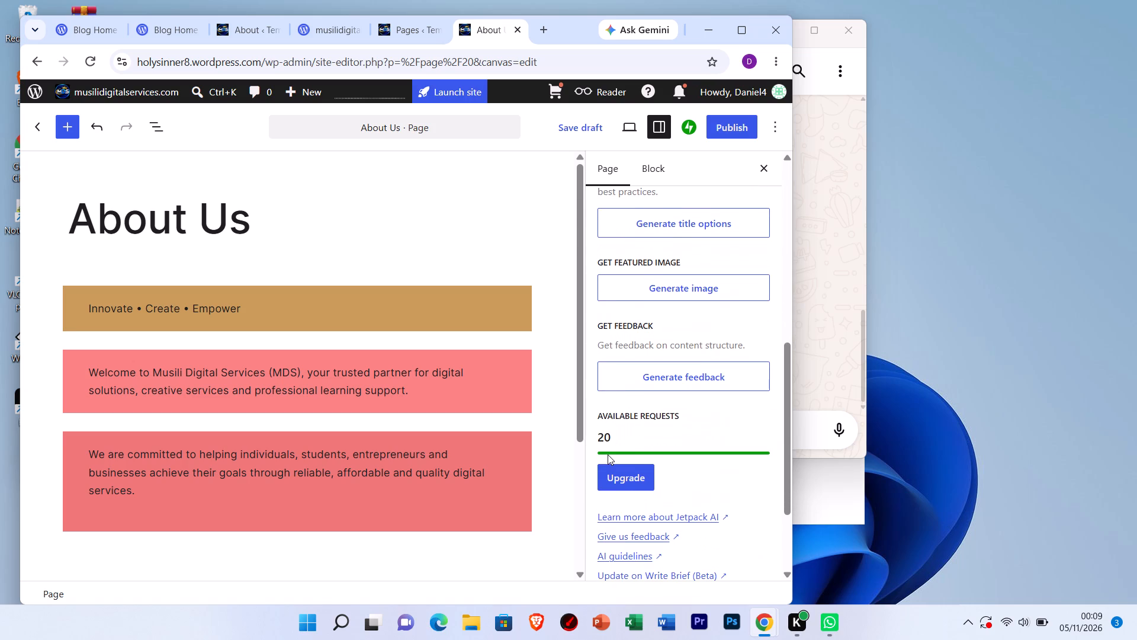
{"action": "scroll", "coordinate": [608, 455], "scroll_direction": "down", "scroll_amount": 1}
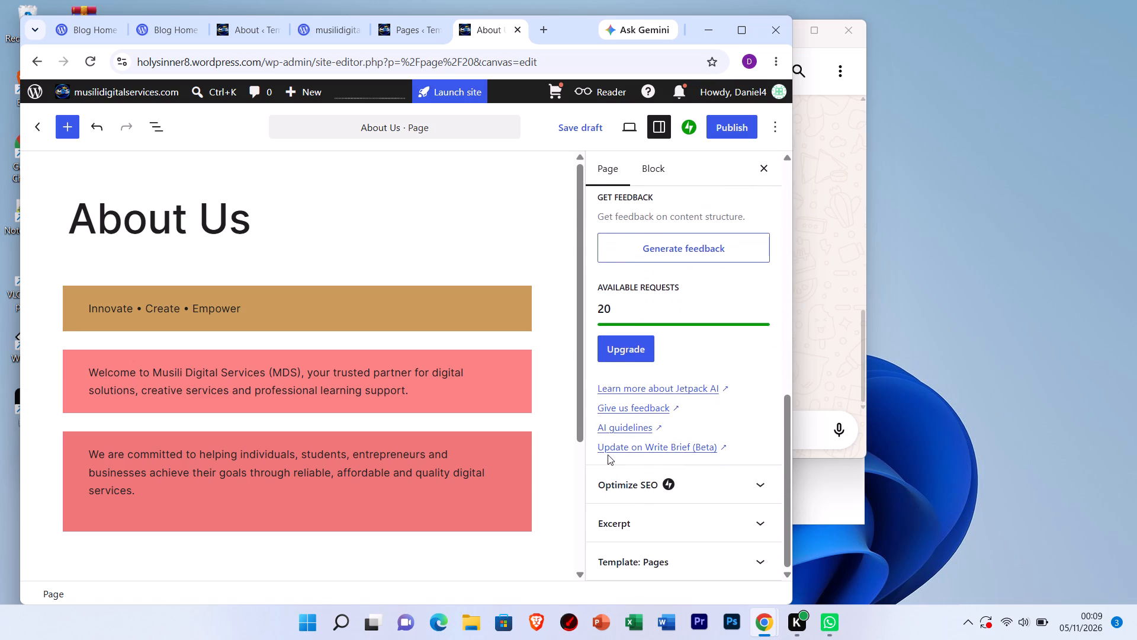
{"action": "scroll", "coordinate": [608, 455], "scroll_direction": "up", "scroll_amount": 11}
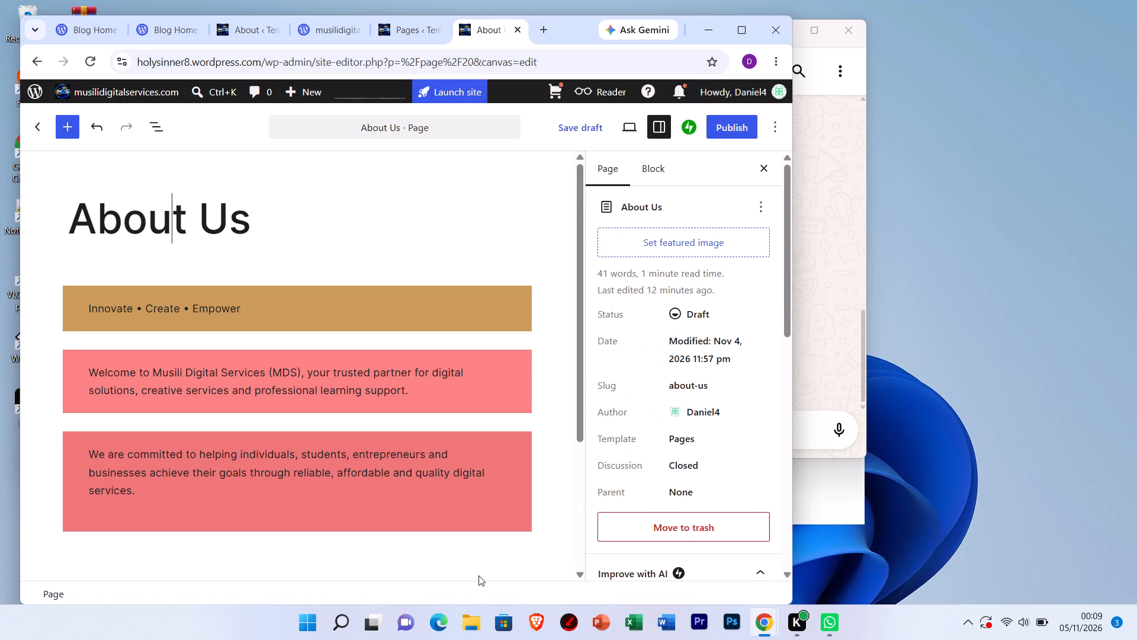
Place the text cursor on the empty last line of the "We are committed" paragraph.
{"action": "scroll", "coordinate": [429, 531], "scroll_direction": "down", "scroll_amount": 2}
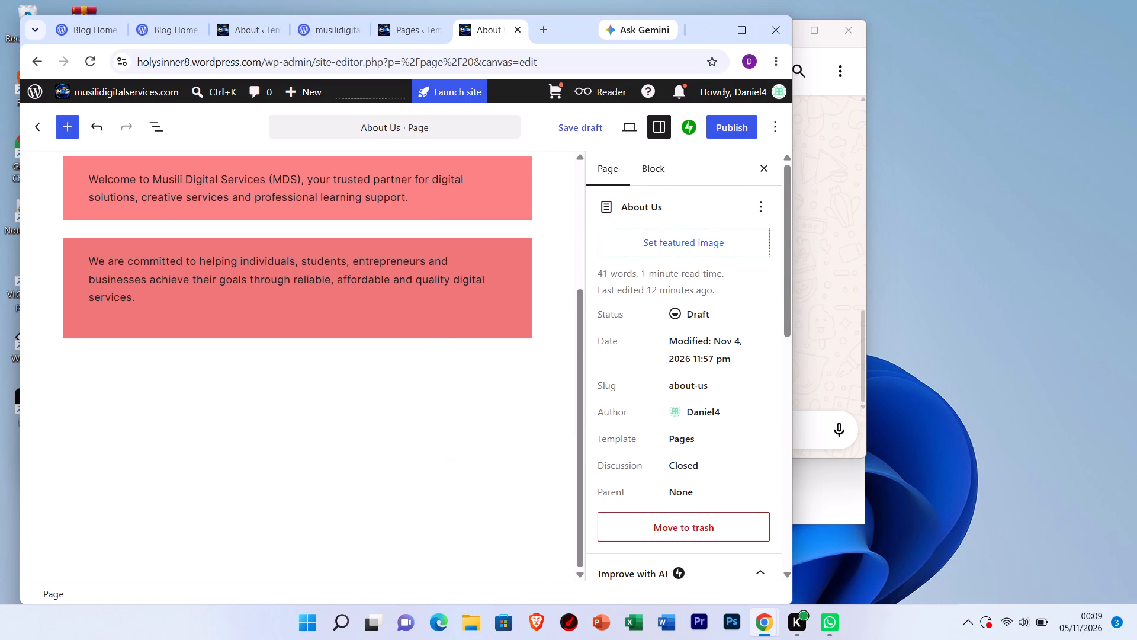
{"action": "left_click", "coordinate": [171, 362]}
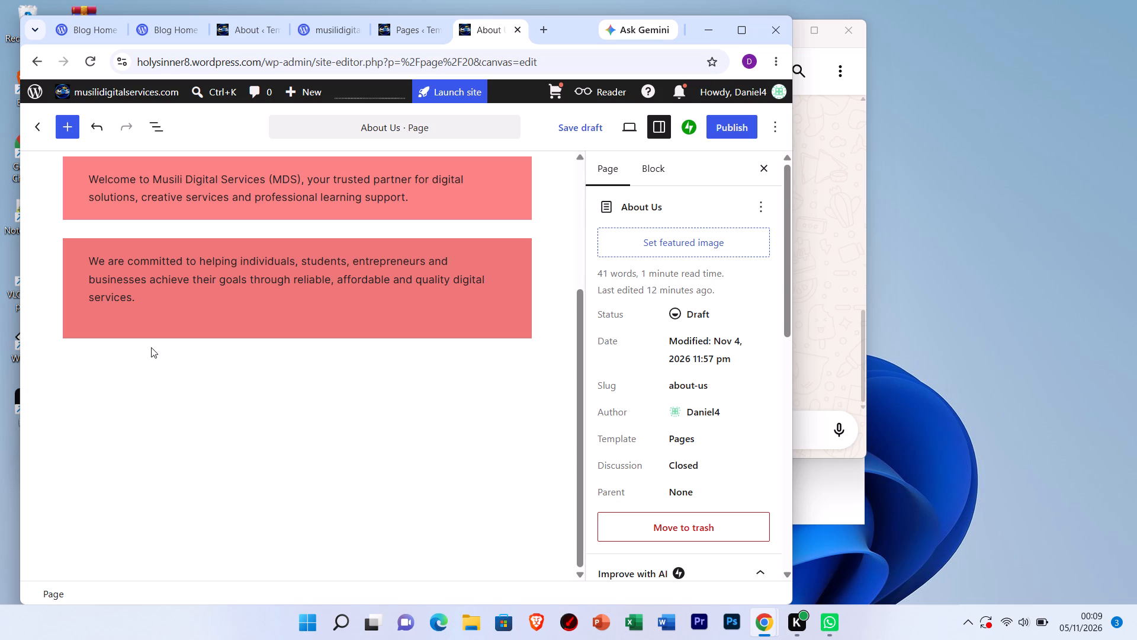
{"action": "left_click", "coordinate": [151, 347]}
{"action": "left_click", "coordinate": [137, 295]}
{"action": "left_click", "coordinate": [137, 295]}
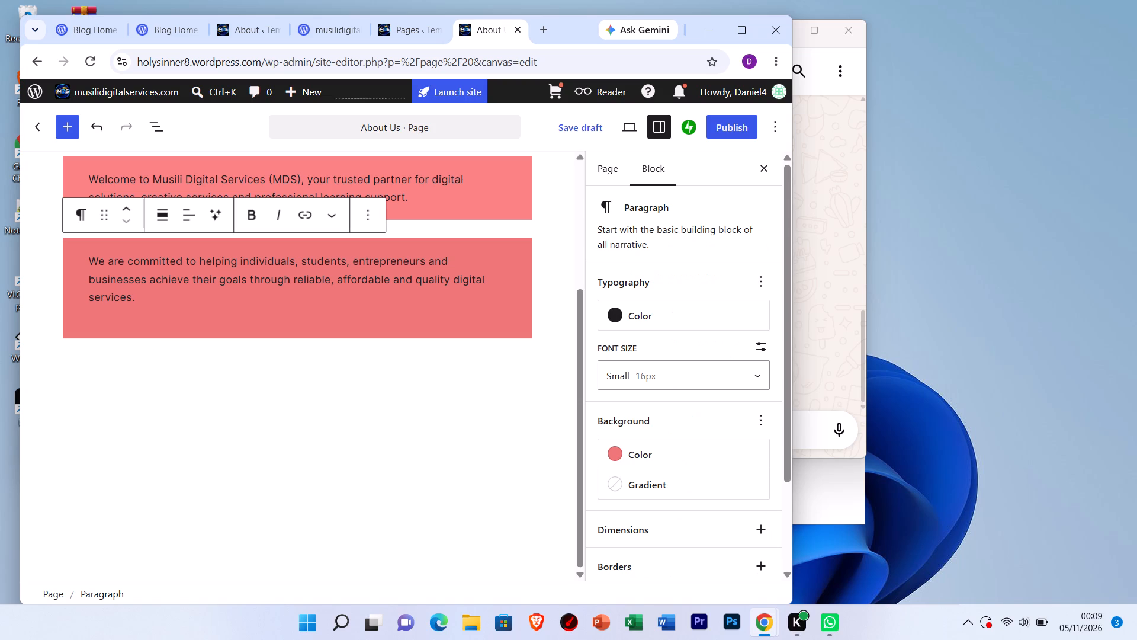
{"action": "key", "text": "Page_Up"}
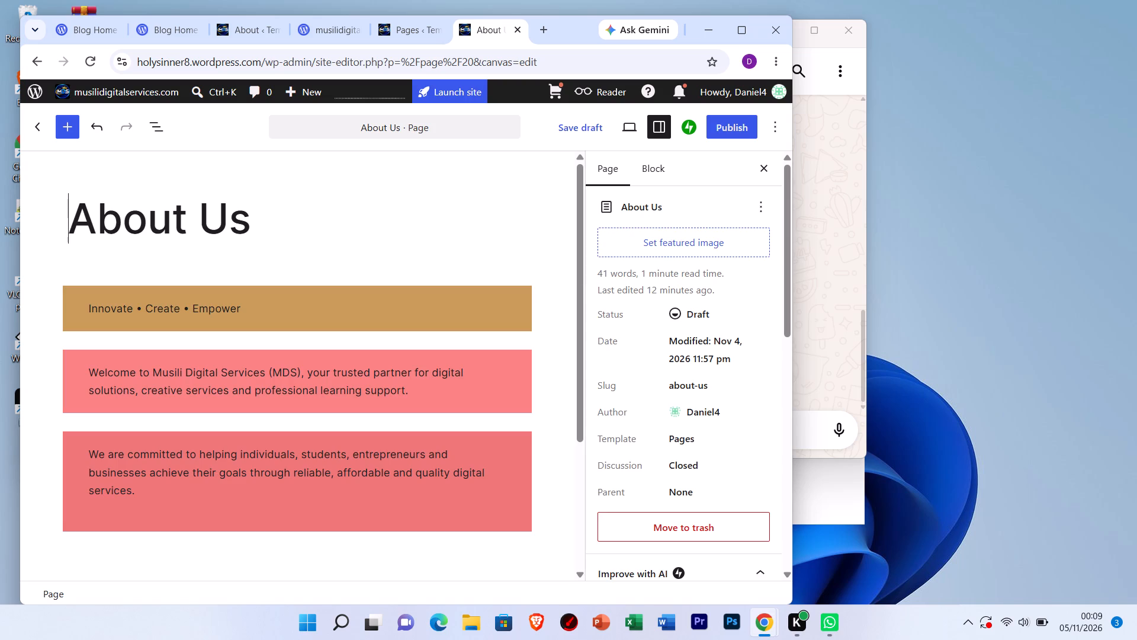
{"action": "key", "text": "Down"}
{"action": "key", "text": "Down"}
{"action": "key", "text": "Down"}
{"action": "key", "text": "Down"}
{"action": "key", "text": "Down"}
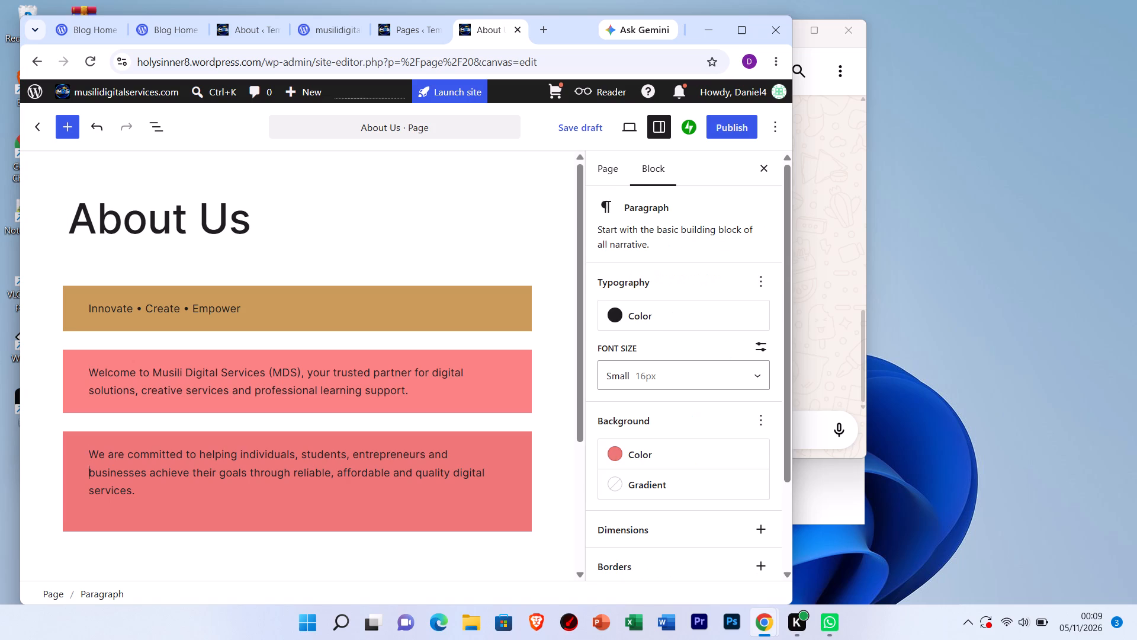
{"action": "key", "text": "Down"}
{"action": "key", "text": "Down"}
{"action": "key", "text": "Down"}
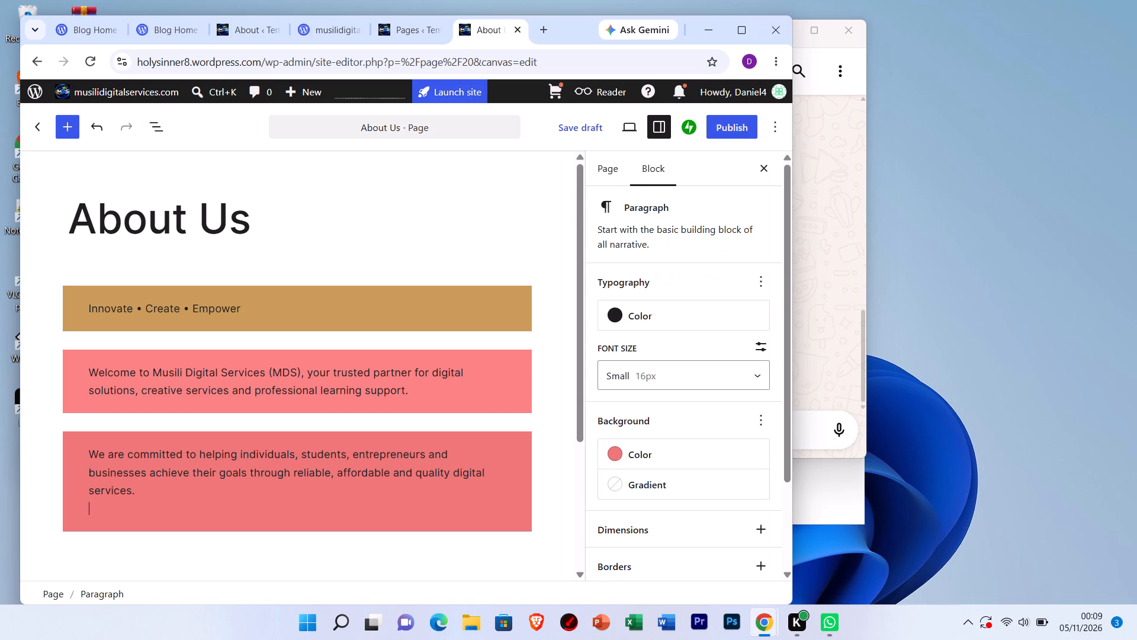
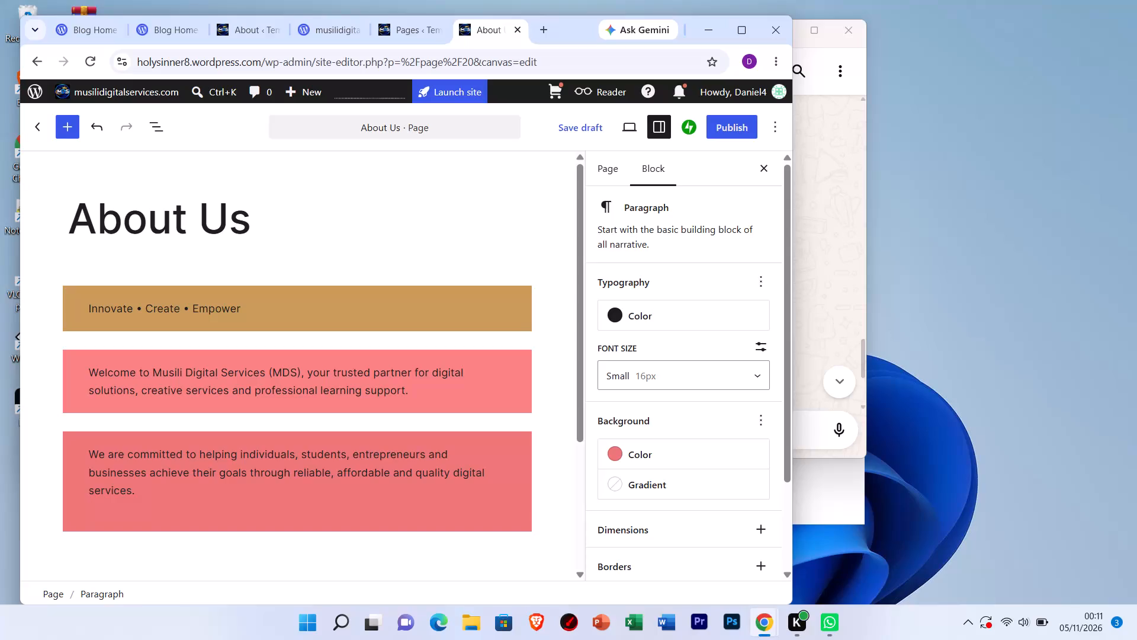
Paste the copied About Us text, including the "What We Do" section and services list, at the end of the "We are committed" paragraph.
{"action": "key", "text": "Down"}
{"action": "key", "text": "ctrl+v"}
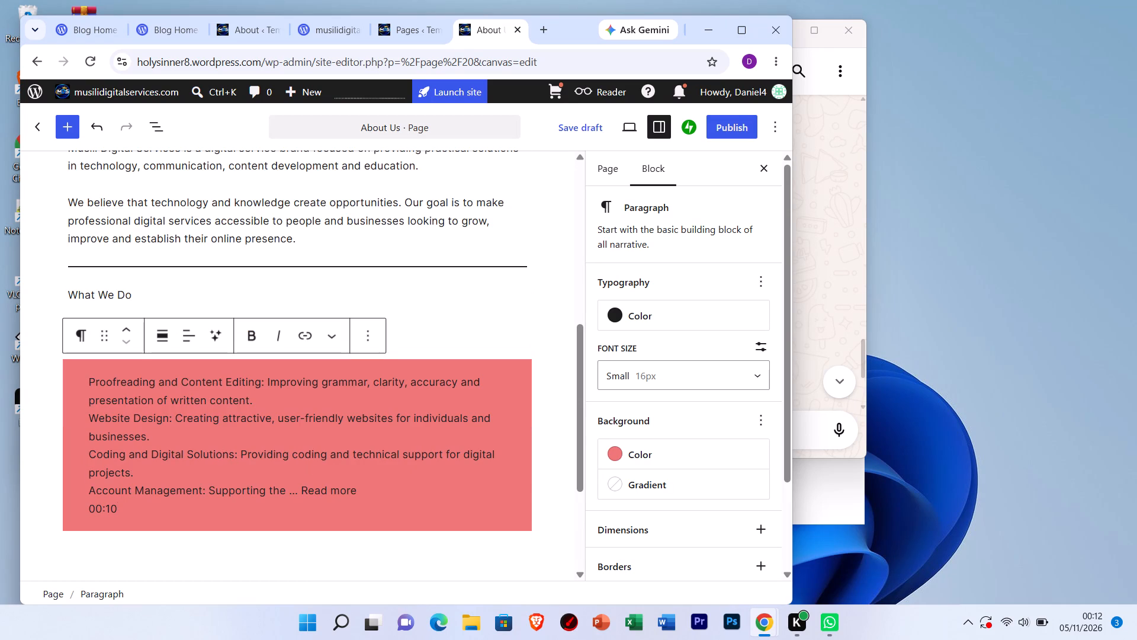
Delete the stray "... Read more" and "00:10" from the end of the services list, leaving a space after "Account Management: Supporting the".
{"action": "left_click", "coordinate": [317, 490]}
{"action": "key", "text": "BackSpace"}
{"action": "key", "text": "BackSpace"}
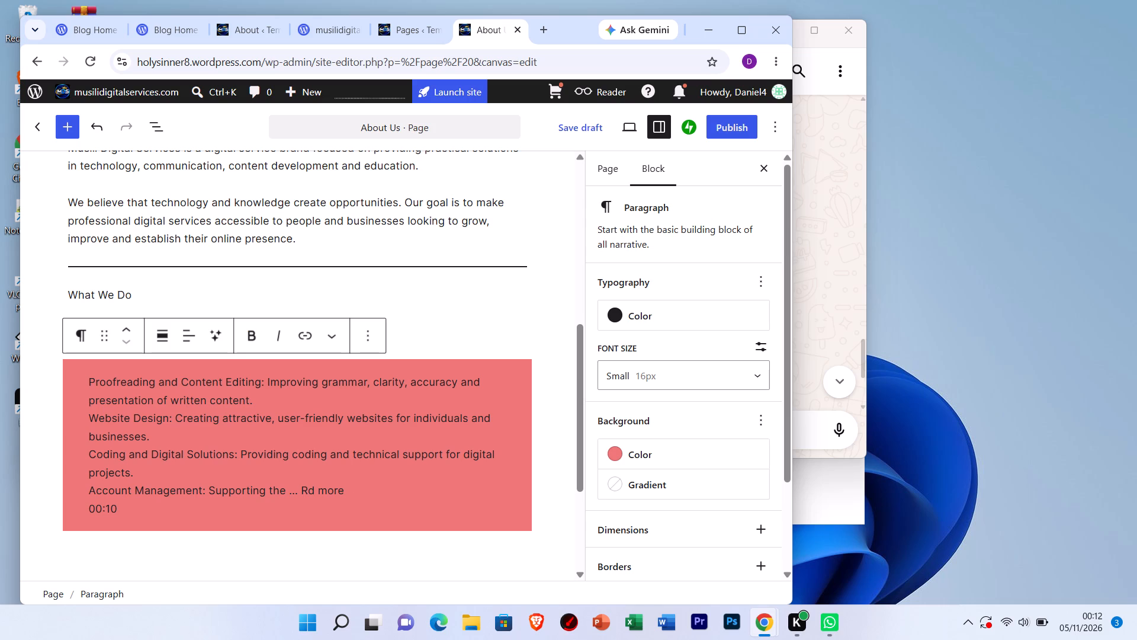
{"action": "left_click", "coordinate": [120, 507]}
{"action": "key", "text": "BackSpace"}
{"action": "key", "text": "BackSpace"}
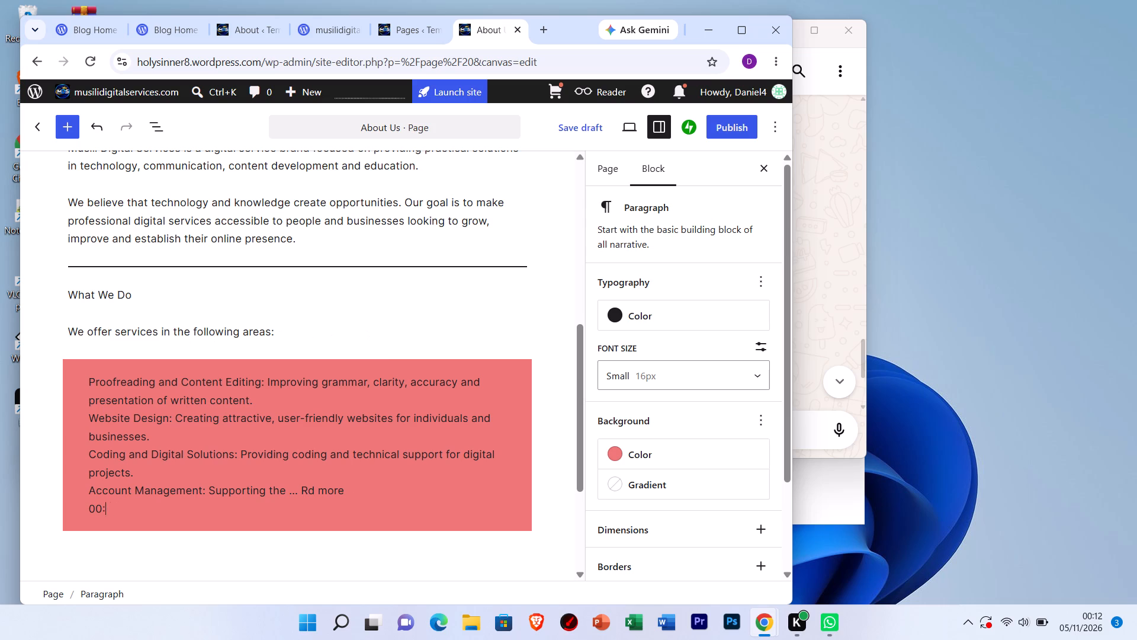
{"action": "key", "text": "BackSpace"}
{"action": "key", "text": "BackSpace"}
{"action": "key", "text": "BackSpace"}
{"action": "key", "text": "BackSpace"}
{"action": "key", "text": "BackSpace"}
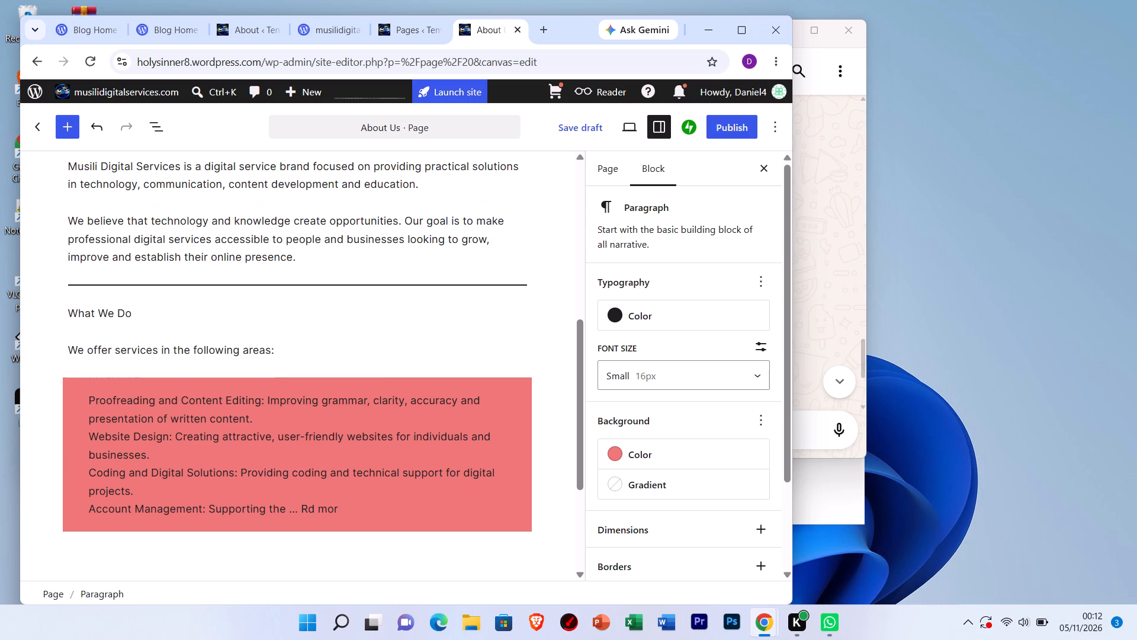
{"action": "key", "text": "BackSpace"}
{"action": "key", "text": "BackSpace"}
{"action": "key", "text": "BackSpace"}
{"action": "key", "text": "BackSpace"}
{"action": "key", "text": "BackSpace"}
{"action": "key", "text": "BackSpace"}
{"action": "key", "text": "BackSpace"}
{"action": "key", "text": "BackSpace"}
{"action": "key", "text": "BackSpace"}
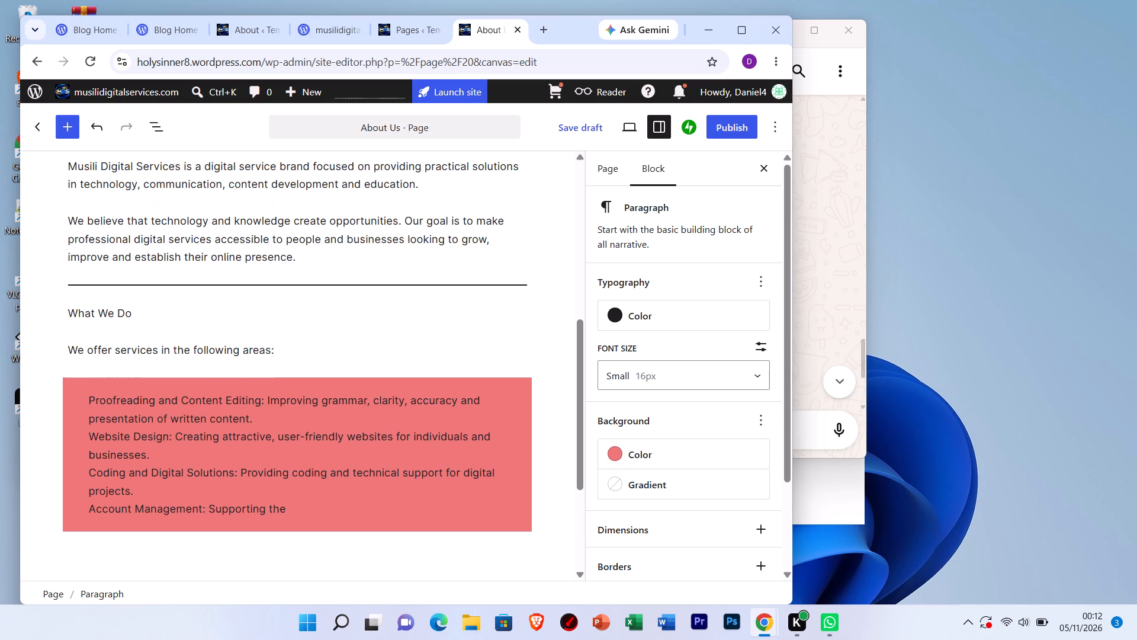
{"action": "key", "text": "space"}
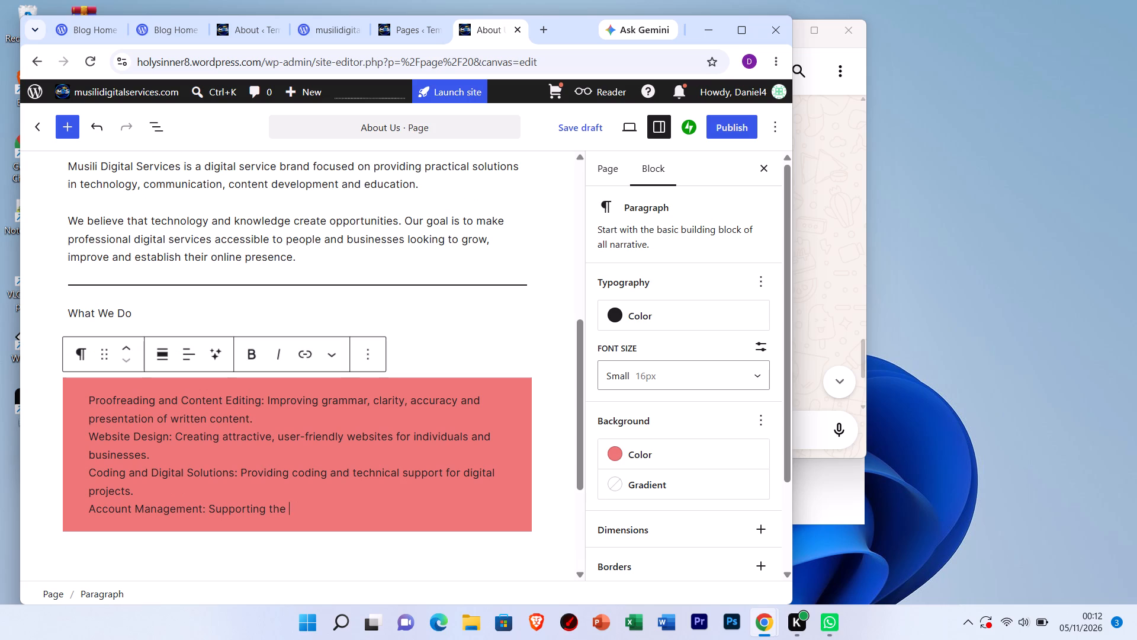
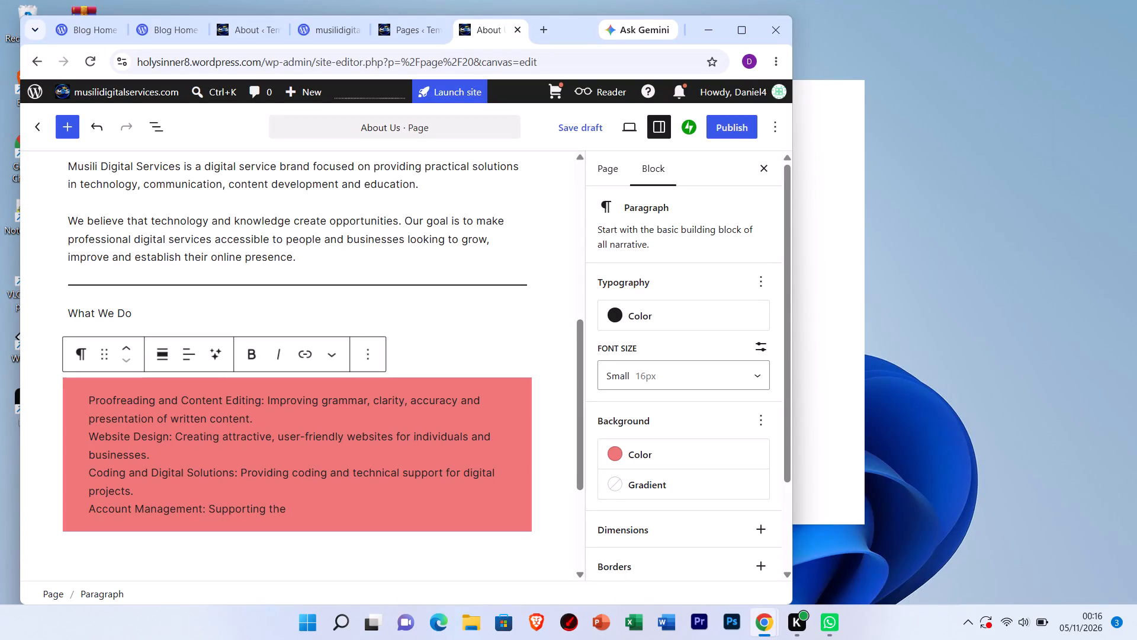
Delete the entire services list block, from "Proofreading and Content Editing" to "Account Management: Supporting the", on the About Us page.
{"action": "left_click", "coordinate": [287, 509]}
{"action": "key", "text": "BackSpace"}
{"action": "key", "text": "BackSpace"}
{"action": "key", "text": "BackSpace"}
{"action": "key", "text": "BackSpace"}
{"action": "key", "text": "BackSpace"}
{"action": "key", "text": "BackSpace"}
{"action": "key", "text": "BackSpace"}
{"action": "key", "text": "BackSpace"}
{"action": "key", "text": "BackSpace"}
{"action": "key", "text": "BackSpace"}
{"action": "key", "text": "BackSpace"}
{"action": "key", "text": "BackSpace"}
{"action": "key", "text": "BackSpace"}
{"action": "key", "text": "BackSpace"}
{"action": "key", "text": "BackSpace"}
{"action": "key", "text": "BackSpace"}
{"action": "key", "text": "BackSpace"}
{"action": "key", "text": "BackSpace"}
{"action": "key", "text": "BackSpace"}
{"action": "key", "text": "BackSpace"}
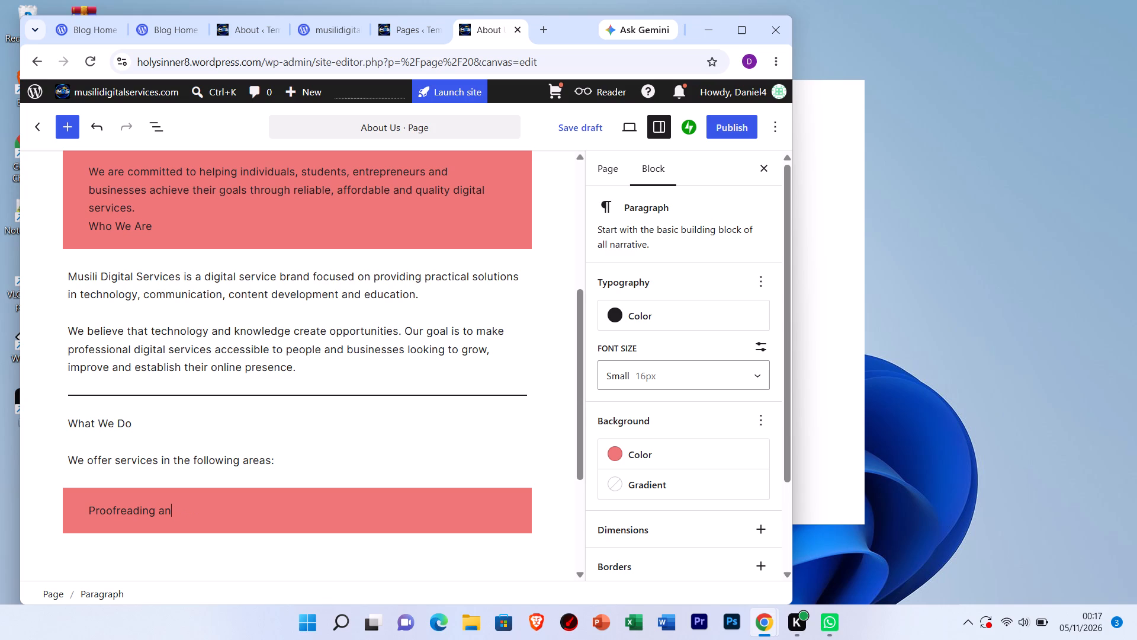
{"action": "key", "text": "BackSpace"}
{"action": "key", "text": "BackSpace"}
{"action": "key", "text": "BackSpace"}
{"action": "key", "text": "BackSpace"}
{"action": "key", "text": "BackSpace"}
{"action": "key", "text": "BackSpace"}
{"action": "key", "text": "BackSpace"}
{"action": "key", "text": "BackSpace"}
{"action": "key", "text": "BackSpace"}
{"action": "key", "text": "BackSpace"}
{"action": "key", "text": "BackSpace"}
{"action": "key", "text": "BackSpace"}
{"action": "key", "text": "BackSpace"}
{"action": "key", "text": "BackSpace"}
{"action": "key", "text": "BackSpace"}
{"action": "key", "text": "BackSpace"}
Delete the "We offer services in the following areas:" line, the "What We Do" heading and the separator above it.
{"action": "key", "text": "BackSpace"}
{"action": "key", "text": "BackSpace"}
{"action": "key", "text": "BackSpace"}
{"action": "key", "text": "BackSpace"}
{"action": "key", "text": "BackSpace"}
{"action": "key", "text": "BackSpace"}
{"action": "key", "text": "BackSpace"}
{"action": "key", "text": "BackSpace"}
{"action": "key", "text": "BackSpace"}
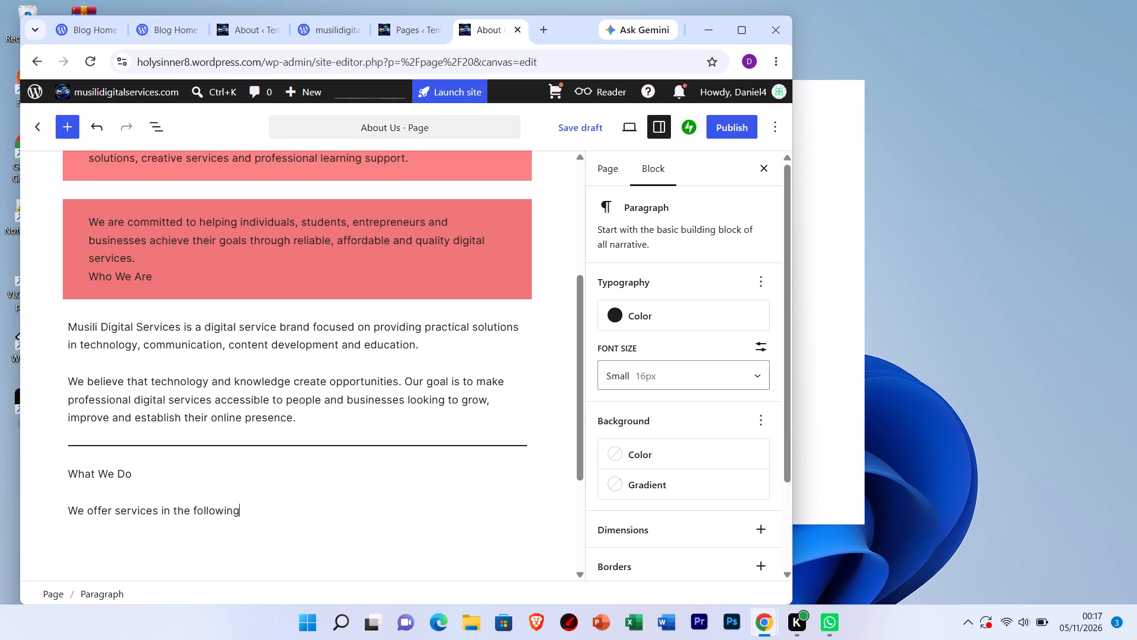
{"action": "key", "text": "BackSpace"}
{"action": "key", "text": "BackSpace"}
{"action": "key", "text": "BackSpace"}
{"action": "key", "text": "BackSpace"}
{"action": "key", "text": "BackSpace"}
{"action": "key", "text": "BackSpace"}
{"action": "key", "text": "BackSpace"}
{"action": "key", "text": "BackSpace"}
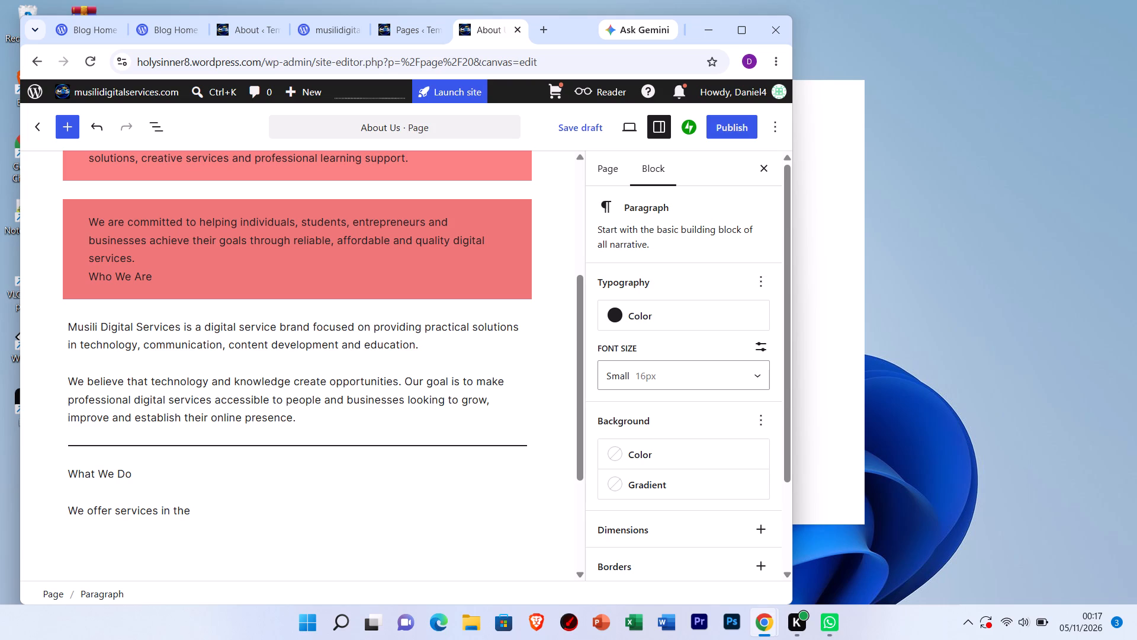
{"action": "key", "text": "BackSpace"}
{"action": "key", "text": "BackSpace"}
{"action": "key", "text": "BackSpace"}
{"action": "key", "text": "BackSpace"}
{"action": "key", "text": "BackSpace"}
{"action": "key", "text": "BackSpace"}
{"action": "key", "text": "BackSpace"}
{"action": "key", "text": "BackSpace"}
{"action": "key", "text": "BackSpace"}
Delete the whole "We believe that technology and knowledge create opportunities" paragraph.
{"action": "key", "text": "BackSpace"}
{"action": "key", "text": "BackSpace"}
{"action": "key", "text": "BackSpace"}
{"action": "key", "text": "BackSpace"}
{"action": "key", "text": "BackSpace"}
{"action": "key", "text": "BackSpace"}
{"action": "key", "text": "BackSpace"}
{"action": "key", "text": "BackSpace"}
{"action": "key", "text": "BackSpace"}
{"action": "key", "text": "BackSpace"}
{"action": "key", "text": "BackSpace"}
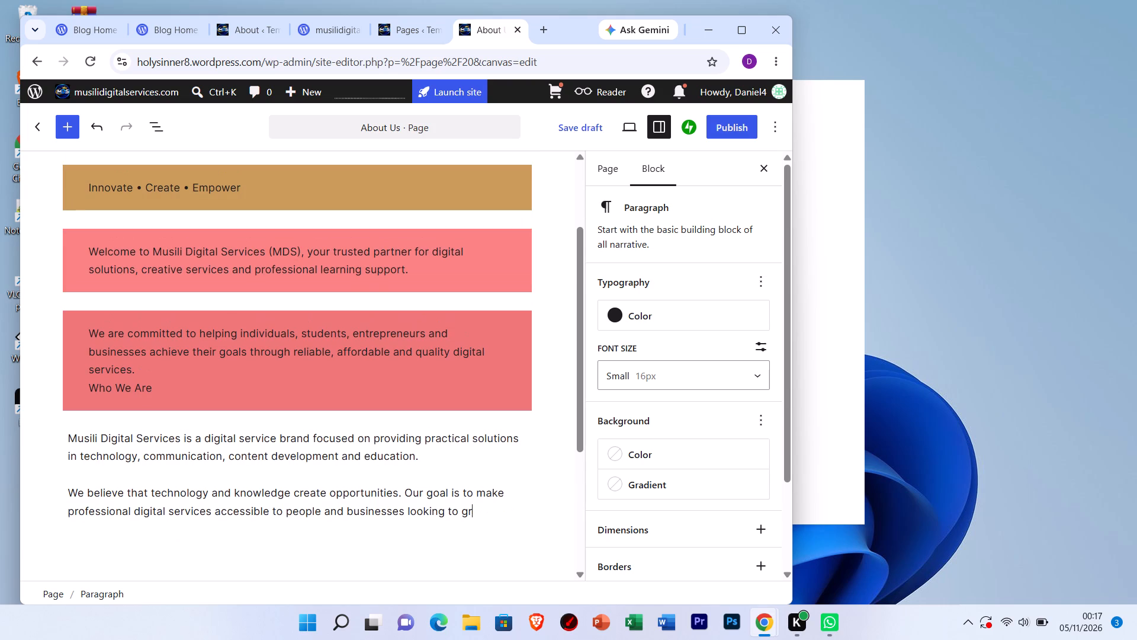
{"action": "key", "text": "BackSpace"}
{"action": "key", "text": "BackSpace"}
{"action": "key", "text": "BackSpace"}
{"action": "key", "text": "BackSpace"}
{"action": "key", "text": "BackSpace"}
{"action": "key", "text": "BackSpace"}
{"action": "key", "text": "BackSpace"}
{"action": "key", "text": "BackSpace"}
{"action": "key", "text": "BackSpace"}
{"action": "key", "text": "BackSpace"}
{"action": "key", "text": "BackSpace"}
{"action": "key", "text": "BackSpace"}
{"action": "key", "text": "BackSpace"}
{"action": "key", "text": "BackSpace"}
{"action": "key", "text": "BackSpace"}
{"action": "key", "text": "BackSpace"}
{"action": "key", "text": "BackSpace"}
{"action": "key", "text": "BackSpace"}
{"action": "key", "text": "BackSpace"}
{"action": "key", "text": "BackSpace"}
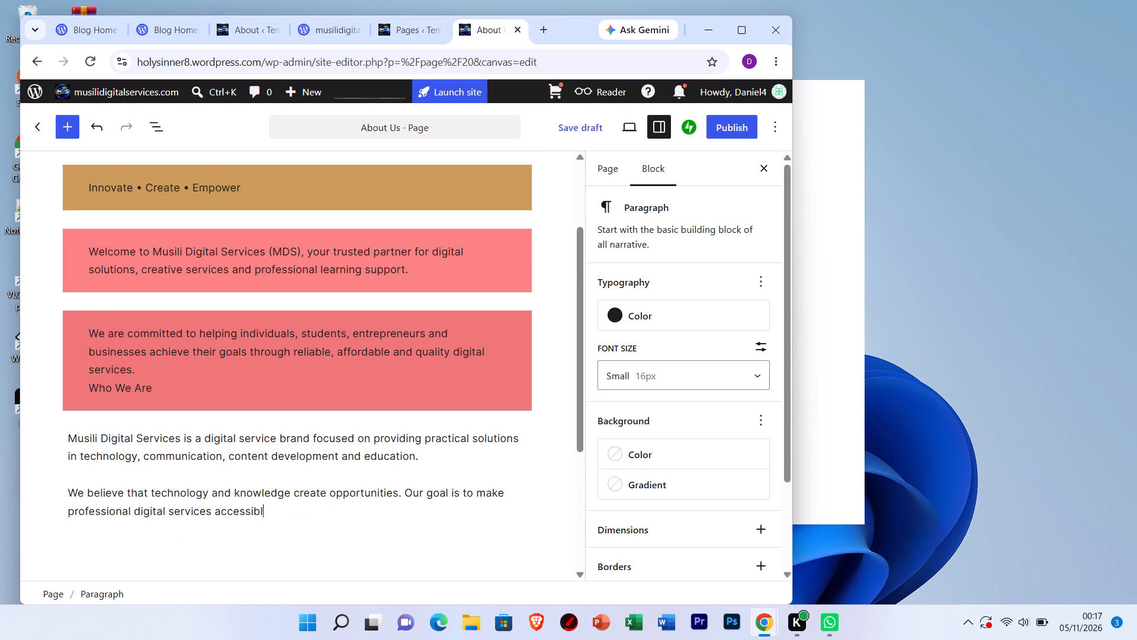
{"action": "key", "text": "BackSpace"}
{"action": "key", "text": "BackSpace"}
{"action": "key", "text": "BackSpace"}
{"action": "key", "text": "BackSpace"}
{"action": "key", "text": "BackSpace"}
{"action": "key", "text": "BackSpace"}
{"action": "key", "text": "BackSpace"}
{"action": "key", "text": "BackSpace"}
{"action": "key", "text": "BackSpace"}
{"action": "key", "text": "BackSpace"}
{"action": "key", "text": "BackSpace"}
{"action": "key", "text": "BackSpace"}
{"action": "key", "text": "BackSpace"}
{"action": "key", "text": "BackSpace"}
{"action": "key", "text": "BackSpace"}
{"action": "key", "text": "BackSpace"}
{"action": "key", "text": "BackSpace"}
{"action": "key", "text": "BackSpace"}
{"action": "key", "text": "BackSpace"}
{"action": "key", "text": "BackSpace"}
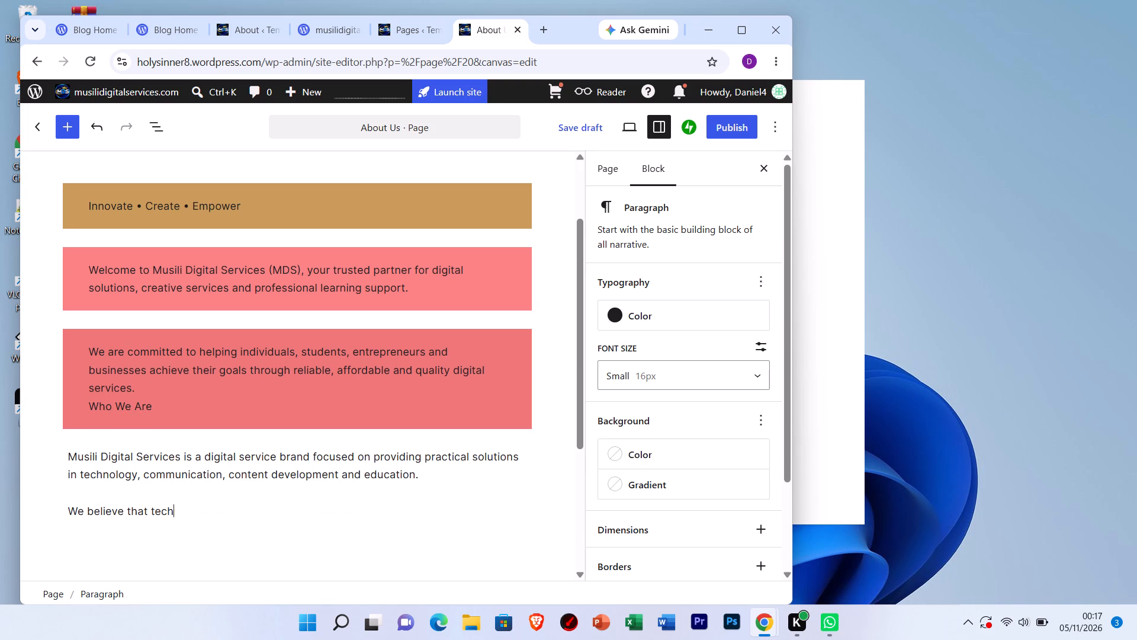
{"action": "key", "text": "BackSpace"}
{"action": "key", "text": "BackSpace"}
{"action": "key", "text": "BackSpace"}
{"action": "key", "text": "BackSpace"}
{"action": "key", "text": "BackSpace"}
{"action": "key", "text": "BackSpace"}
{"action": "key", "text": "BackSpace"}
{"action": "key", "text": "BackSpace"}
{"action": "key", "text": "BackSpace"}
{"action": "key", "text": "BackSpace"}
Delete the remaining "We believe that tech" and the whole "Musili Digital Services is a digital service brand" paragraph above it.
{"action": "key", "text": "BackSpace"}
{"action": "key", "text": "BackSpace"}
{"action": "key", "text": "BackSpace"}
{"action": "key", "text": "BackSpace"}
{"action": "key", "text": "BackSpace"}
{"action": "key", "text": "BackSpace"}
{"action": "key", "text": "BackSpace"}
{"action": "key", "text": "BackSpace"}
{"action": "key", "text": "BackSpace"}
{"action": "key", "text": "BackSpace"}
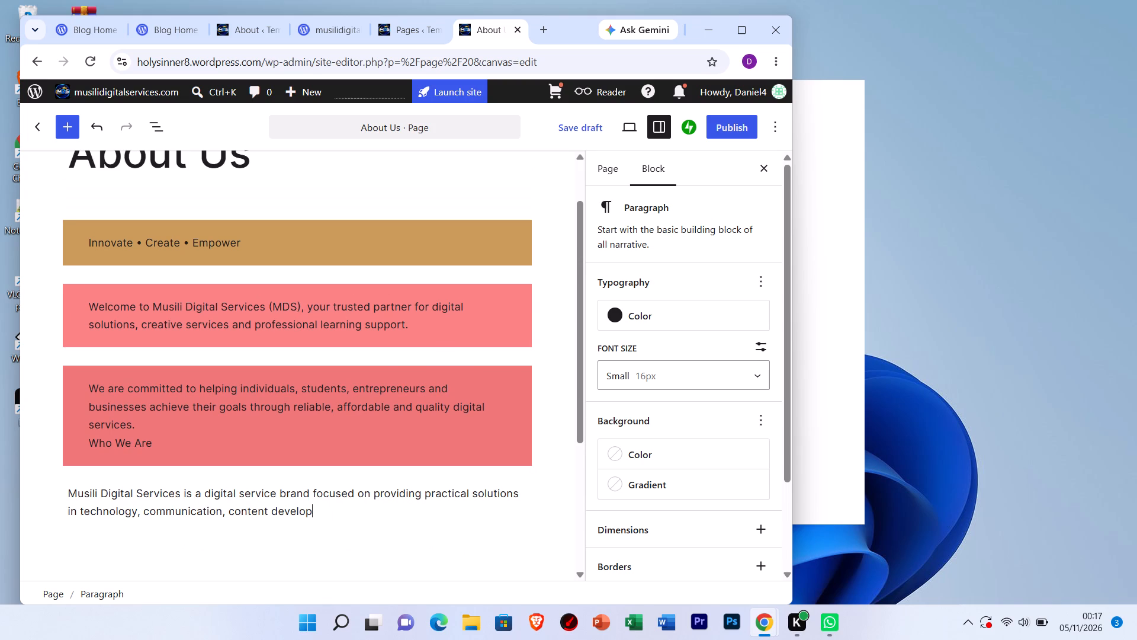
{"action": "key", "text": "BackSpace"}
{"action": "key", "text": "BackSpace"}
{"action": "key", "text": "BackSpace"}
{"action": "key", "text": "BackSpace"}
{"action": "key", "text": "BackSpace"}
{"action": "key", "text": "BackSpace"}
{"action": "key", "text": "BackSpace"}
{"action": "key", "text": "BackSpace"}
{"action": "key", "text": "BackSpace"}
{"action": "key", "text": "BackSpace"}
{"action": "key", "text": "BackSpace"}
{"action": "key", "text": "BackSpace"}
{"action": "key", "text": "BackSpace"}
{"action": "key", "text": "BackSpace"}
{"action": "key", "text": "BackSpace"}
{"action": "key", "text": "BackSpace"}
{"action": "key", "text": "BackSpace"}
{"action": "key", "text": "BackSpace"}
{"action": "key", "text": "BackSpace"}
{"action": "key", "text": "BackSpace"}
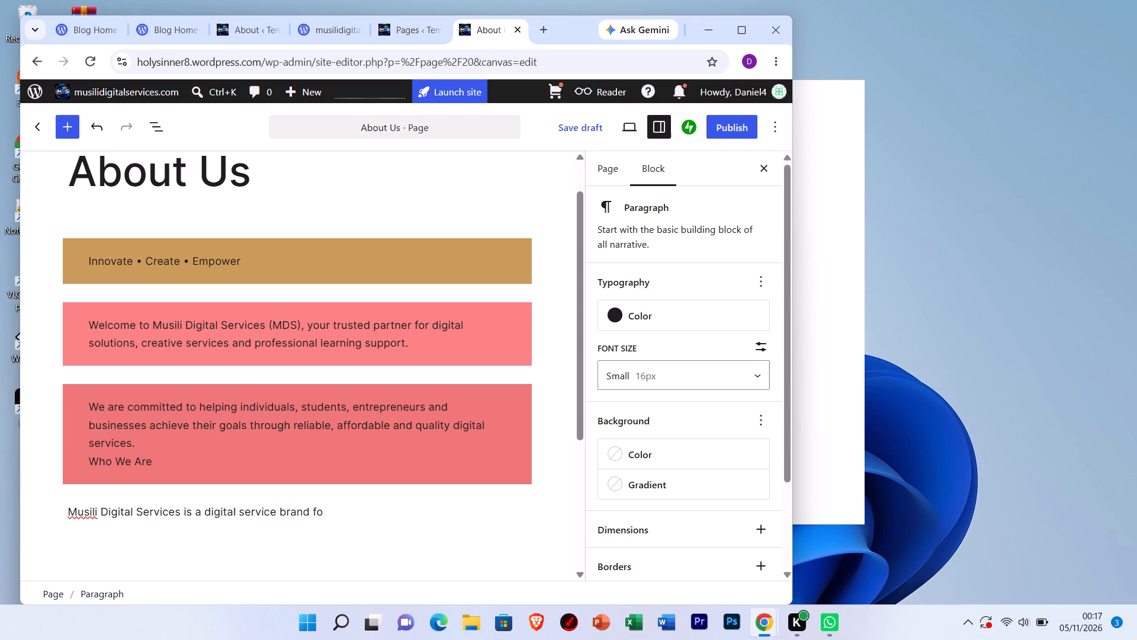
{"action": "key", "text": "BackSpace"}
{"action": "key", "text": "BackSpace"}
{"action": "key", "text": "BackSpace"}
{"action": "key", "text": "BackSpace"}
{"action": "key", "text": "BackSpace"}
{"action": "key", "text": "BackSpace"}
{"action": "key", "text": "BackSpace"}
{"action": "key", "text": "BackSpace"}
{"action": "key", "text": "BackSpace"}
{"action": "key", "text": "BackSpace"}
{"action": "key", "text": "BackSpace"}
{"action": "key", "text": "BackSpace"}
{"action": "key", "text": "BackSpace"}
{"action": "key", "text": "BackSpace"}
{"action": "key", "text": "BackSpace"}
{"action": "key", "text": "BackSpace"}
{"action": "key", "text": "BackSpace"}
{"action": "key", "text": "BackSpace"}
{"action": "key", "text": "BackSpace"}
{"action": "key", "text": "BackSpace"}
{"action": "key", "text": "BackSpace"}
{"action": "key", "text": "BackSpace"}
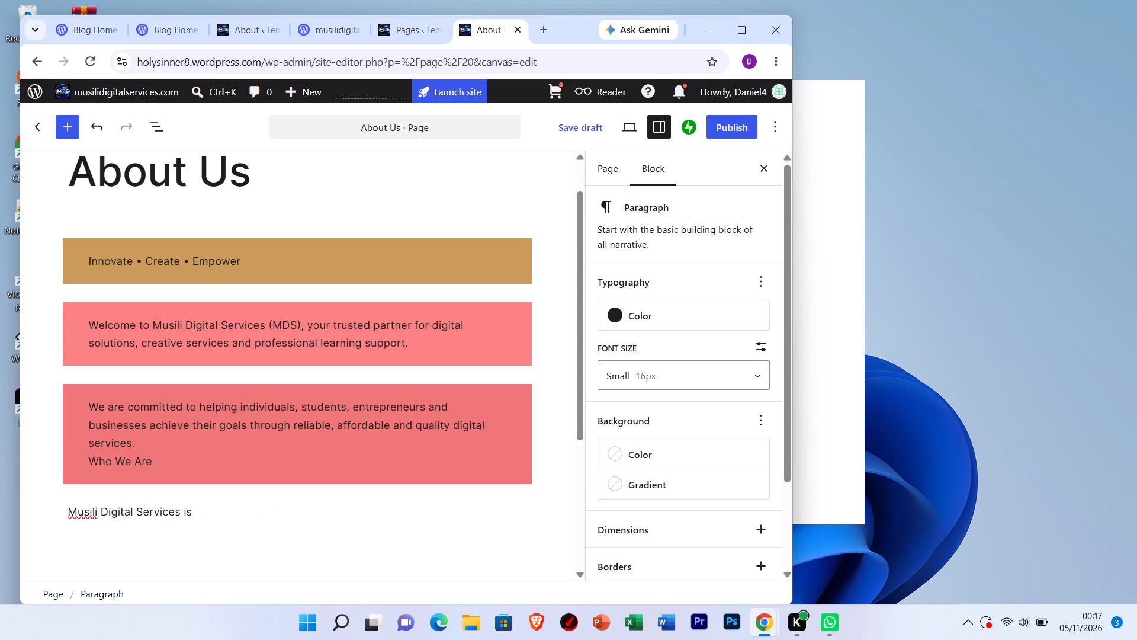
{"action": "key", "text": "BackSpace"}
{"action": "key", "text": "BackSpace"}
{"action": "key", "text": "BackSpace"}
{"action": "key", "text": "BackSpace"}
{"action": "key", "text": "BackSpace"}
{"action": "key", "text": "BackSpace"}
{"action": "key", "text": "BackSpace"}
{"action": "key", "text": "BackSpace"}
{"action": "key", "text": "BackSpace"}
{"action": "key", "text": "BackSpace"}
{"action": "key", "text": "BackSpace"}
{"action": "key", "text": "BackSpace"}
{"action": "key", "text": "BackSpace"}
{"action": "key", "text": "BackSpace"}
{"action": "key", "text": "BackSpace"}
{"action": "key", "text": "BackSpace"}
{"action": "key", "text": "BackSpace"}
{"action": "key", "text": "BackSpace"}
{"action": "key", "text": "BackSpace"}
{"action": "key", "text": "BackSpace"}
{"action": "key", "text": "BackSpace"}
{"action": "key", "text": "BackSpace"}
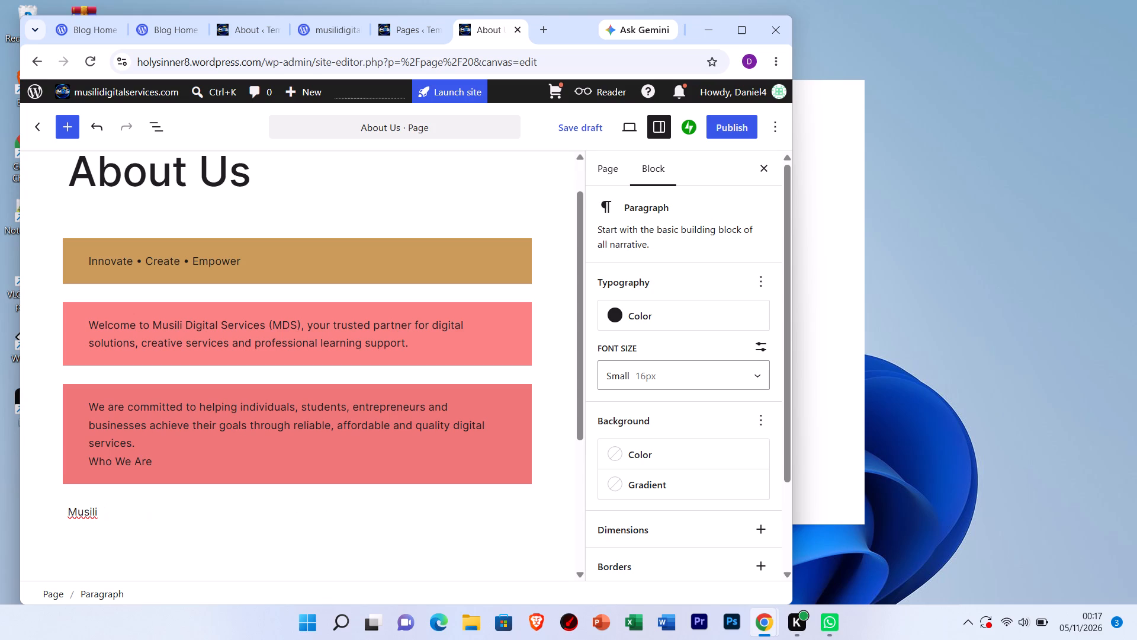
{"action": "key", "text": "BackSpace"}
{"action": "key", "text": "BackSpace"}
{"action": "key", "text": "BackSpace"}
{"action": "key", "text": "BackSpace"}
{"action": "key", "text": "BackSpace"}
Delete the "Who We Are" line and its line break from the end of the "We are committed" paragraph.
{"action": "key", "text": "BackSpace"}
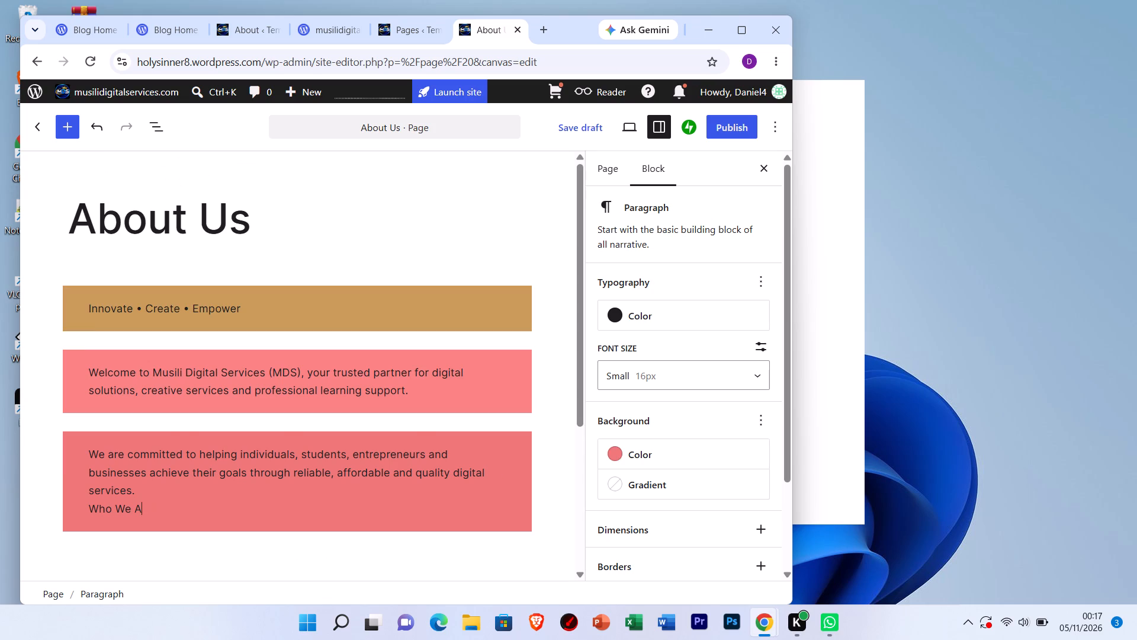
{"action": "key", "text": "BackSpace"}
{"action": "key", "text": "BackSpace"}
{"action": "key", "text": "BackSpace"}
{"action": "key", "text": "BackSpace"}
{"action": "key", "text": "Down"}
{"action": "key", "text": "Down"}
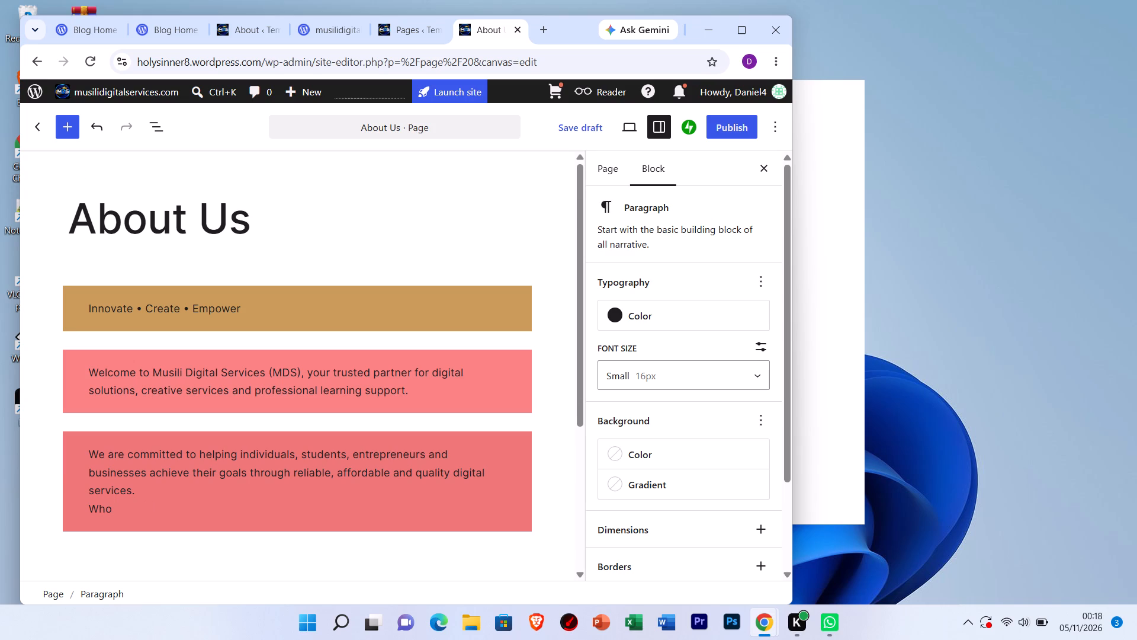
{"action": "key", "text": "BackSpace"}
{"action": "key", "text": "BackSpace"}
{"action": "key", "text": "BackSpace"}
{"action": "key", "text": "BackSpace"}
{"action": "key", "text": "BackSpace"}
{"action": "key", "text": "BackSpace"}
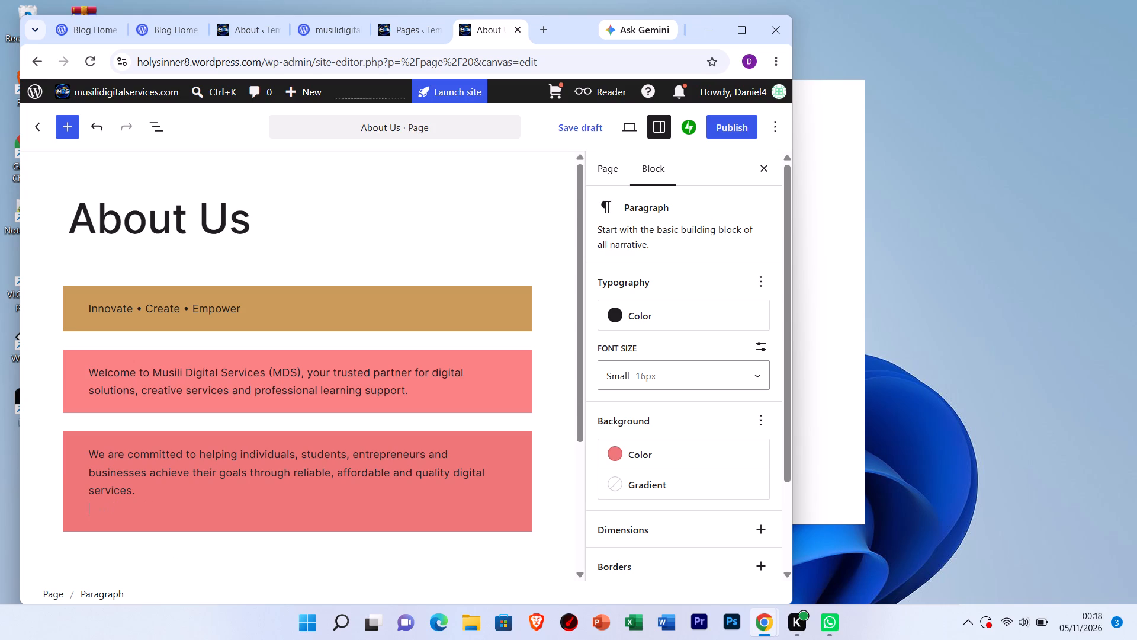
{"action": "key", "text": "BackSpace"}
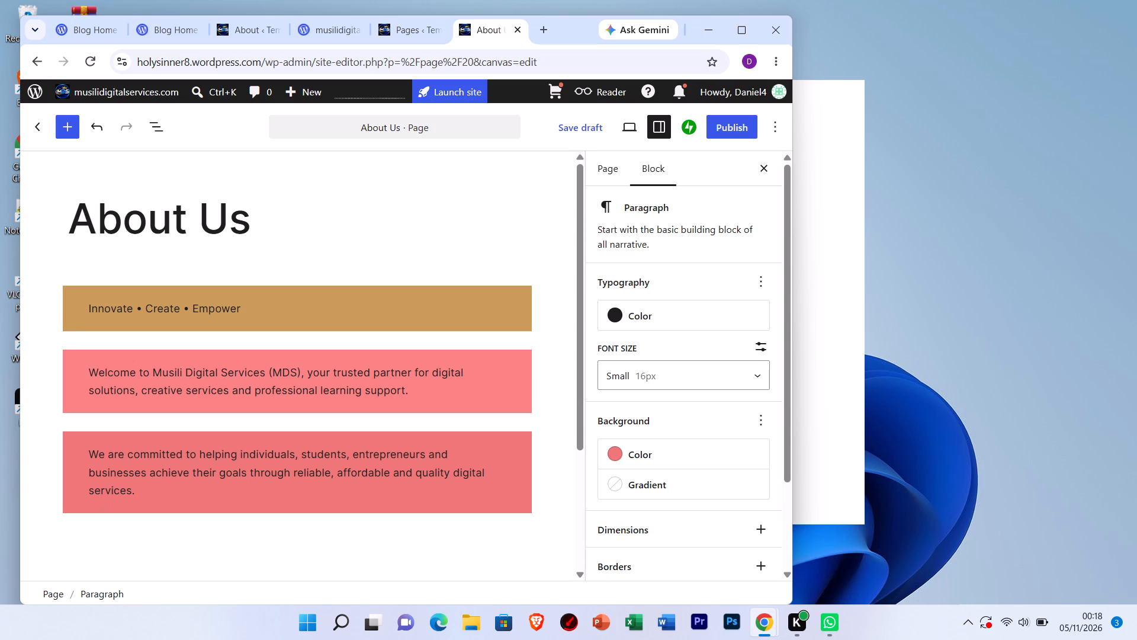
Paste the copied text, from "Who We Are" to "Quality Work, Reliable Support.", at the end of the "We are committed" paragraph.
{"action": "key", "text": "Down"}
{"action": "key", "text": "Down"}
{"action": "key", "text": "Down"}
{"action": "key", "text": "Down"}
{"action": "key", "text": "Down"}
{"action": "key", "text": "Down"}
{"action": "key", "text": "Down"}
{"action": "key", "text": "Down"}
{"action": "key", "text": "ctrl+v"}
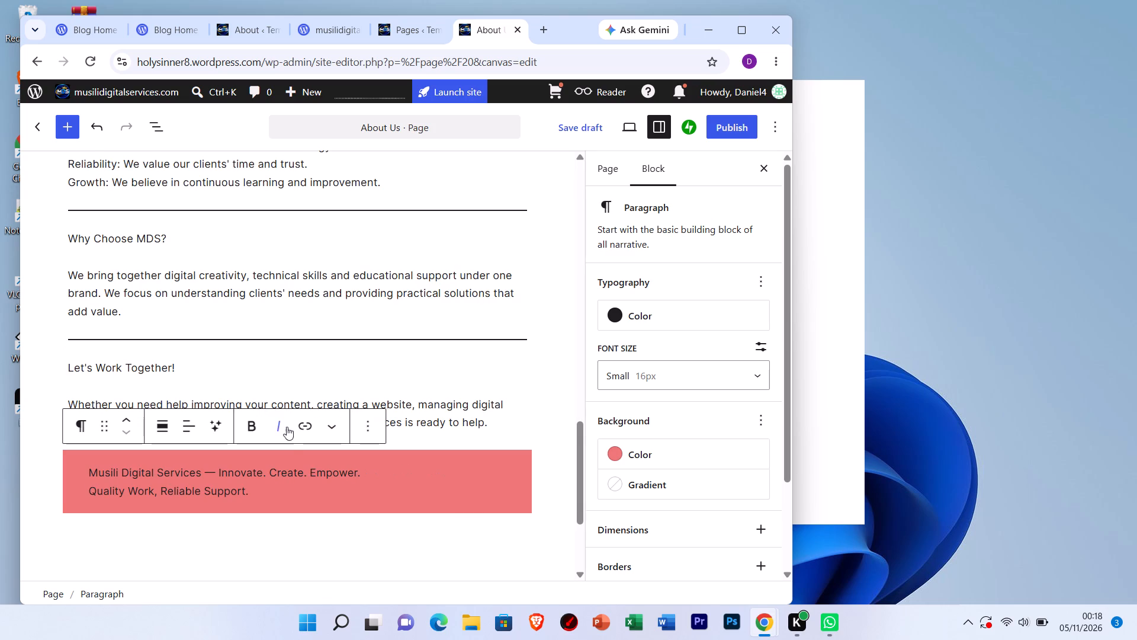
Review the pasted About Us text, checking where "Who We Are" joins the "We are committed" paragraph and the text below it.
{"action": "scroll", "coordinate": [287, 287], "scroll_direction": "up", "scroll_amount": 4}
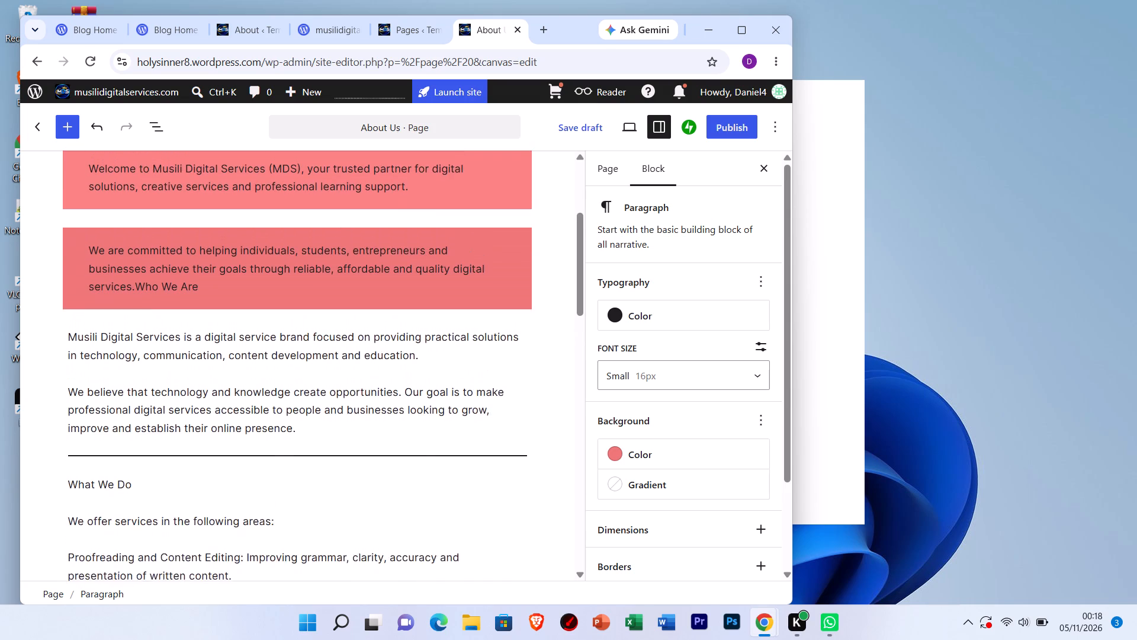
{"action": "scroll", "coordinate": [287, 287], "scroll_direction": "up", "scroll_amount": 1}
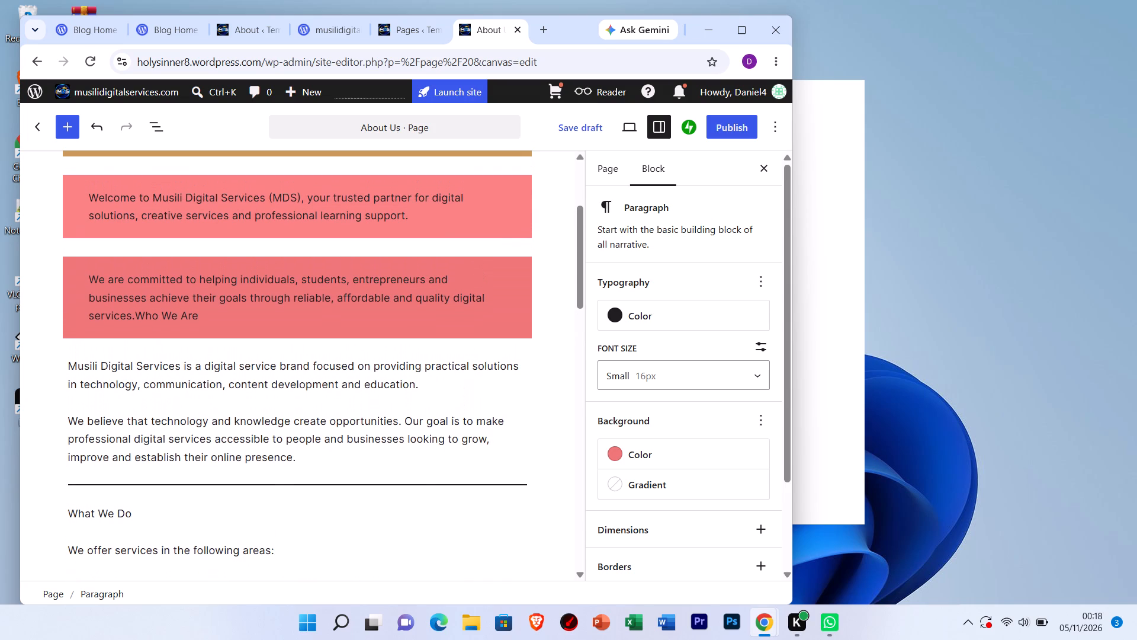
{"action": "scroll", "coordinate": [287, 287], "scroll_direction": "down", "scroll_amount": 1}
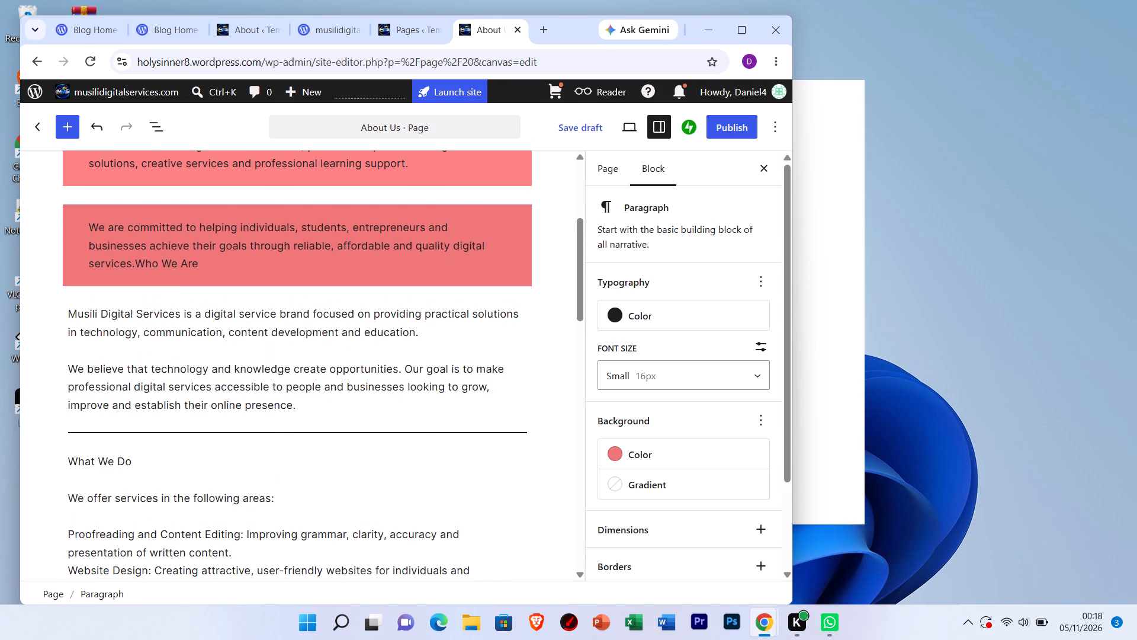
{"action": "left_click", "coordinate": [133, 263]}
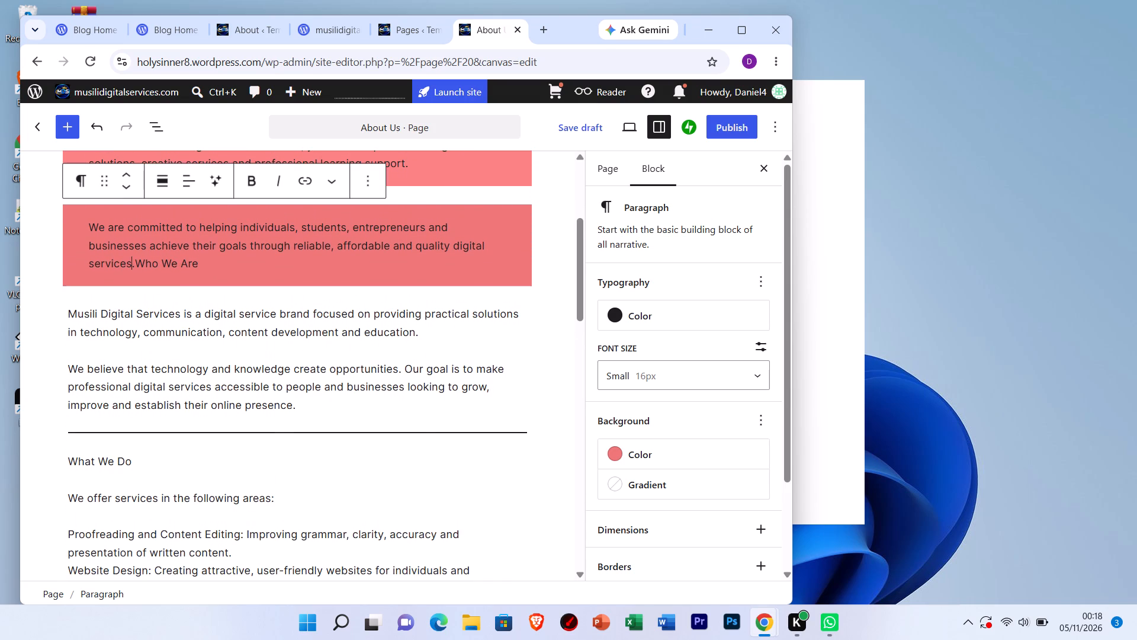
{"action": "key", "text": "Down"}
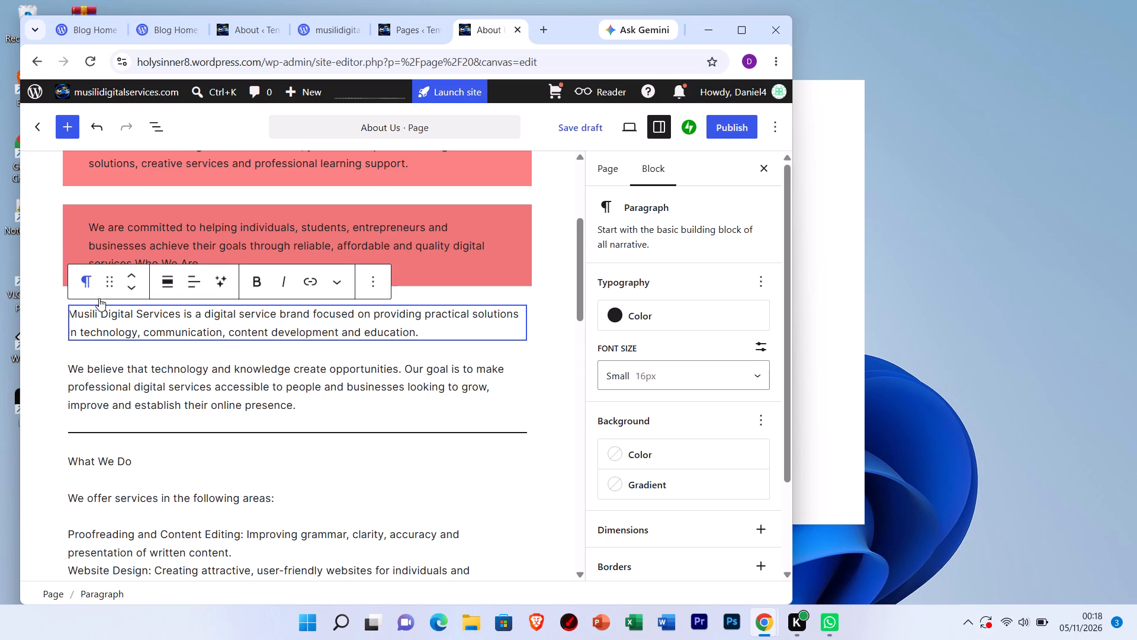
{"action": "left_click", "coordinate": [64, 309]}
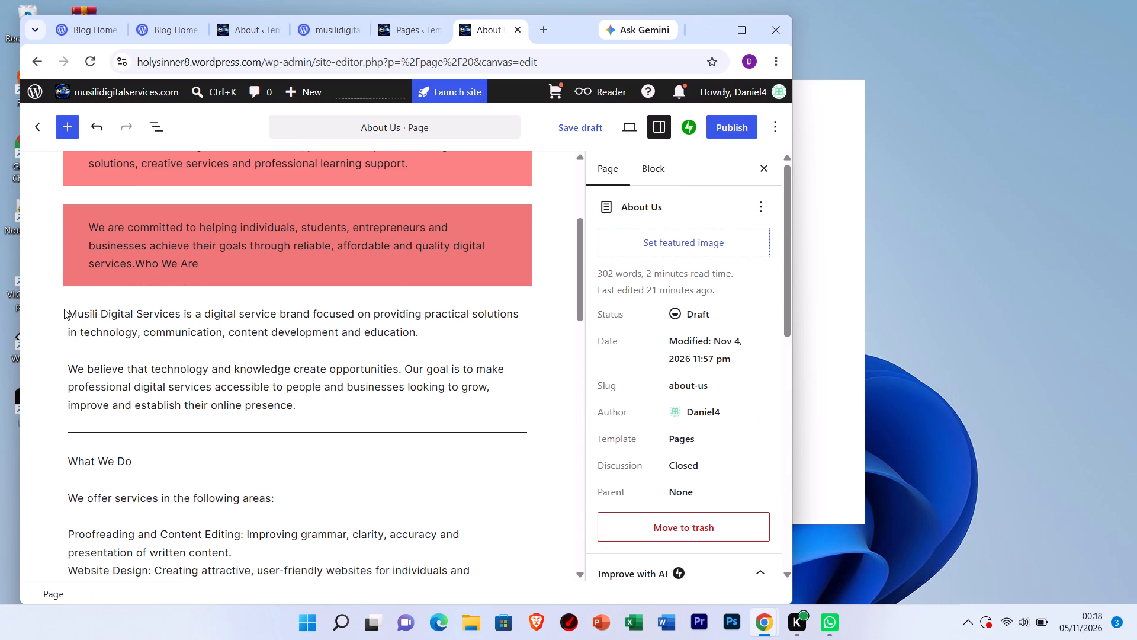
{"action": "key", "text": "Down"}
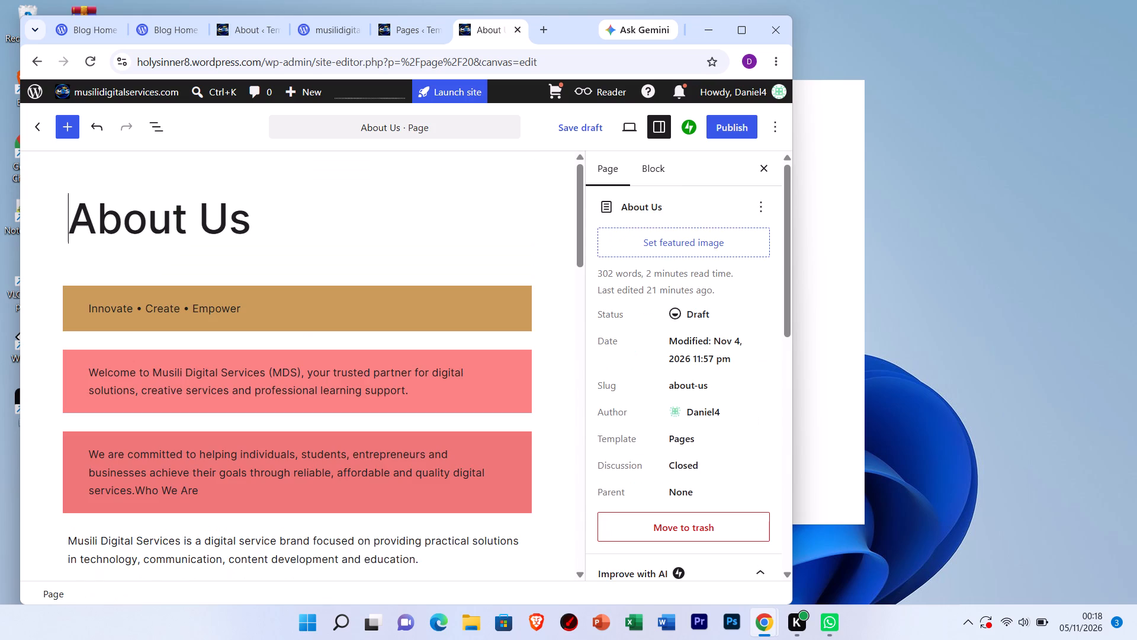
{"action": "key", "text": "Down"}
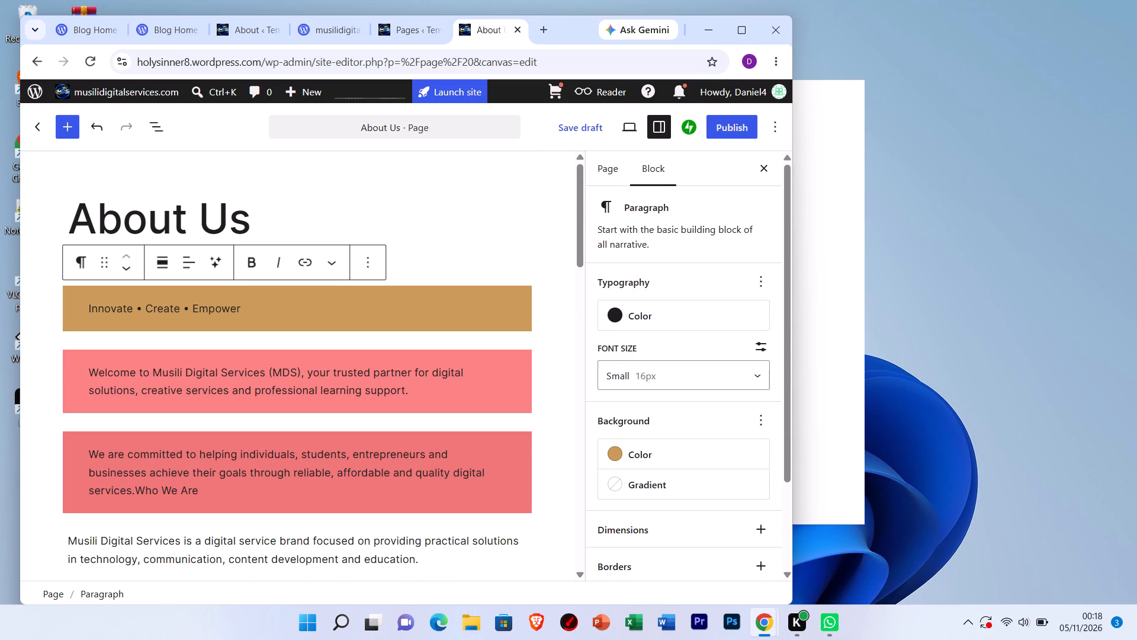
Give the "What We Do" paragraph a custom bright green background colour, #1DDD26.
{"action": "scroll", "coordinate": [122, 324], "scroll_direction": "down", "scroll_amount": 1}
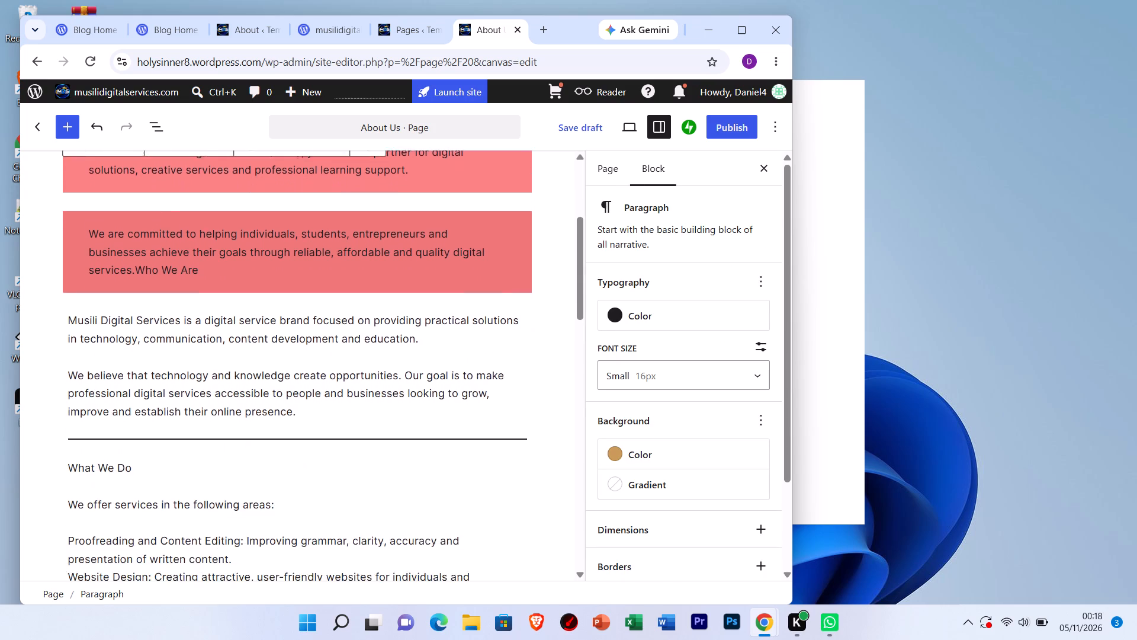
{"action": "scroll", "coordinate": [122, 324], "scroll_direction": "down", "scroll_amount": 1}
{"action": "scroll", "coordinate": [122, 324], "scroll_direction": "up", "scroll_amount": 1}
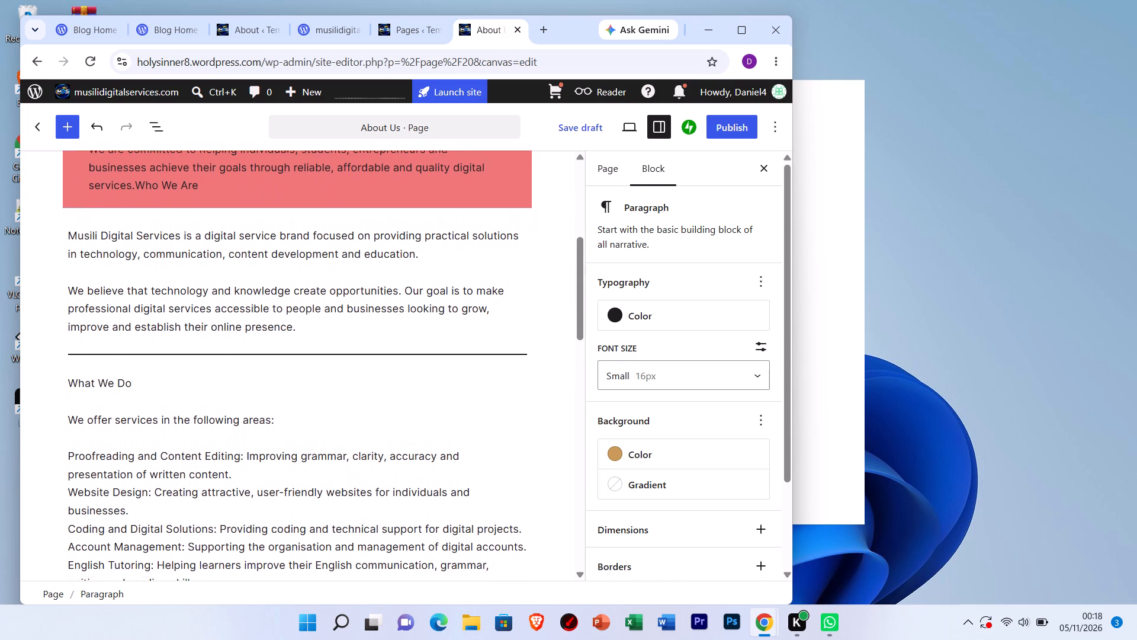
{"action": "left_click", "coordinate": [86, 231]}
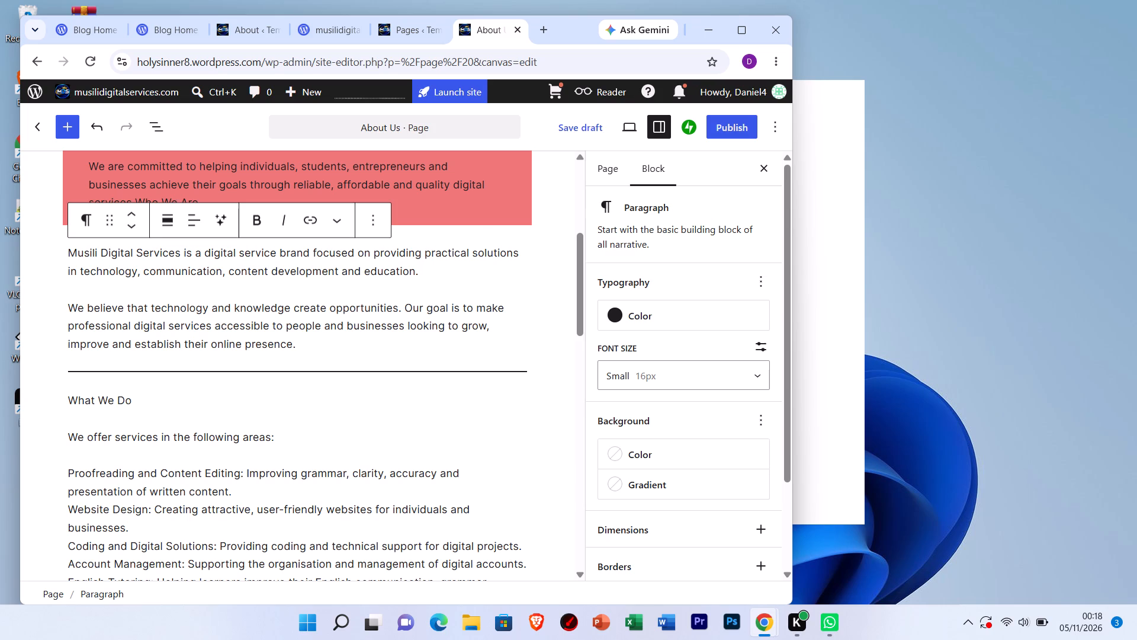
{"action": "left_click", "coordinate": [91, 399]}
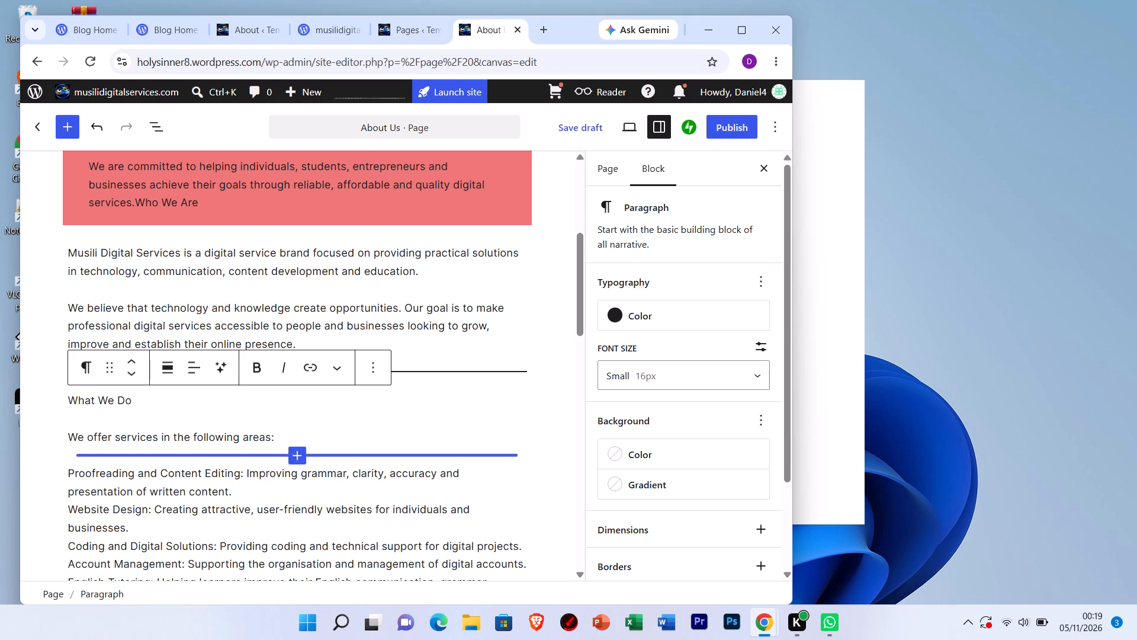
{"action": "left_click", "coordinate": [642, 456]}
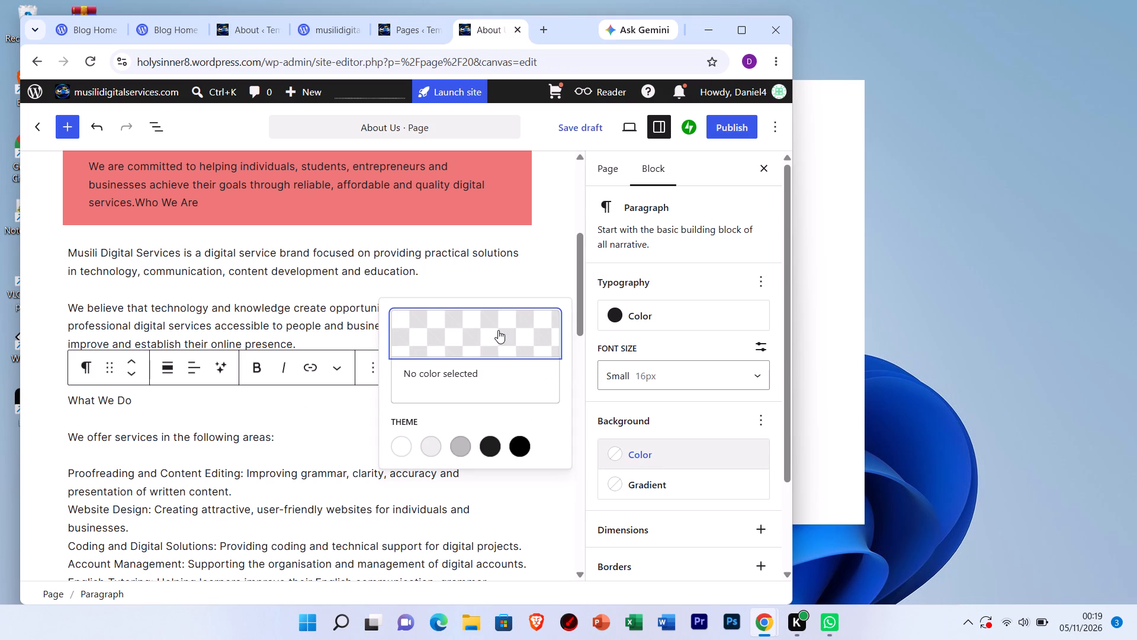
{"action": "left_click", "coordinate": [498, 330]}
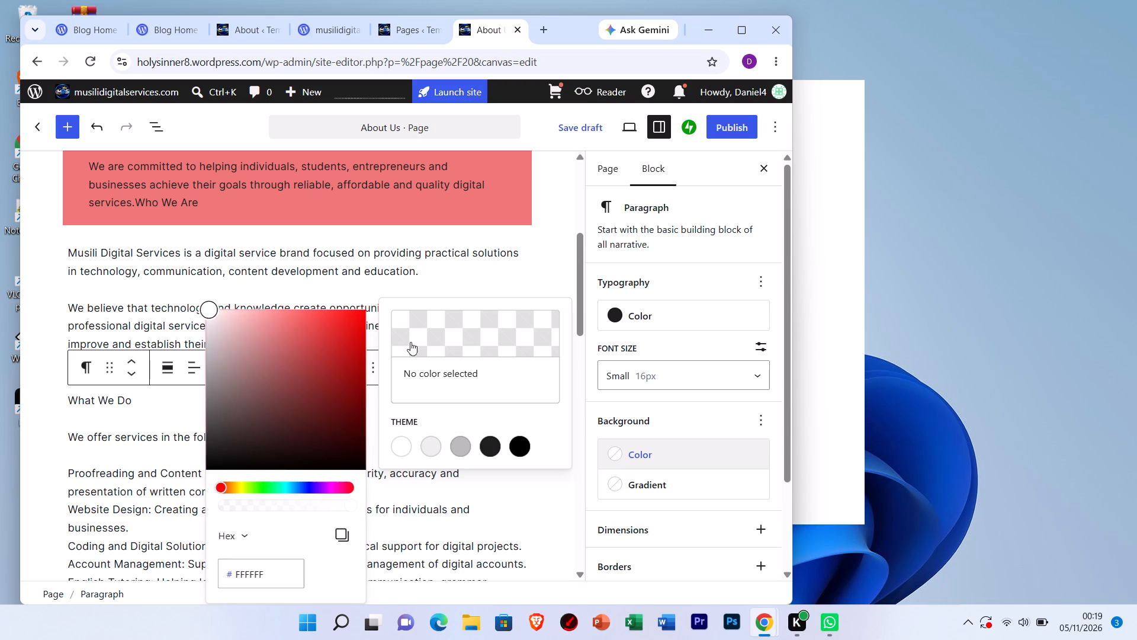
{"action": "left_click", "coordinate": [265, 488]}
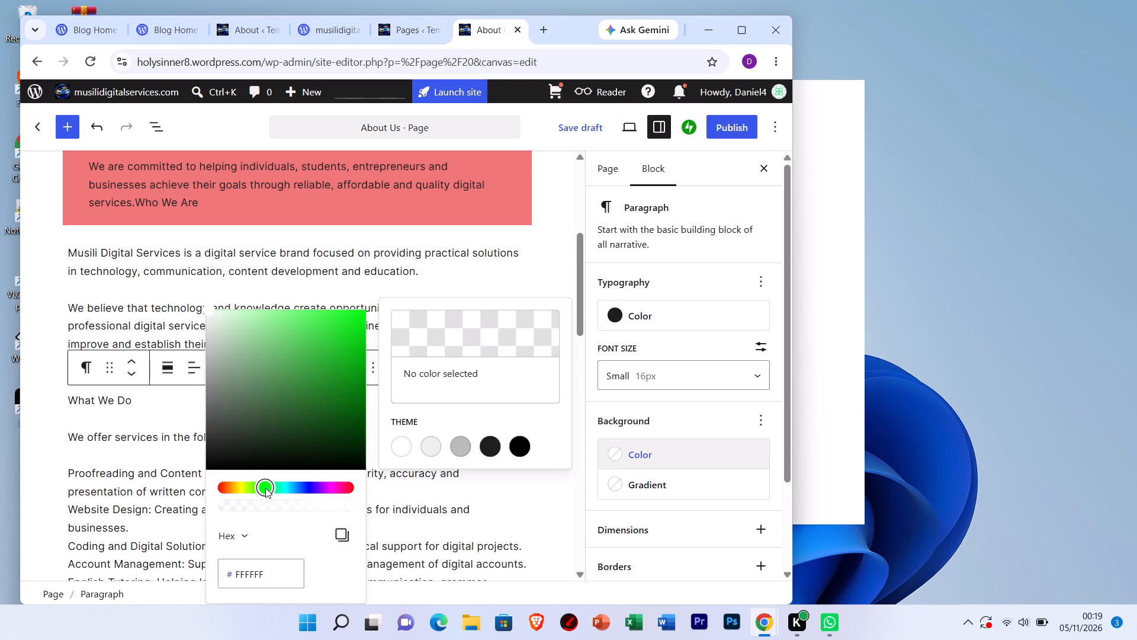
{"action": "left_click", "coordinate": [343, 333]}
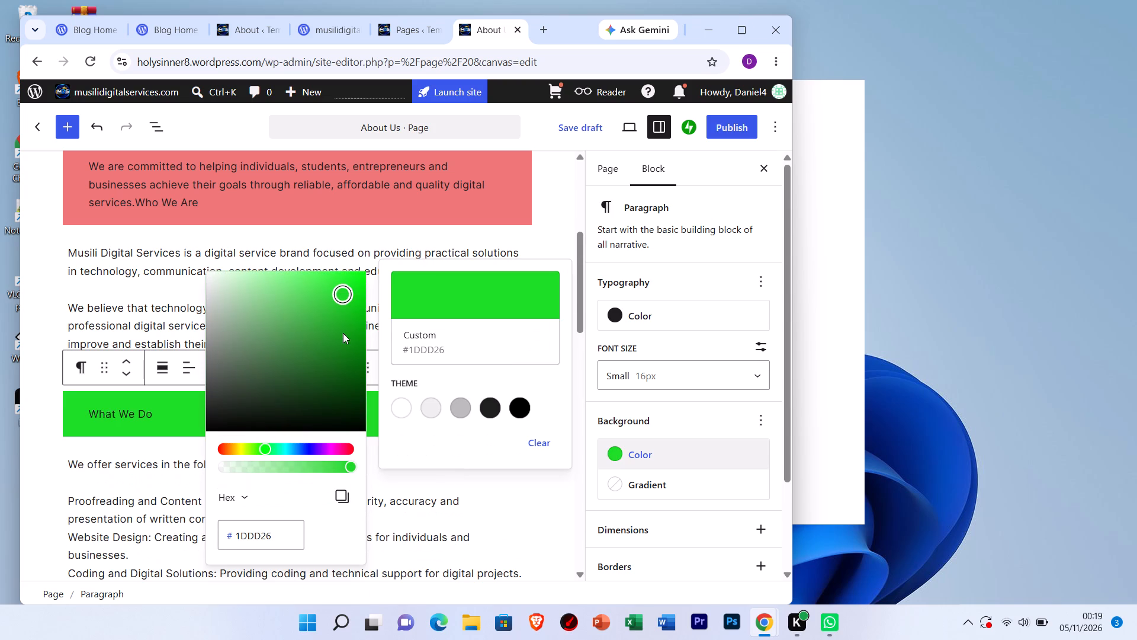
Set the background of the services list paragraph, starting "Proofreading and Content Editing", to the custom dark red #904C4C.
{"action": "left_click", "coordinate": [126, 467]}
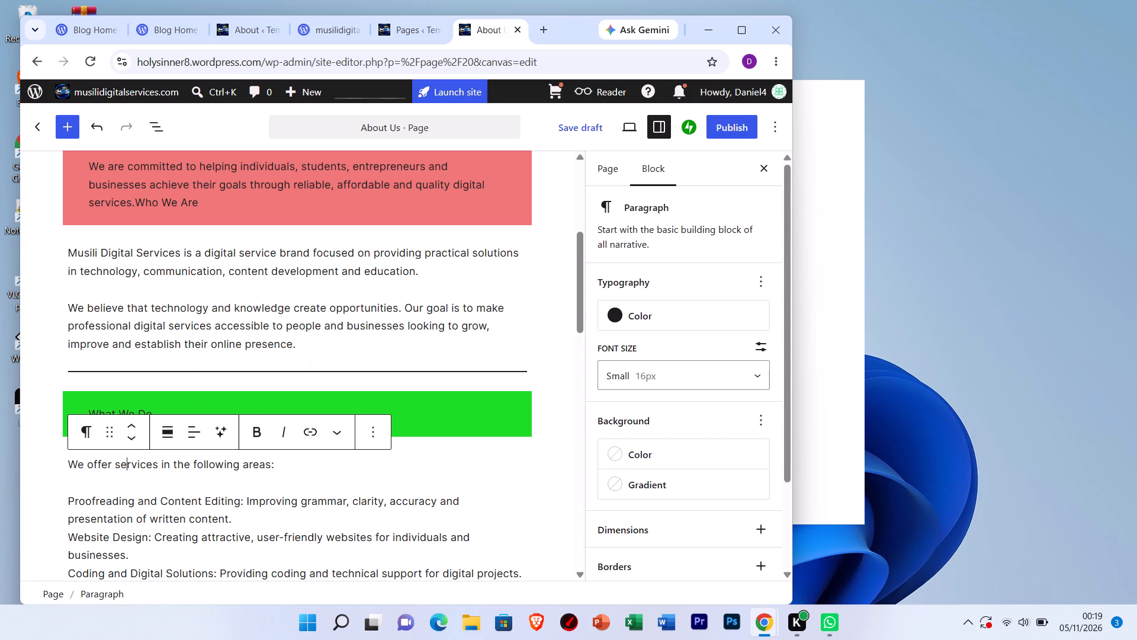
{"action": "left_click", "coordinate": [127, 525]}
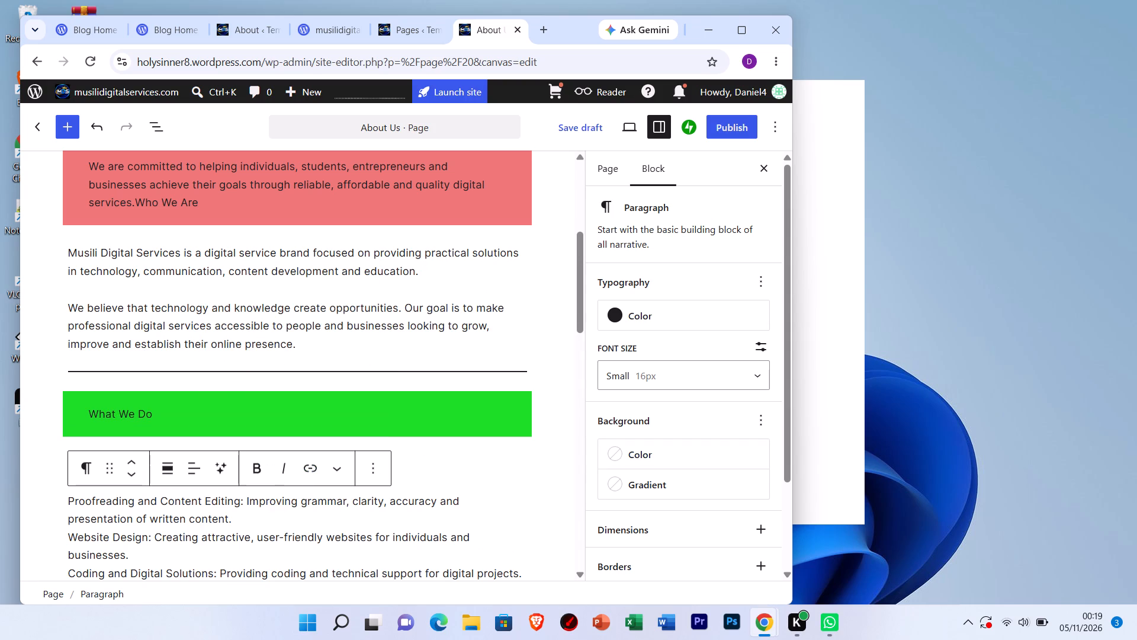
{"action": "left_click", "coordinate": [632, 451]}
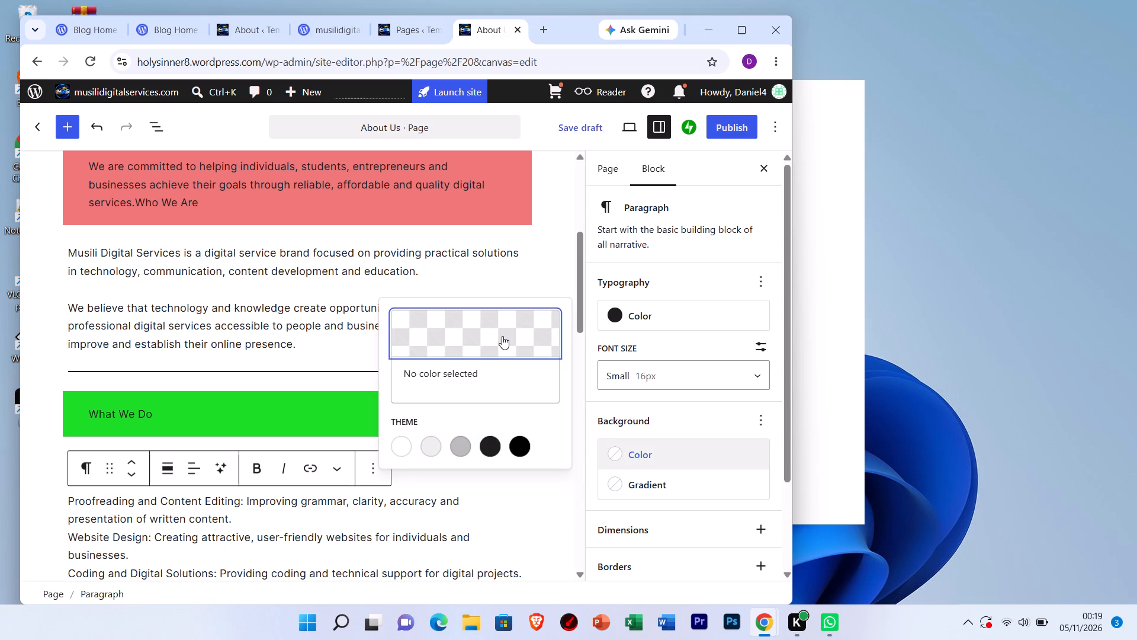
{"action": "left_click", "coordinate": [502, 336]}
{"action": "left_click", "coordinate": [281, 379]}
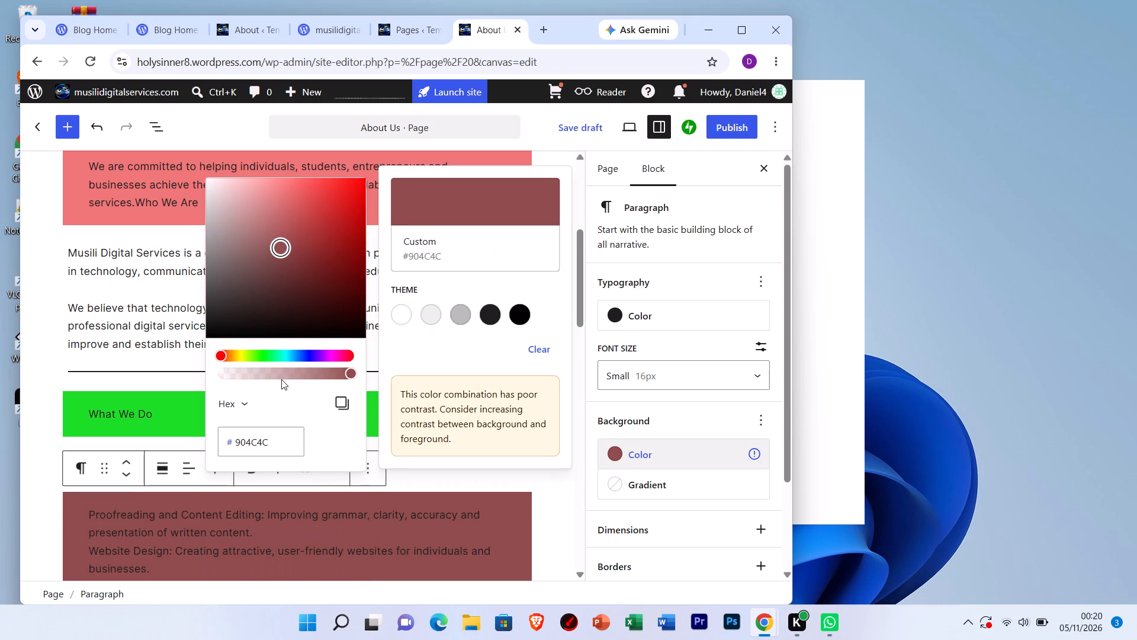
Set the background of the "We offer services in the following areas:" paragraph to the custom purple #574587.
{"action": "left_click", "coordinate": [117, 346]}
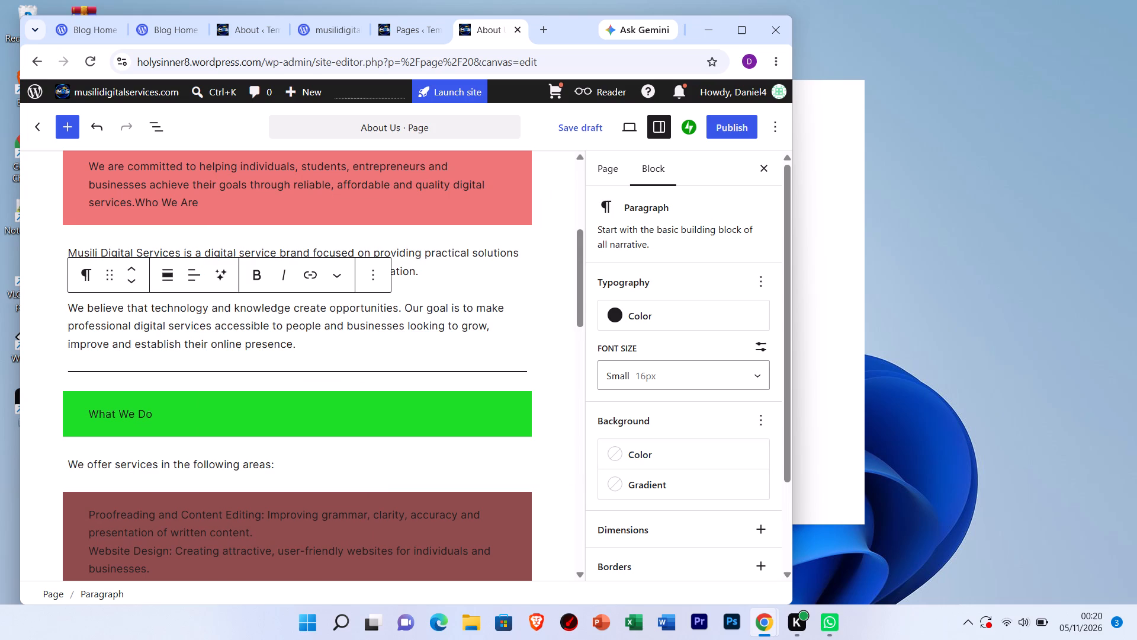
{"action": "left_click", "coordinate": [271, 465]}
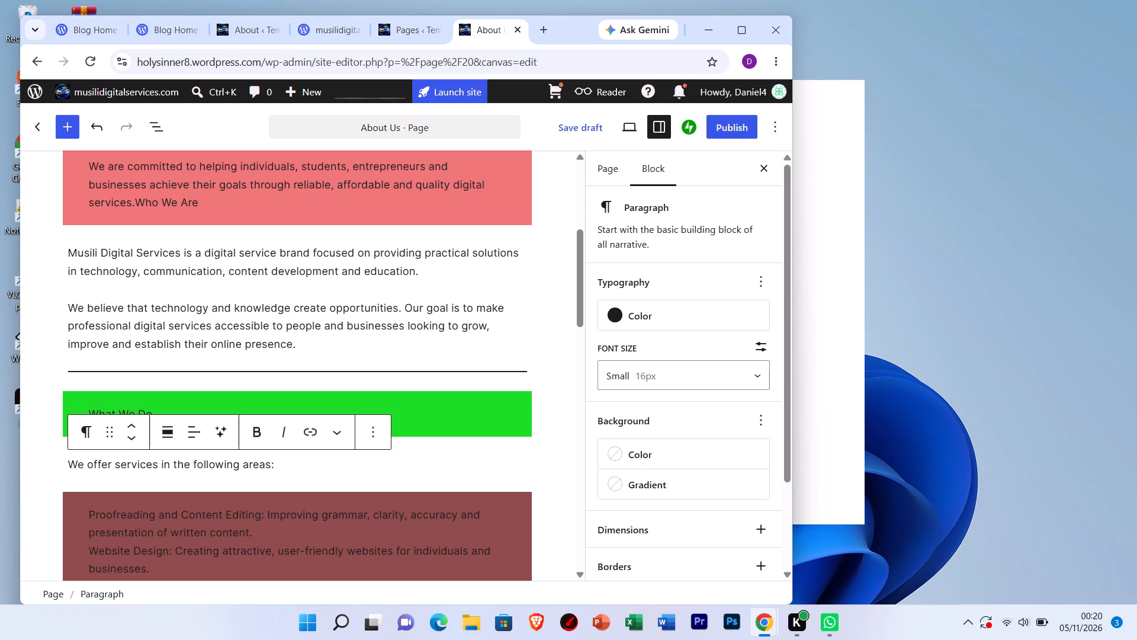
{"action": "left_click", "coordinate": [626, 446]}
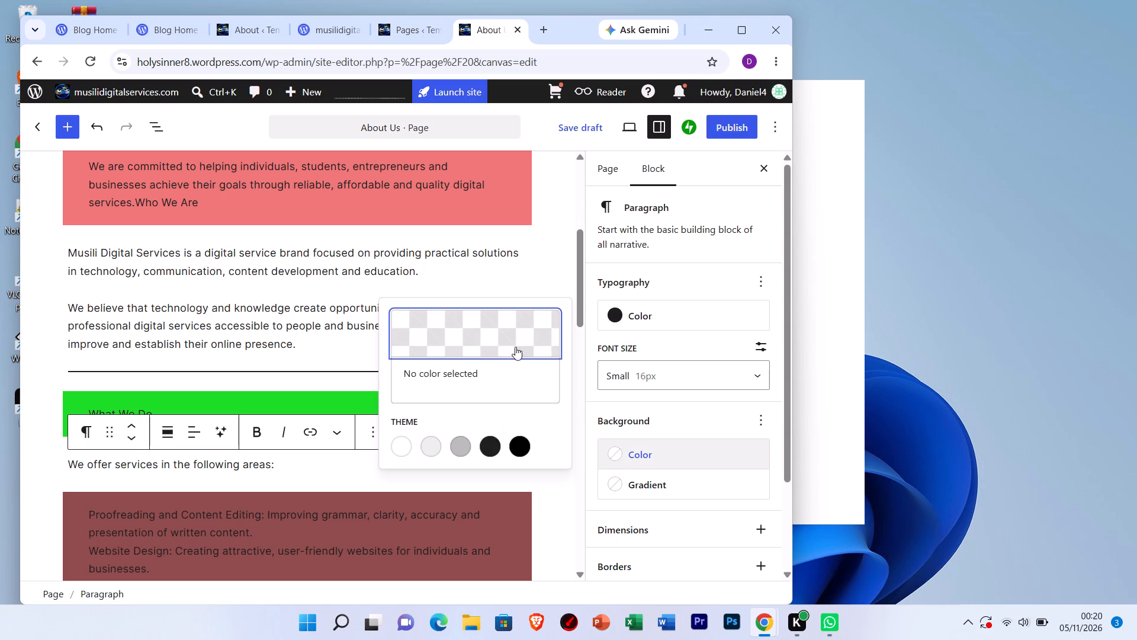
{"action": "left_click", "coordinate": [509, 337]}
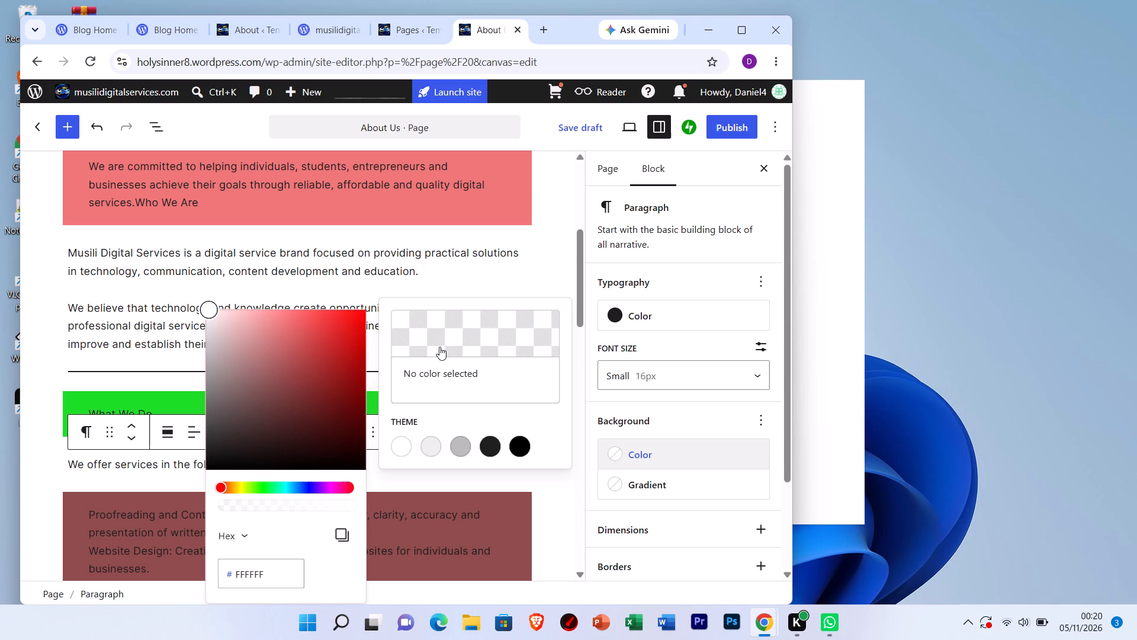
{"action": "left_click", "coordinate": [313, 485]}
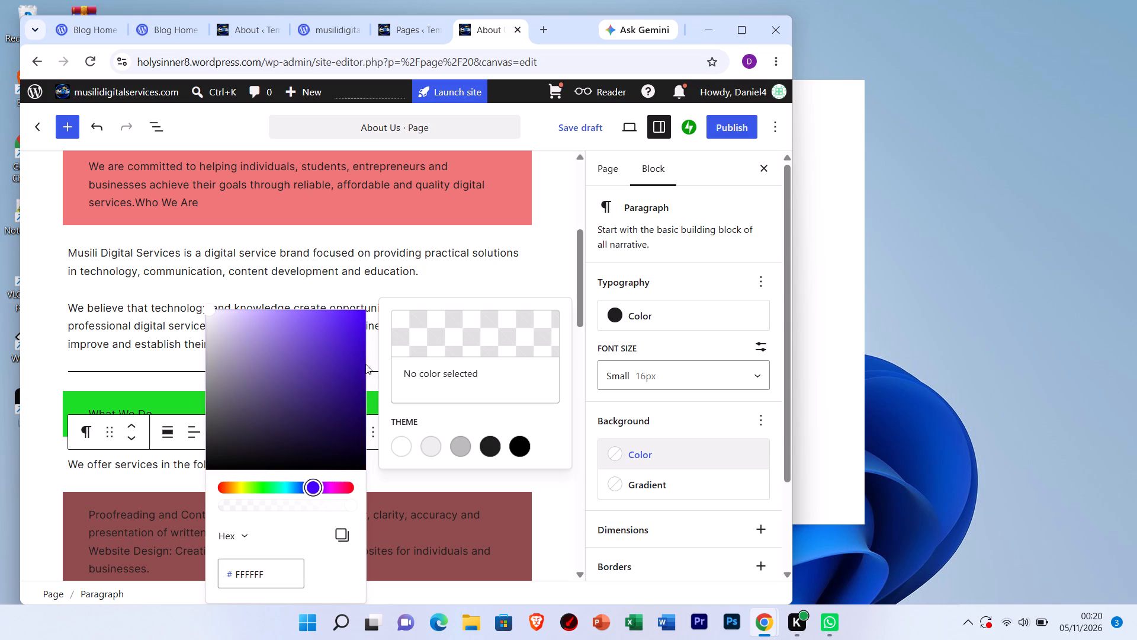
{"action": "left_click", "coordinate": [357, 325]}
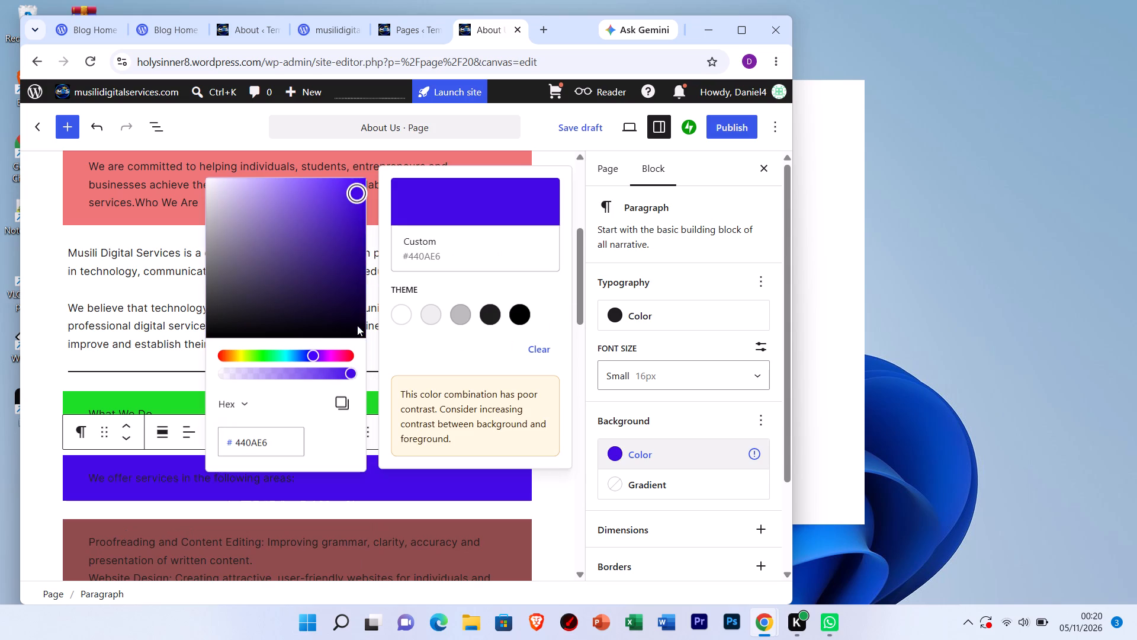
{"action": "scroll", "coordinate": [370, 493], "scroll_direction": "down", "scroll_amount": 1}
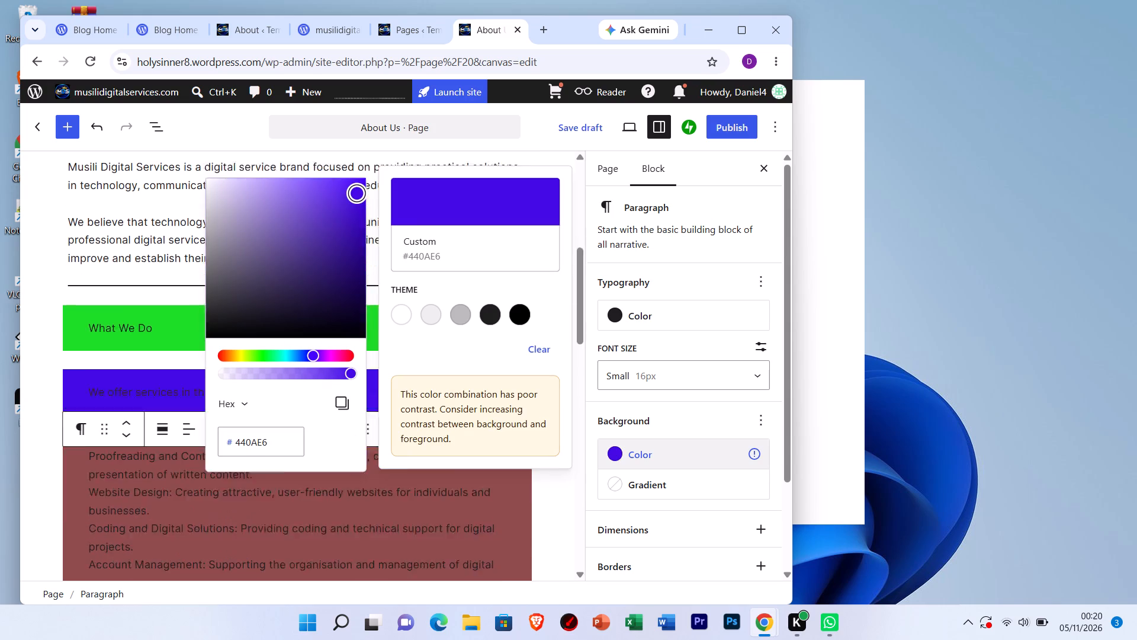
{"action": "scroll", "coordinate": [370, 493], "scroll_direction": "down", "scroll_amount": 1}
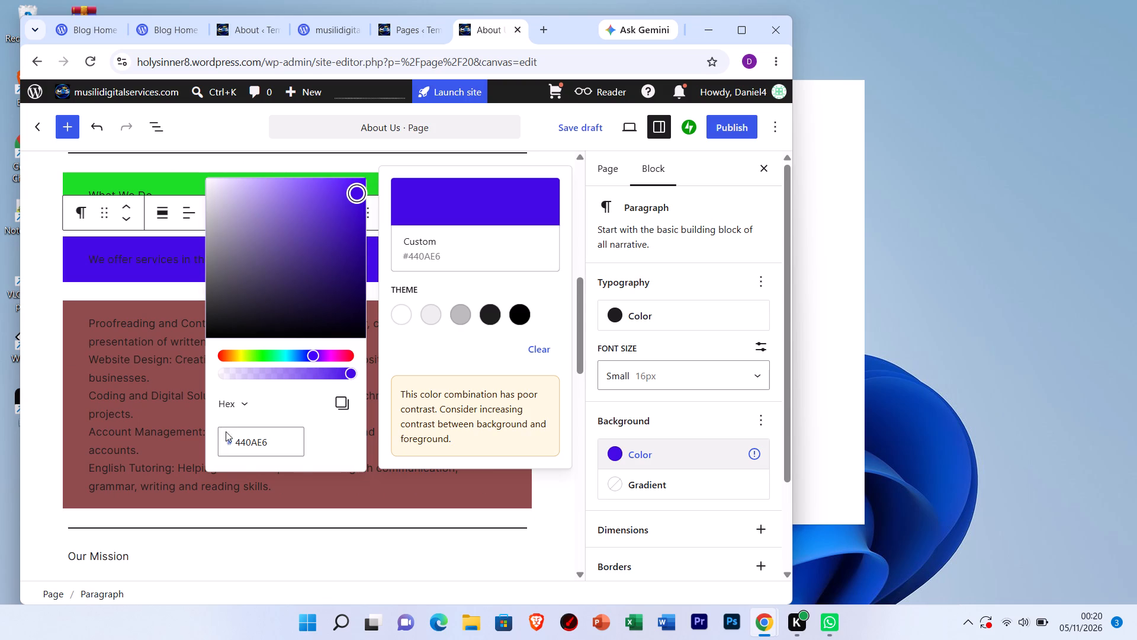
{"action": "left_click", "coordinate": [284, 254]}
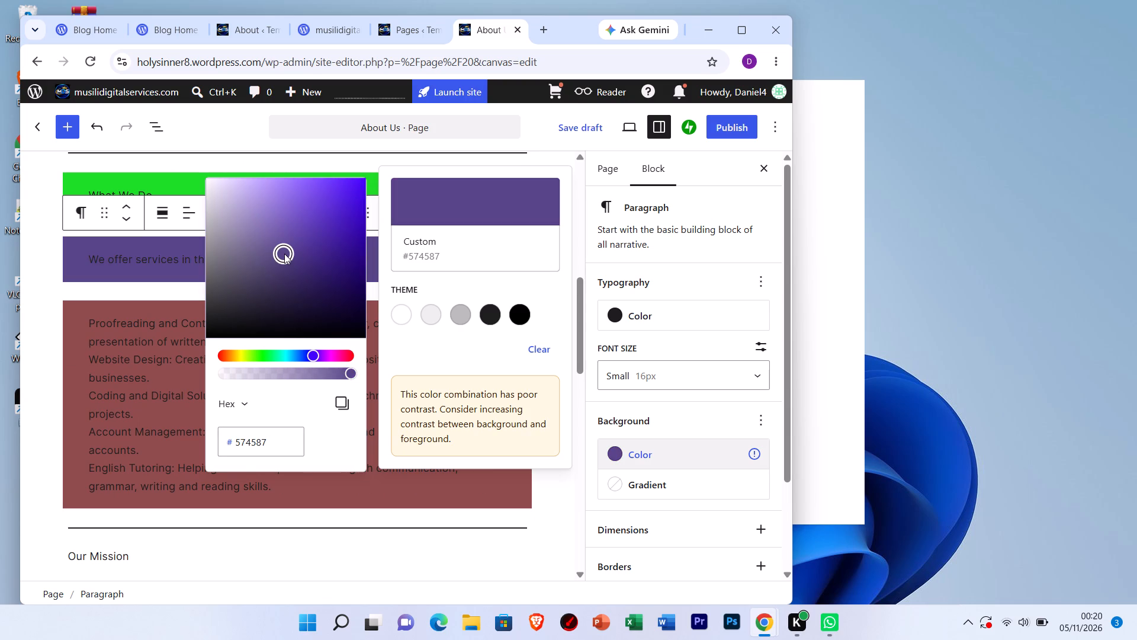
{"action": "left_click", "coordinate": [174, 264]}
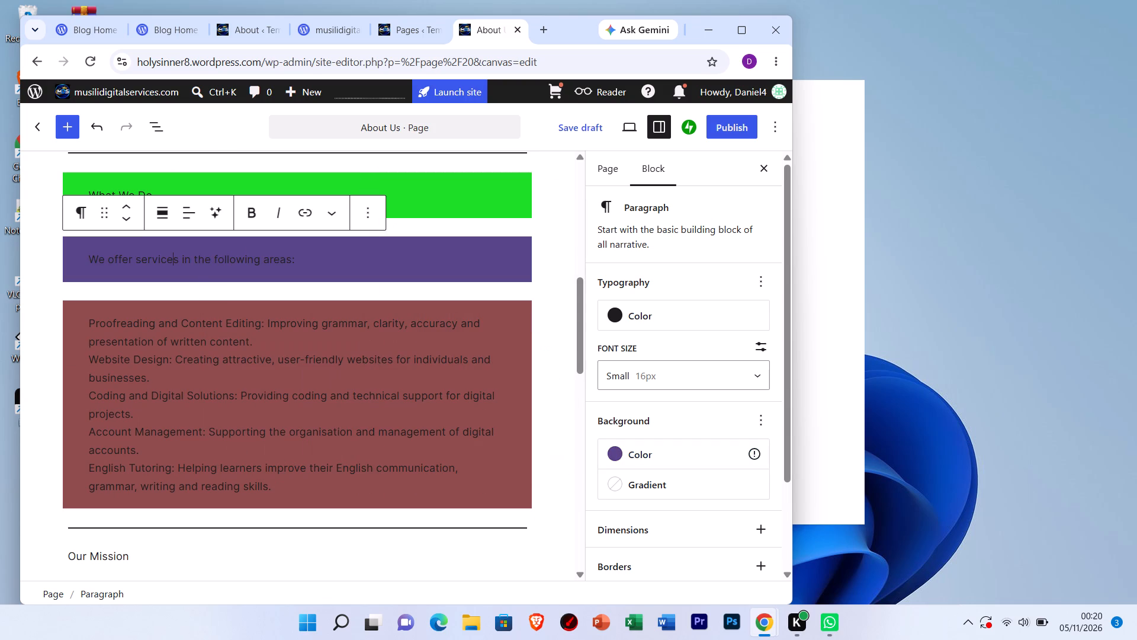
Set the background of the "Our Mission" paragraph to the custom bright green #2FEB0A.
{"action": "scroll", "coordinate": [205, 412], "scroll_direction": "down", "scroll_amount": 1}
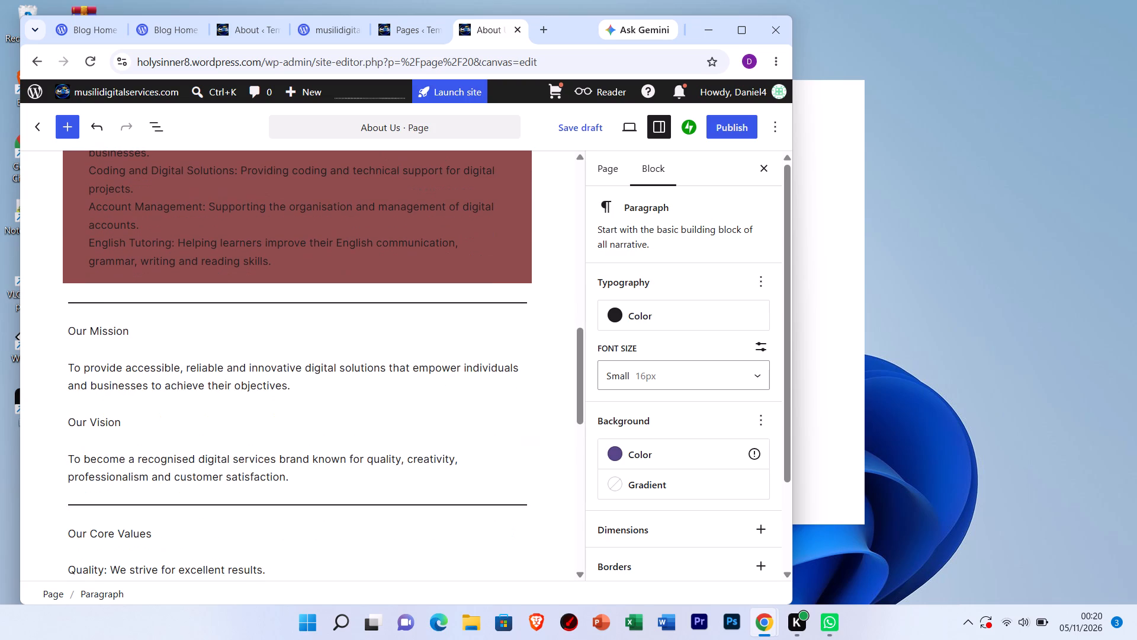
{"action": "left_click", "coordinate": [109, 331]}
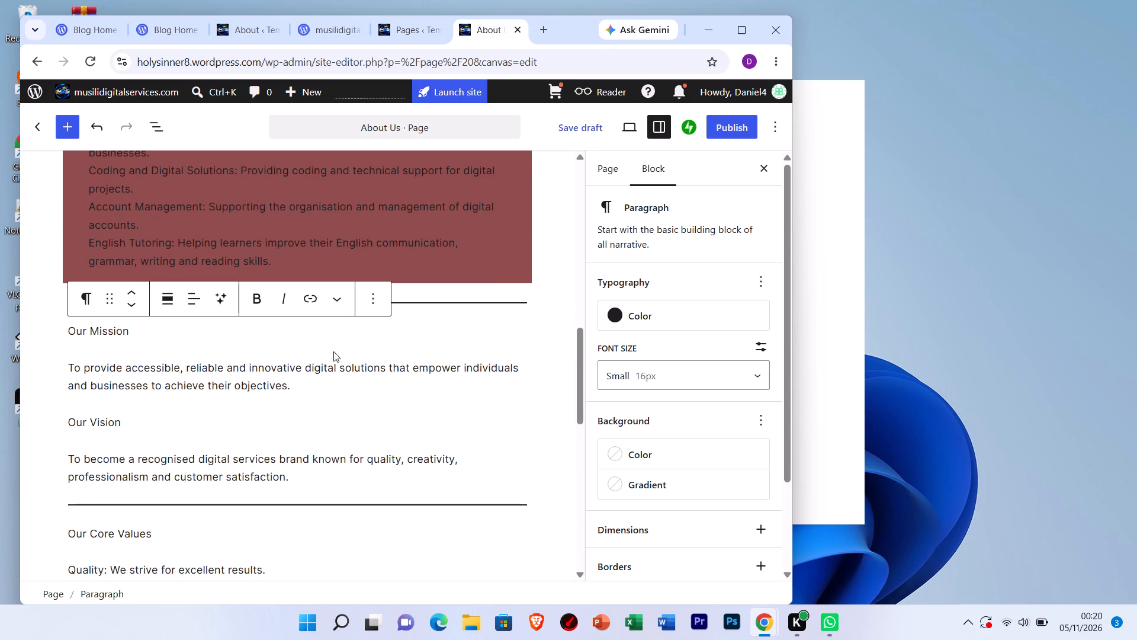
{"action": "left_click", "coordinate": [633, 450]}
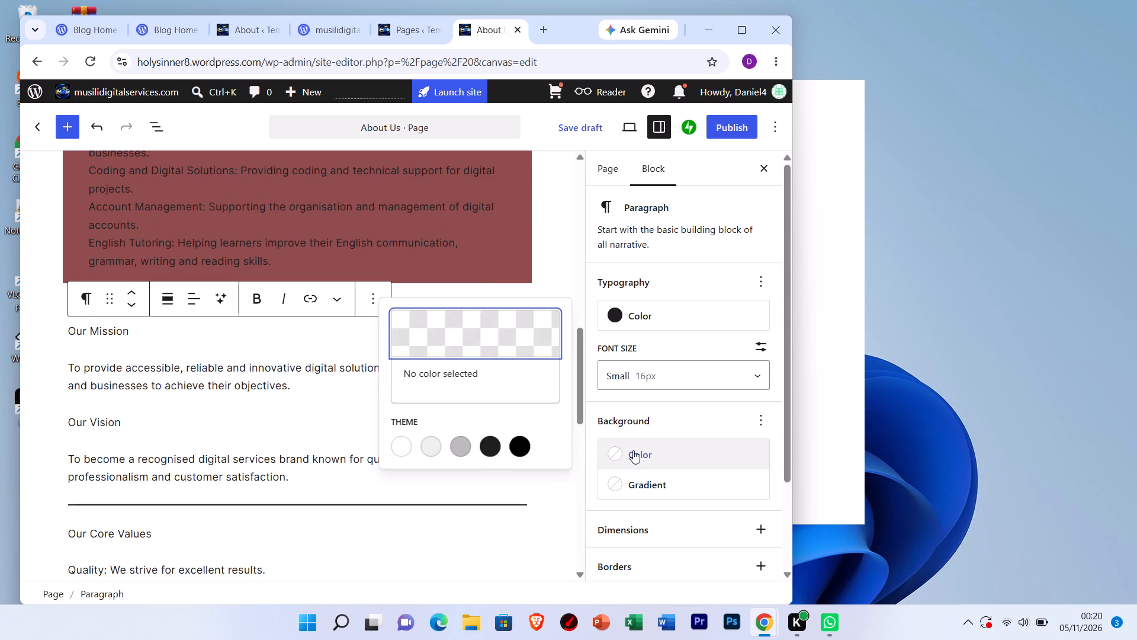
{"action": "left_click", "coordinate": [488, 343]}
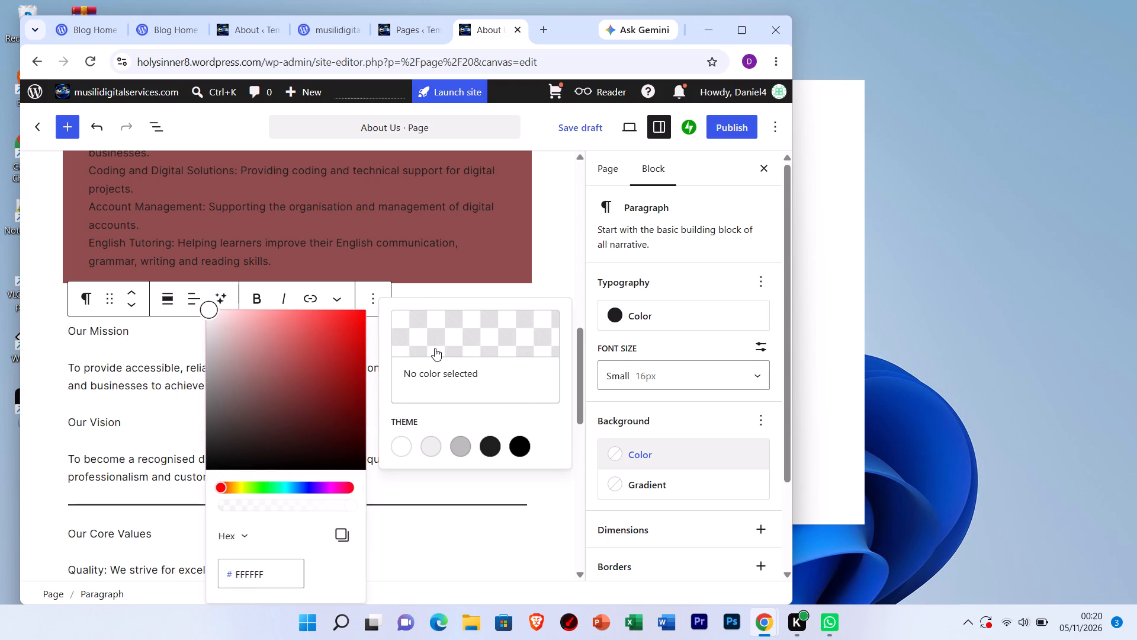
{"action": "left_click", "coordinate": [261, 489]}
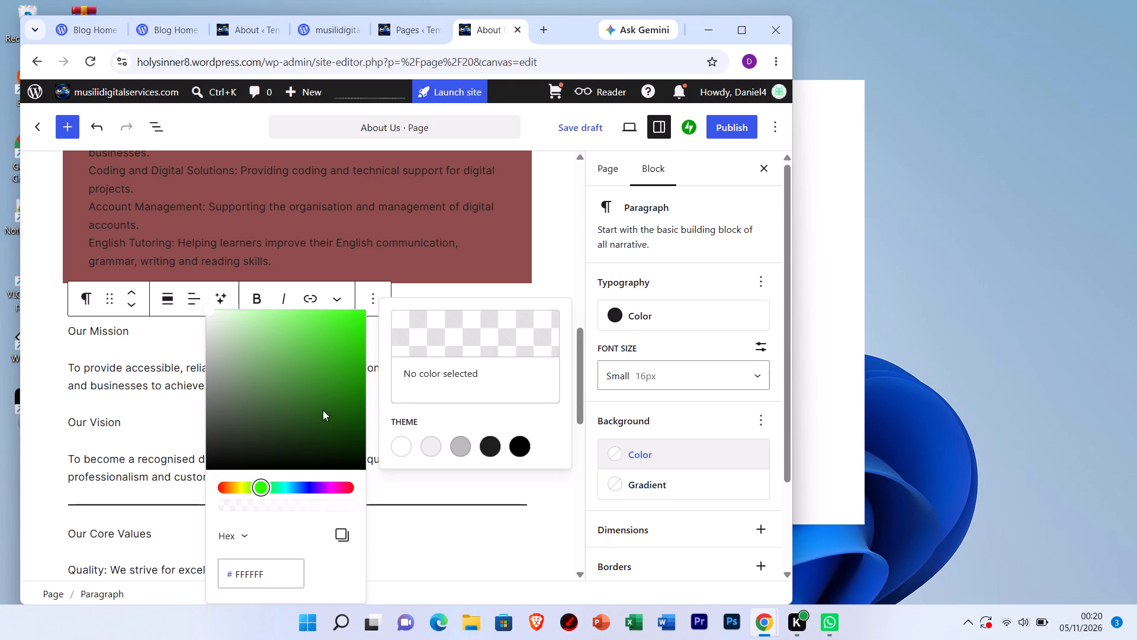
{"action": "left_click", "coordinate": [356, 324]}
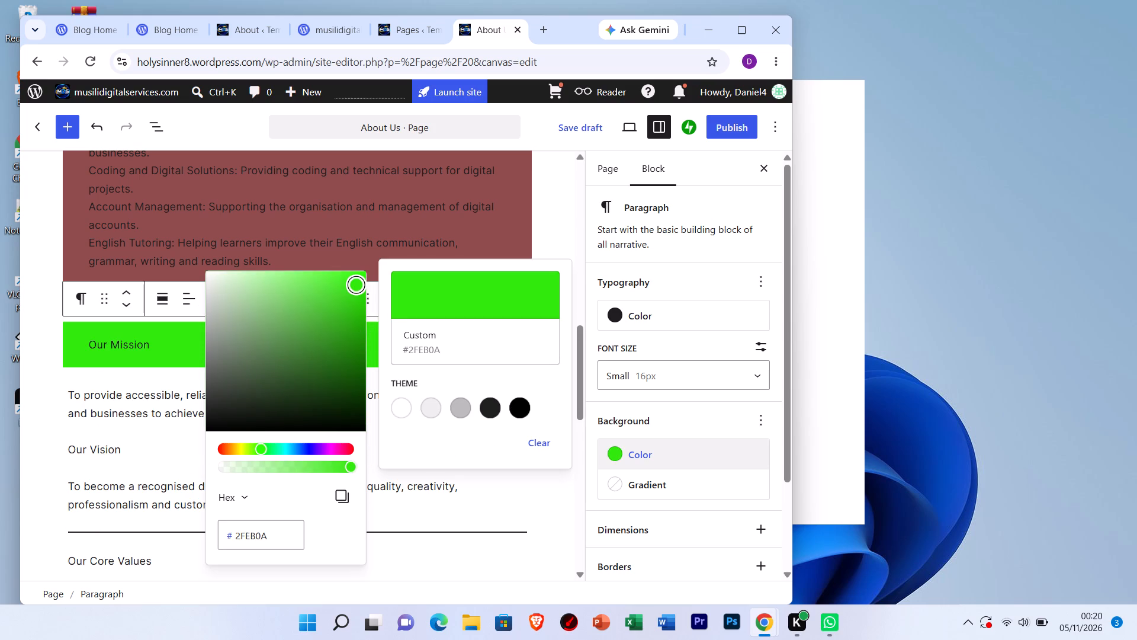
Set the background of the mission statement paragraph, starting "To provide accessible", to the custom muted red #B35B5B.
{"action": "left_click", "coordinate": [178, 387]}
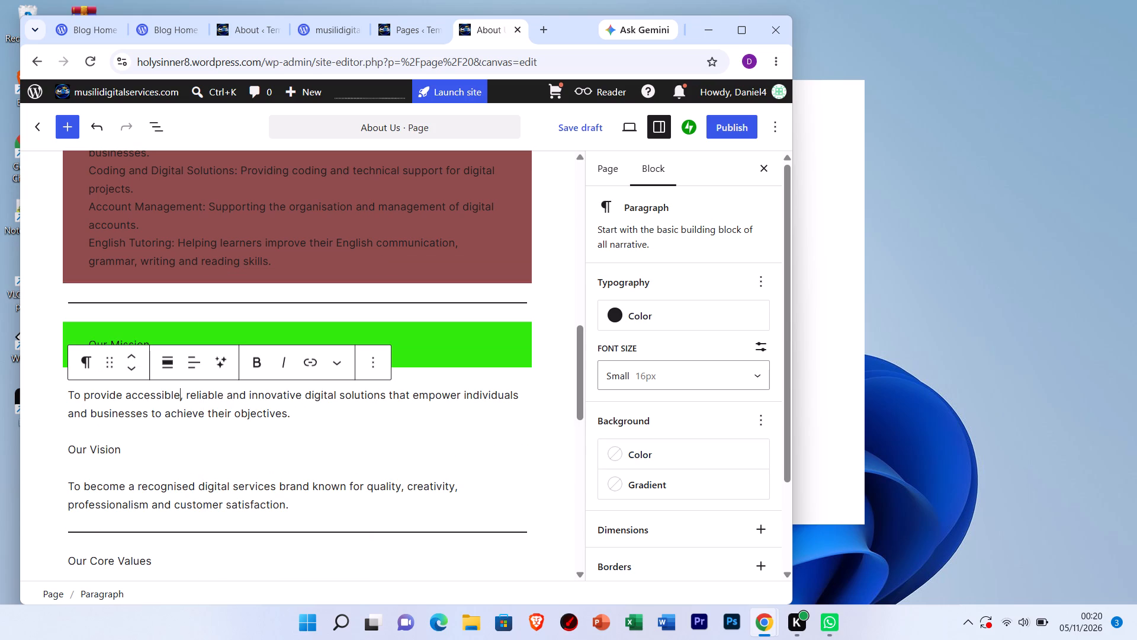
{"action": "left_click", "coordinate": [208, 411]}
{"action": "left_click", "coordinate": [639, 448]}
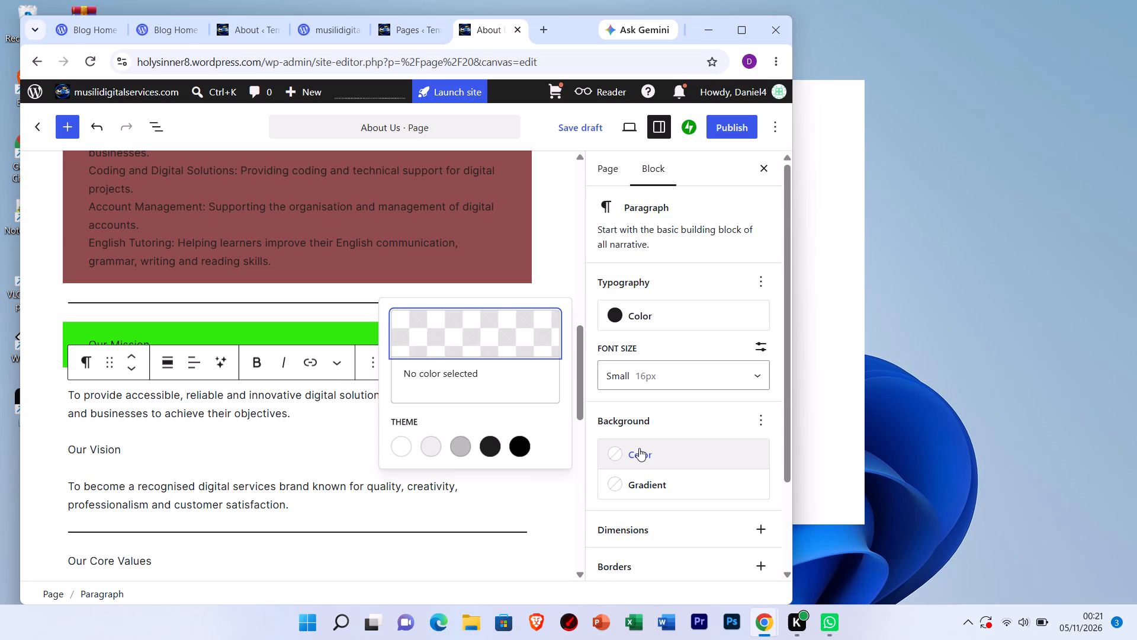
{"action": "left_click", "coordinate": [503, 325]}
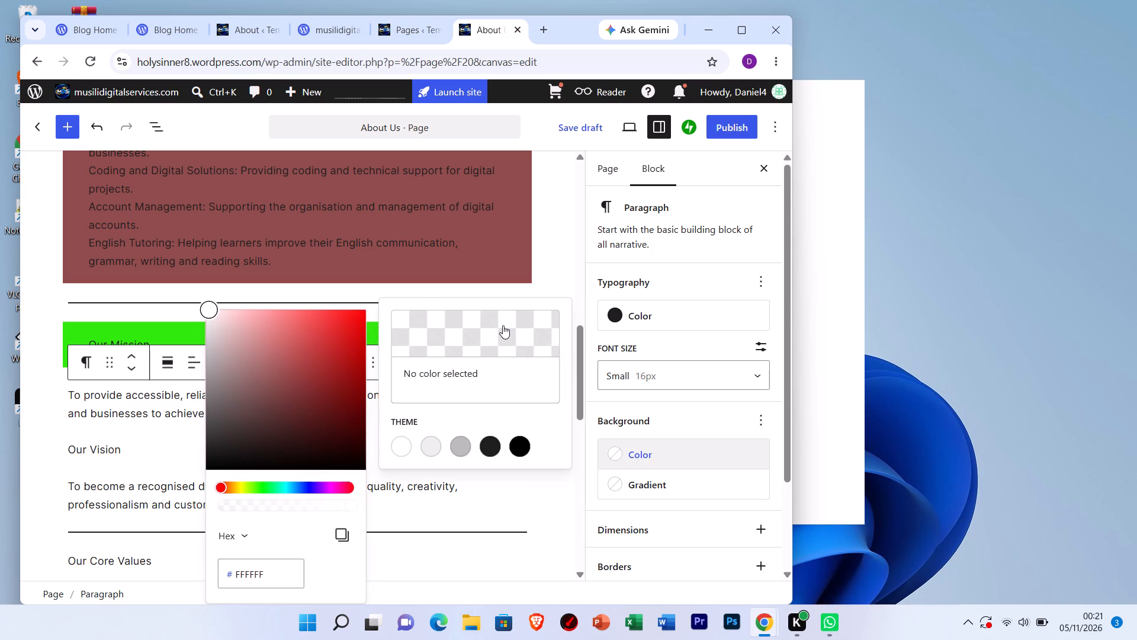
{"action": "left_click", "coordinate": [246, 386]}
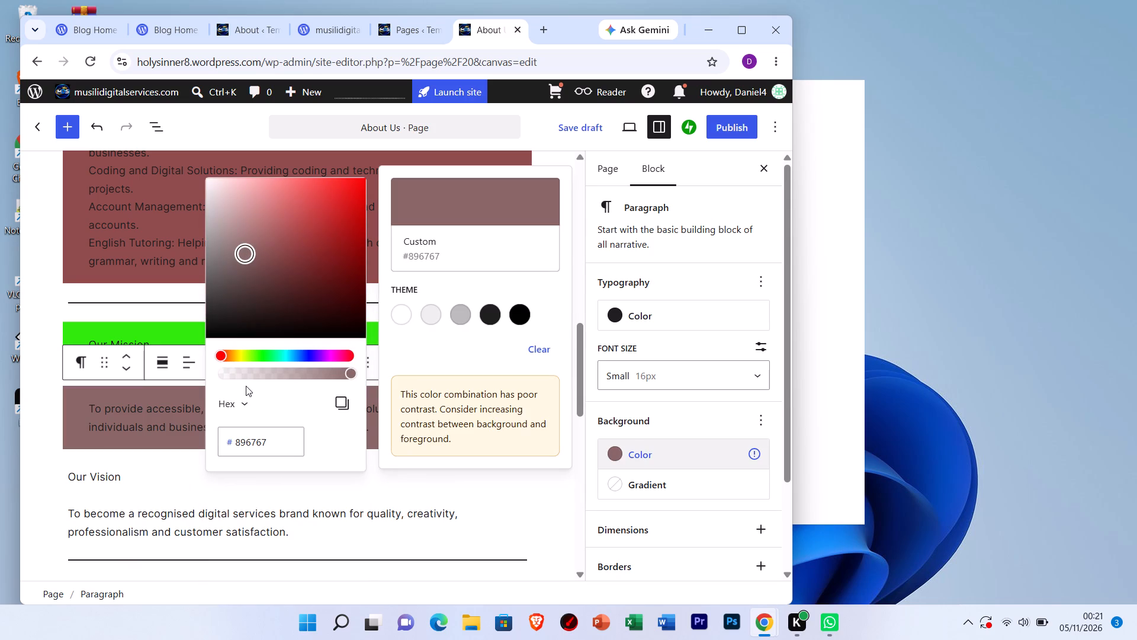
{"action": "left_click", "coordinate": [293, 287]}
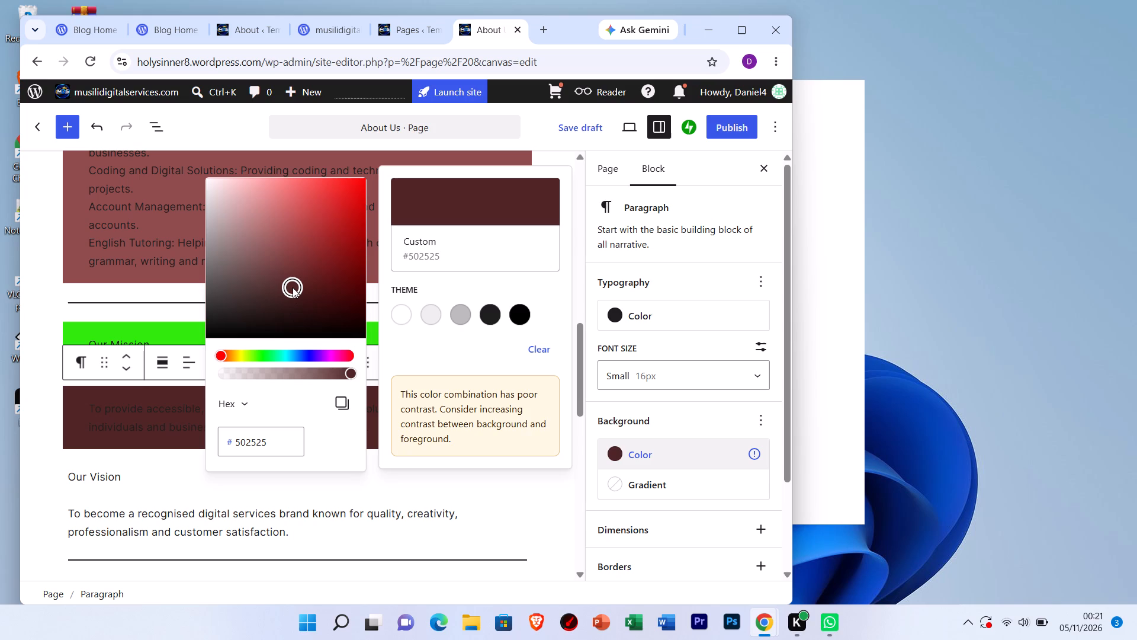
{"action": "left_click", "coordinate": [297, 243]}
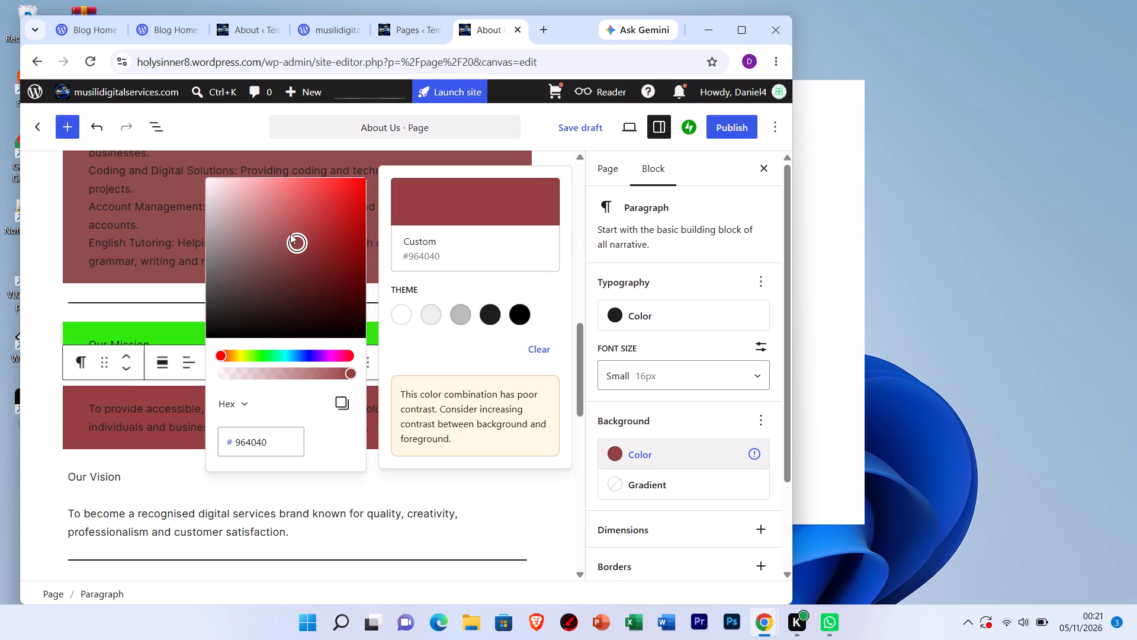
{"action": "left_click", "coordinate": [287, 226]}
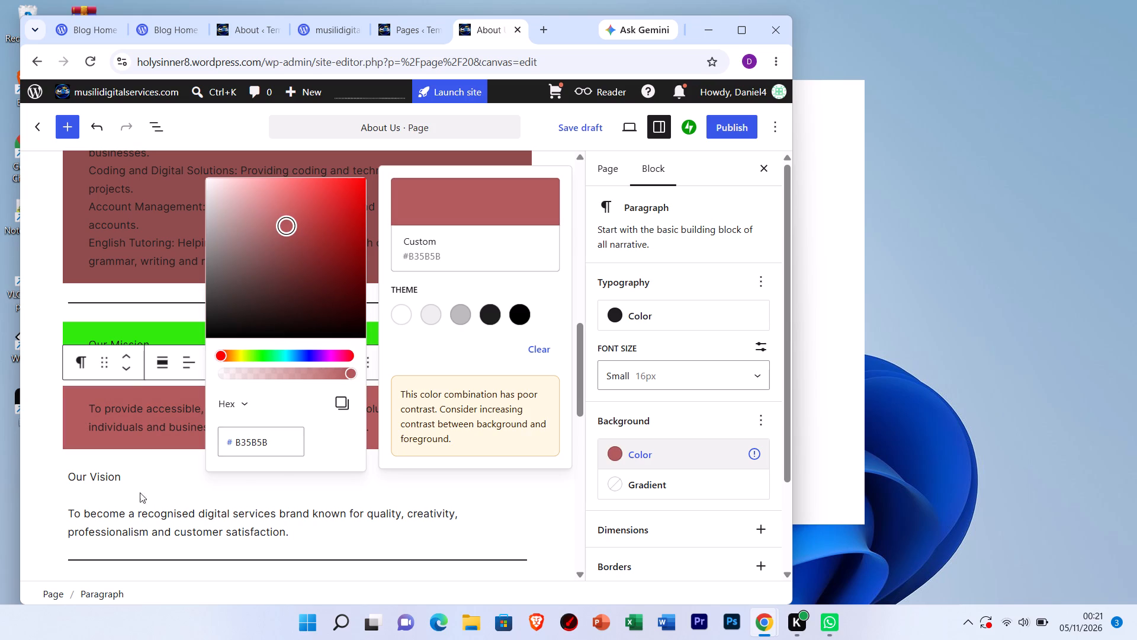
Set the background of the "Our Vision" paragraph to the custom green #26A220.
{"action": "left_click", "coordinate": [99, 478]}
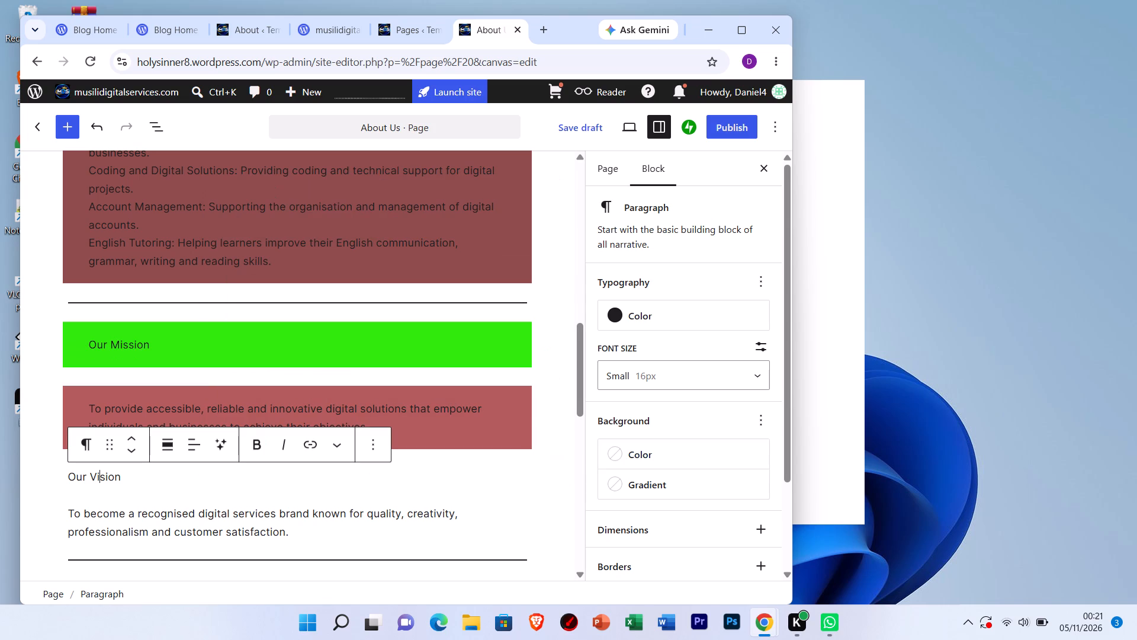
{"action": "left_click", "coordinate": [647, 454]}
{"action": "left_click", "coordinate": [448, 337]}
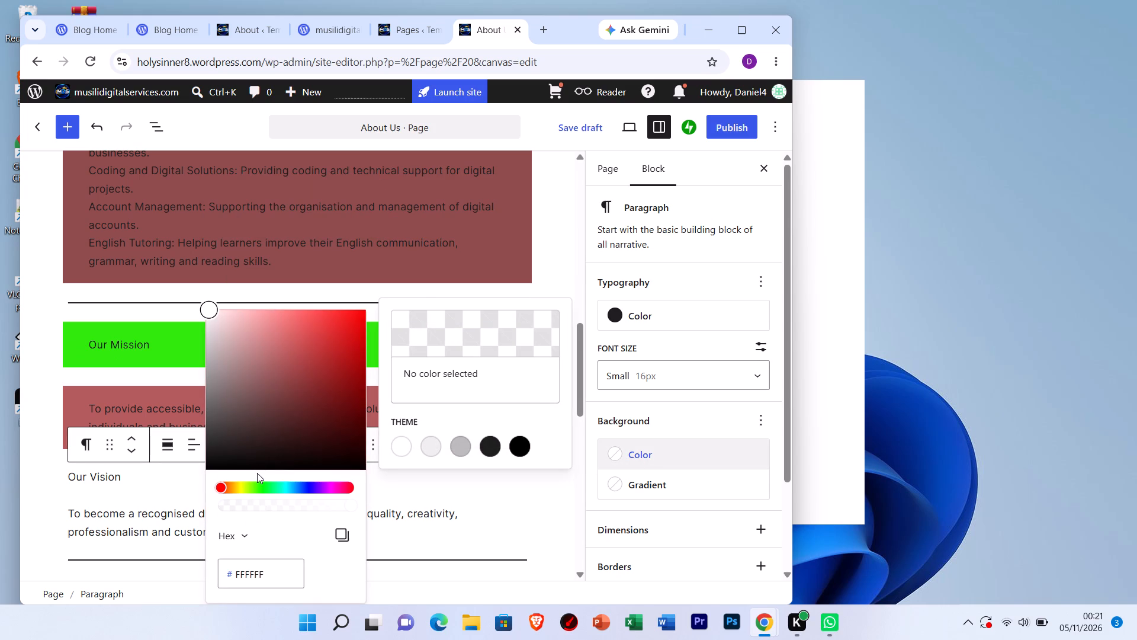
{"action": "left_click", "coordinate": [264, 486]}
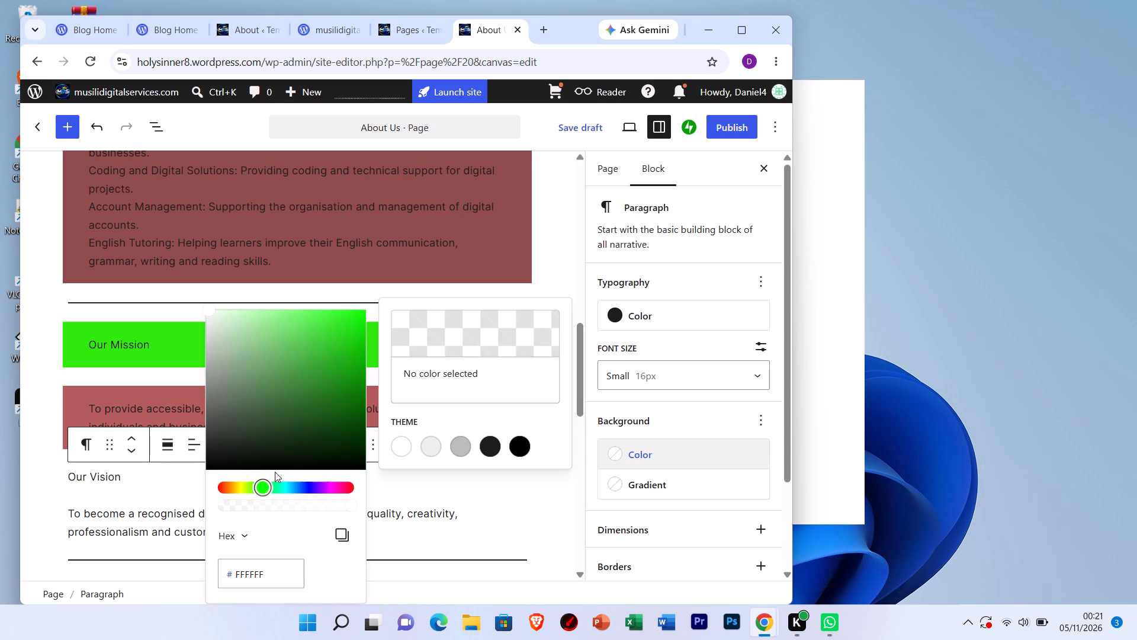
{"action": "left_click", "coordinate": [333, 367]}
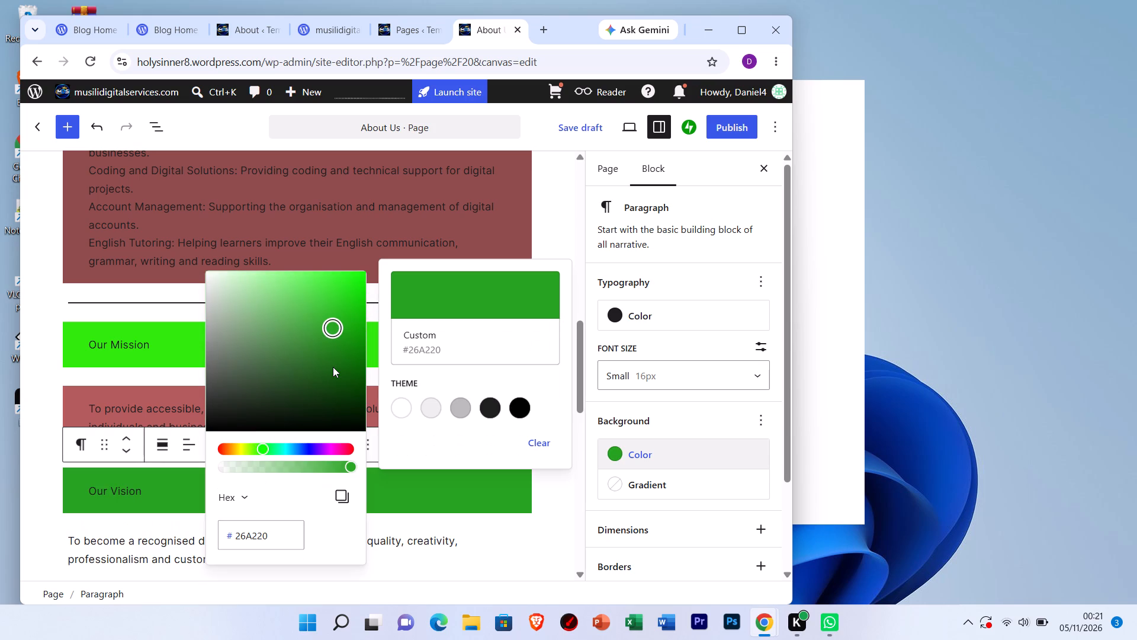
Select the vision statement paragraph, starting "To become a recognised digital services brand", below "Our Vision".
{"action": "left_click", "coordinate": [195, 566]}
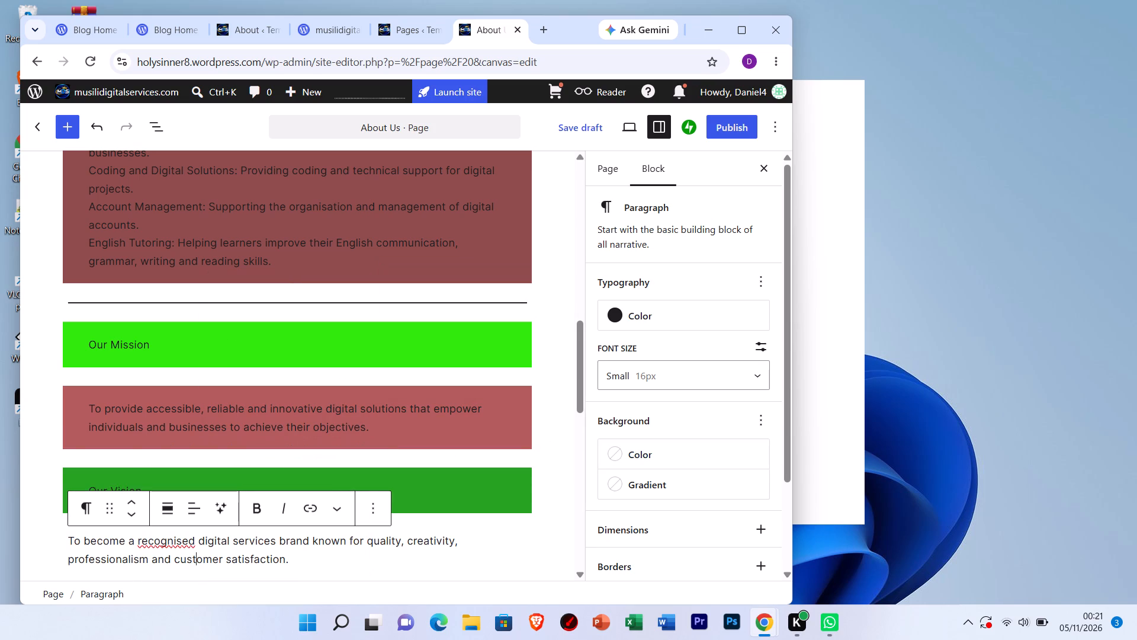
{"action": "scroll", "coordinate": [195, 556], "scroll_direction": "down", "scroll_amount": 1}
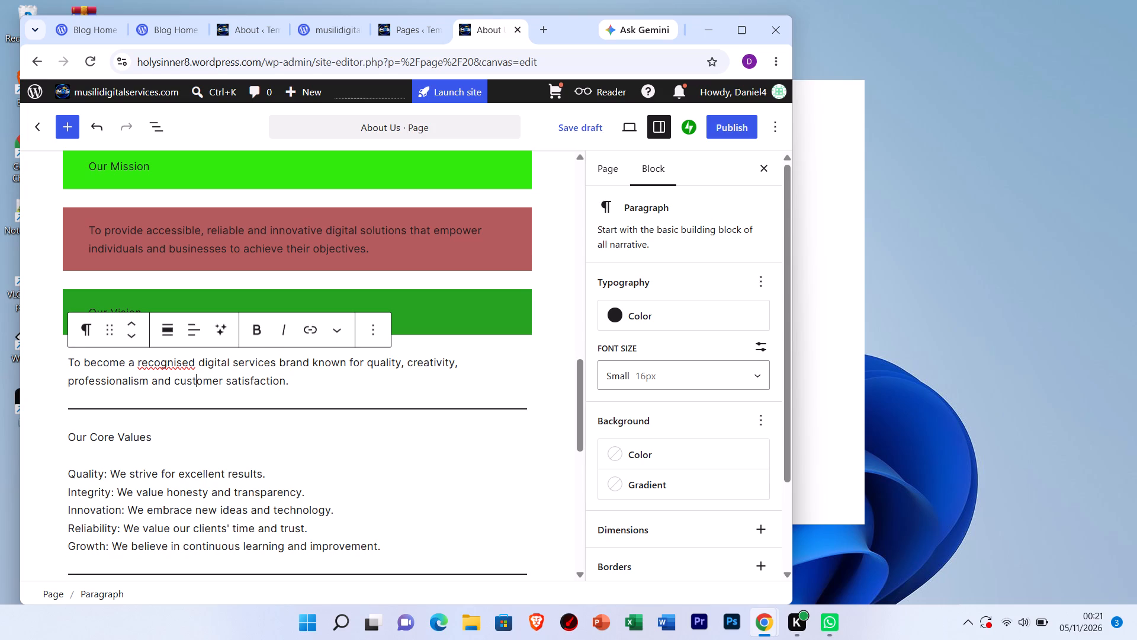
{"action": "left_click", "coordinate": [149, 376]}
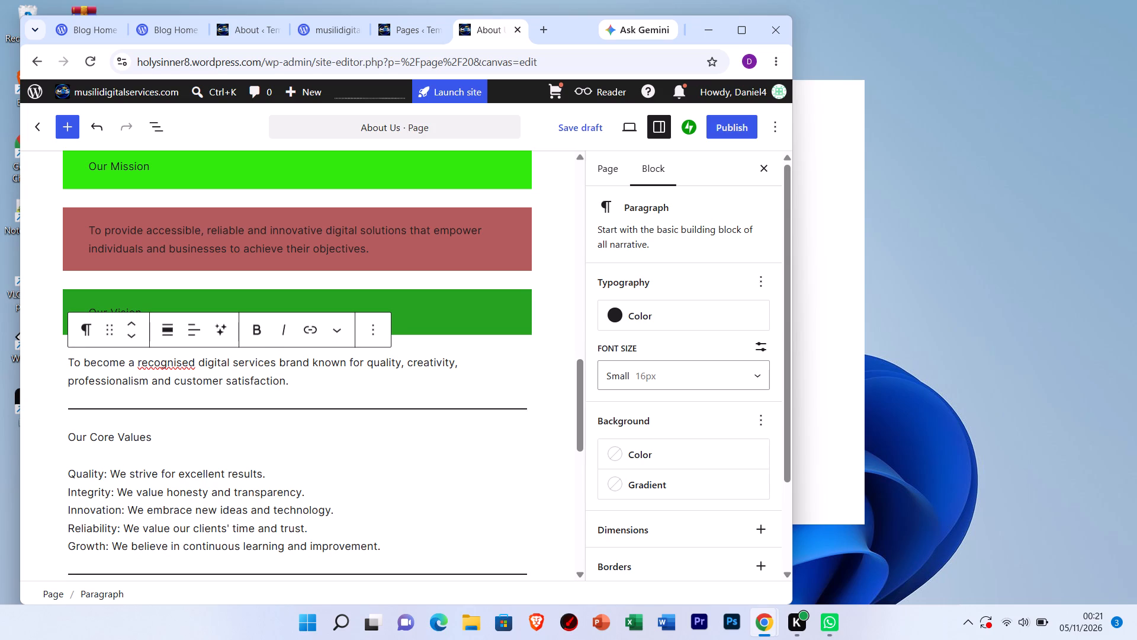
{"action": "left_click", "coordinate": [153, 369]}
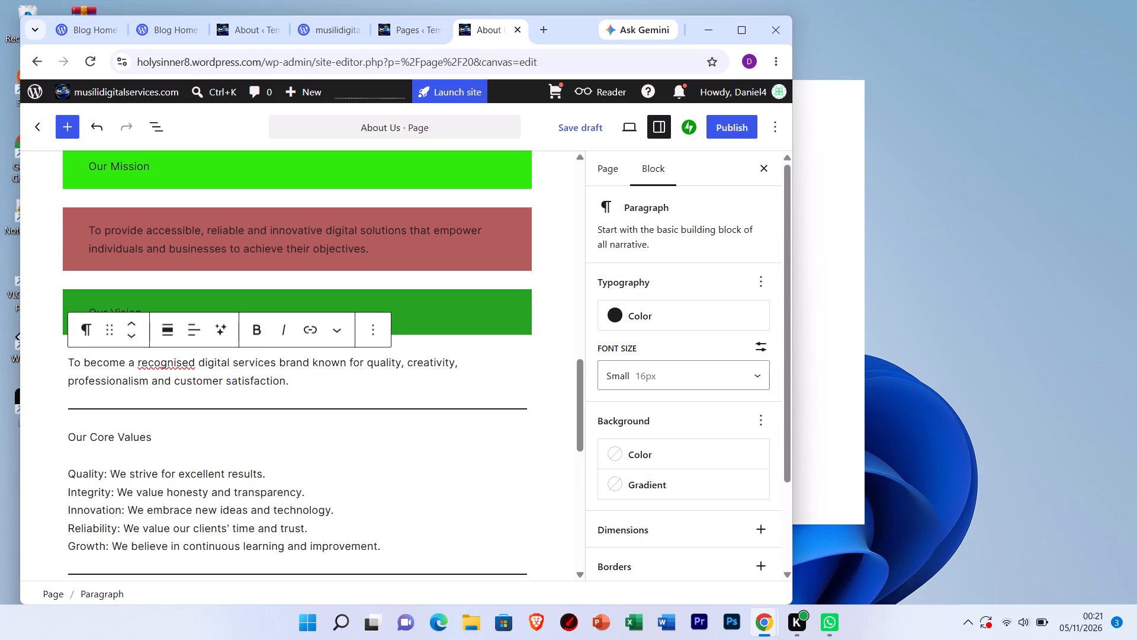
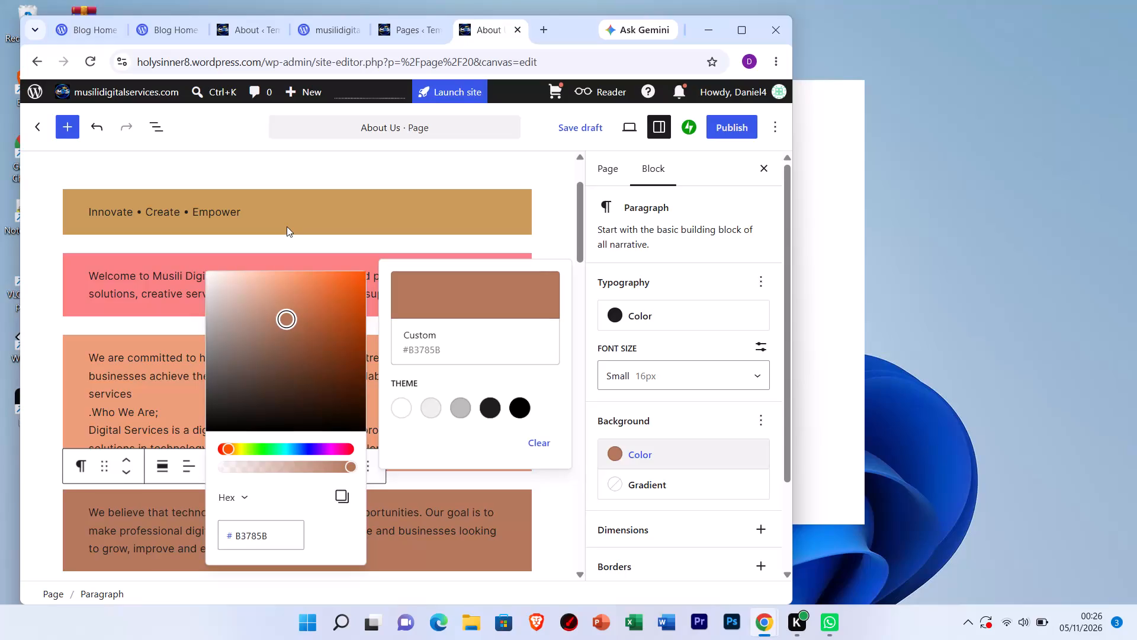
Review the coloured paragraph backgrounds across the whole About Us page, from the title down to the closing tagline.
{"action": "left_click", "coordinate": [118, 280]}
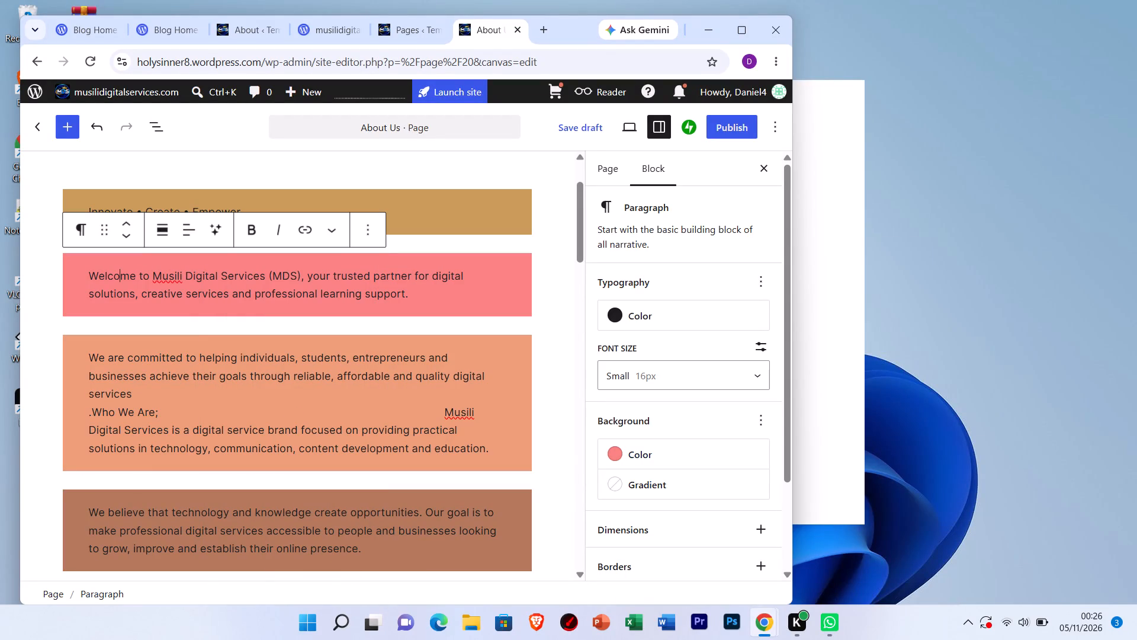
{"action": "scroll", "coordinate": [126, 372], "scroll_direction": "down", "scroll_amount": 5}
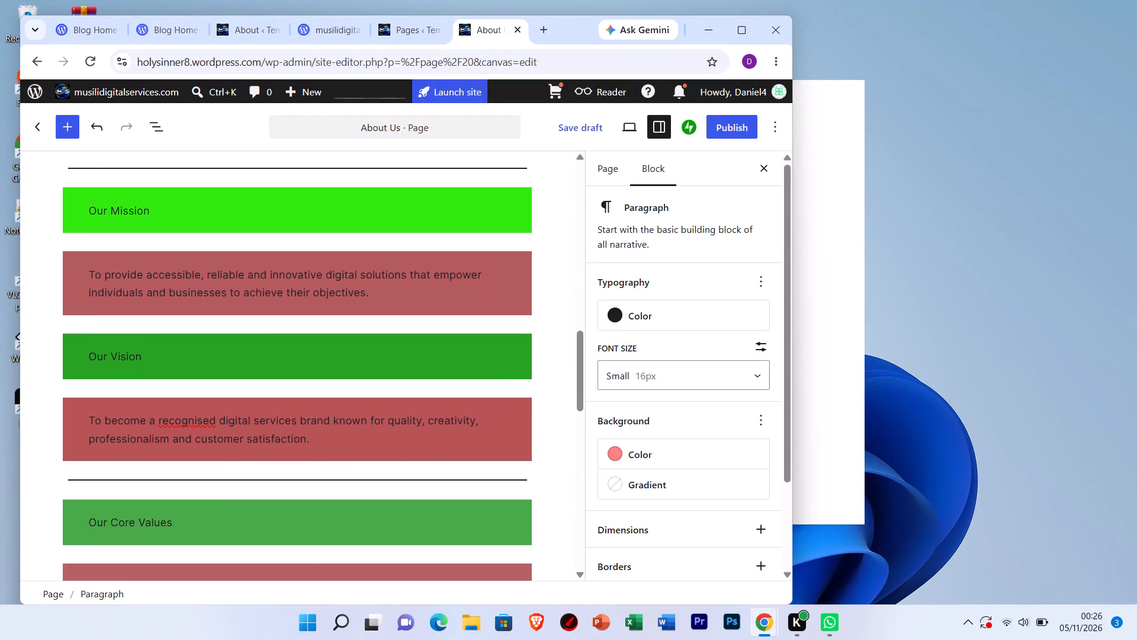
{"action": "scroll", "coordinate": [126, 372], "scroll_direction": "down", "scroll_amount": 5}
{"action": "scroll", "coordinate": [126, 372], "scroll_direction": "up", "scroll_amount": 2}
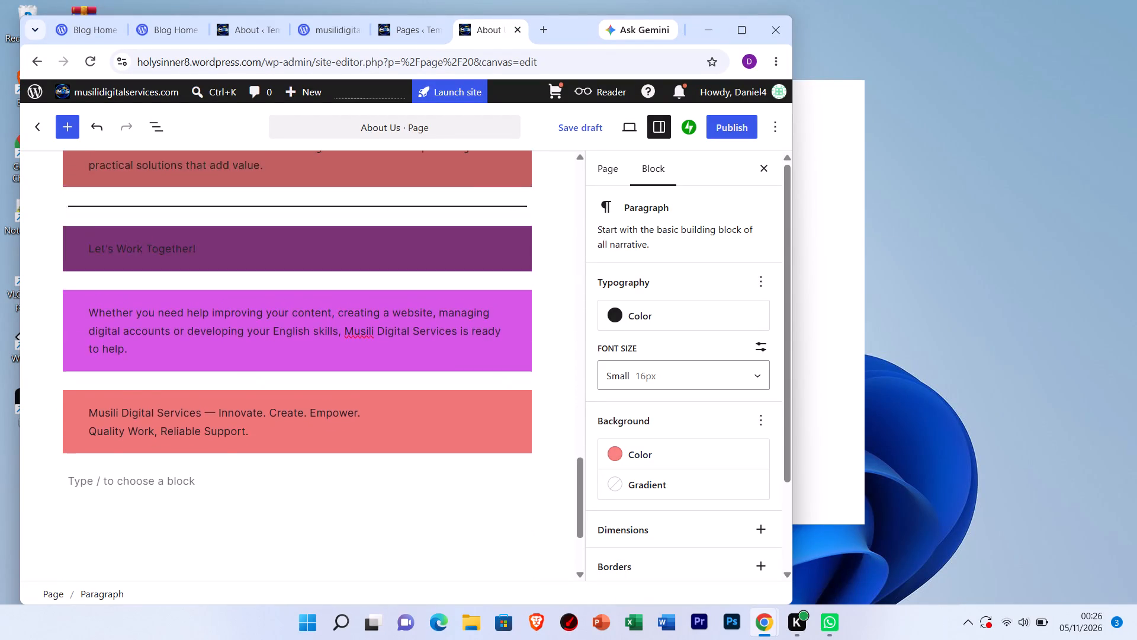
{"action": "scroll", "coordinate": [126, 372], "scroll_direction": "up", "scroll_amount": 3}
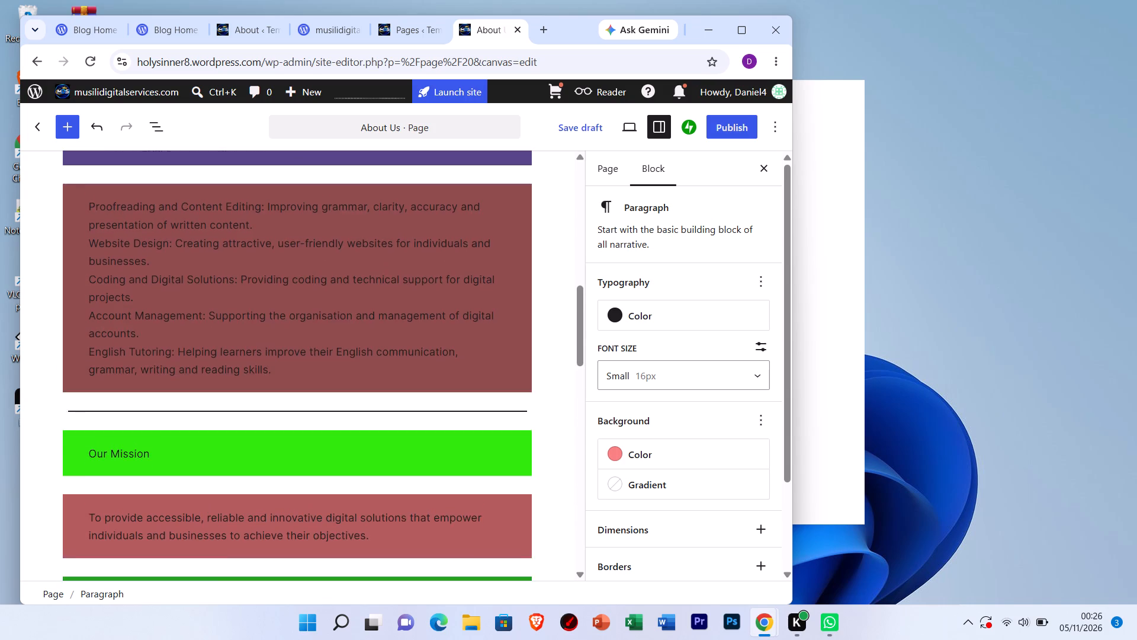
{"action": "scroll", "coordinate": [126, 372], "scroll_direction": "up", "scroll_amount": 4}
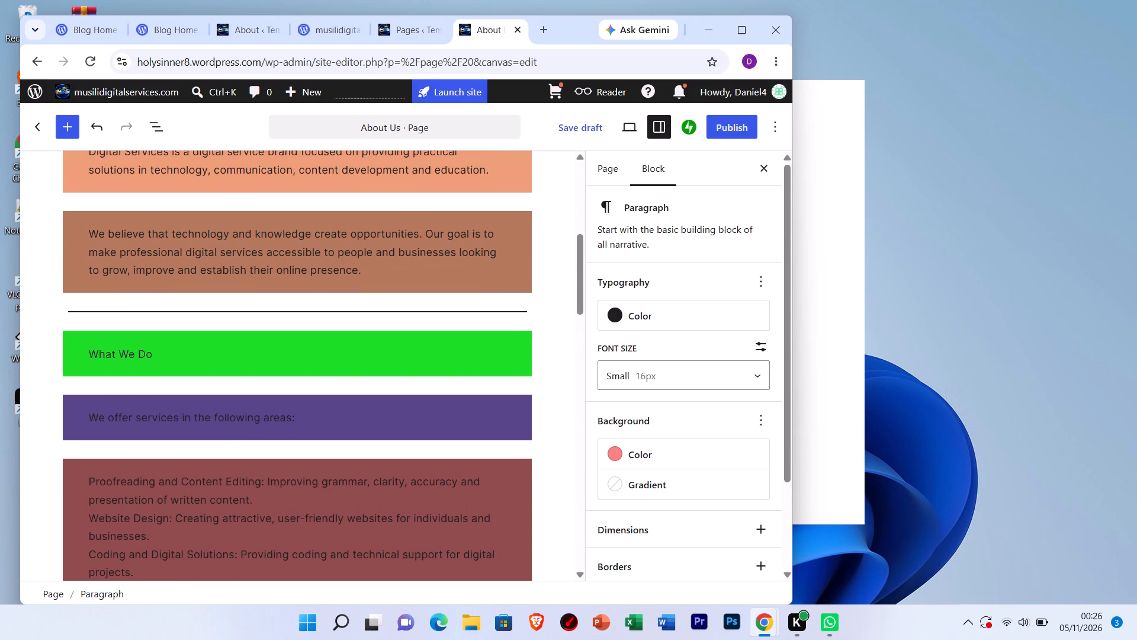
{"action": "scroll", "coordinate": [126, 372], "scroll_direction": "up", "scroll_amount": 3}
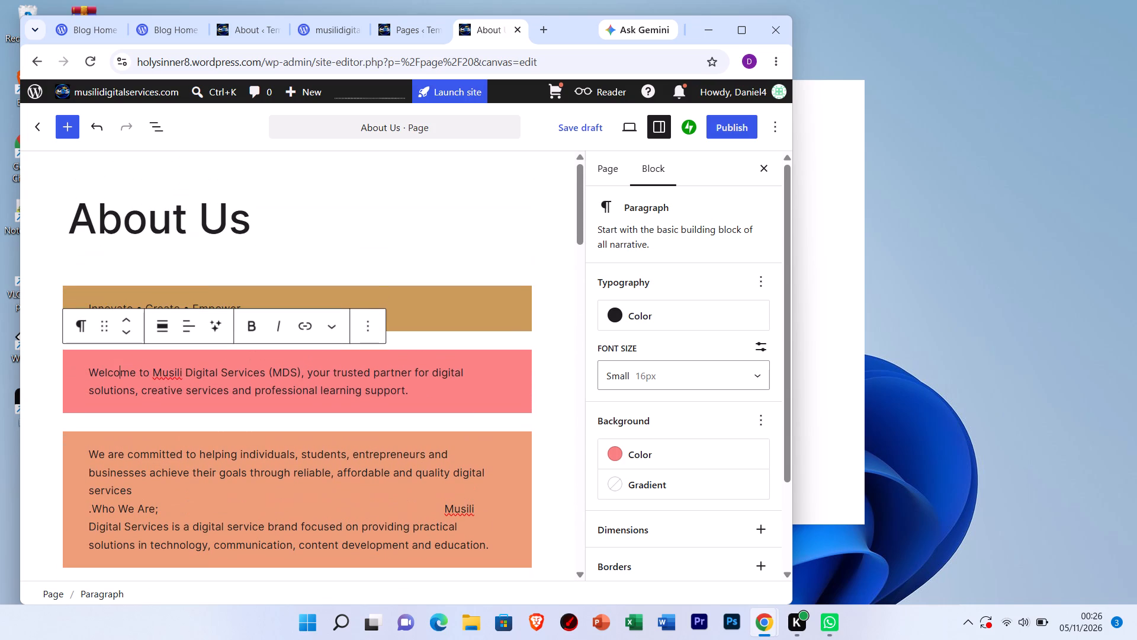
{"action": "scroll", "coordinate": [126, 372], "scroll_direction": "up", "scroll_amount": 1}
Insert spaces before "Musili" on the "Who We Are;" line so that the "Musili Digital Services" sentence starts on its own line.
{"action": "scroll", "coordinate": [126, 372], "scroll_direction": "down", "scroll_amount": 1}
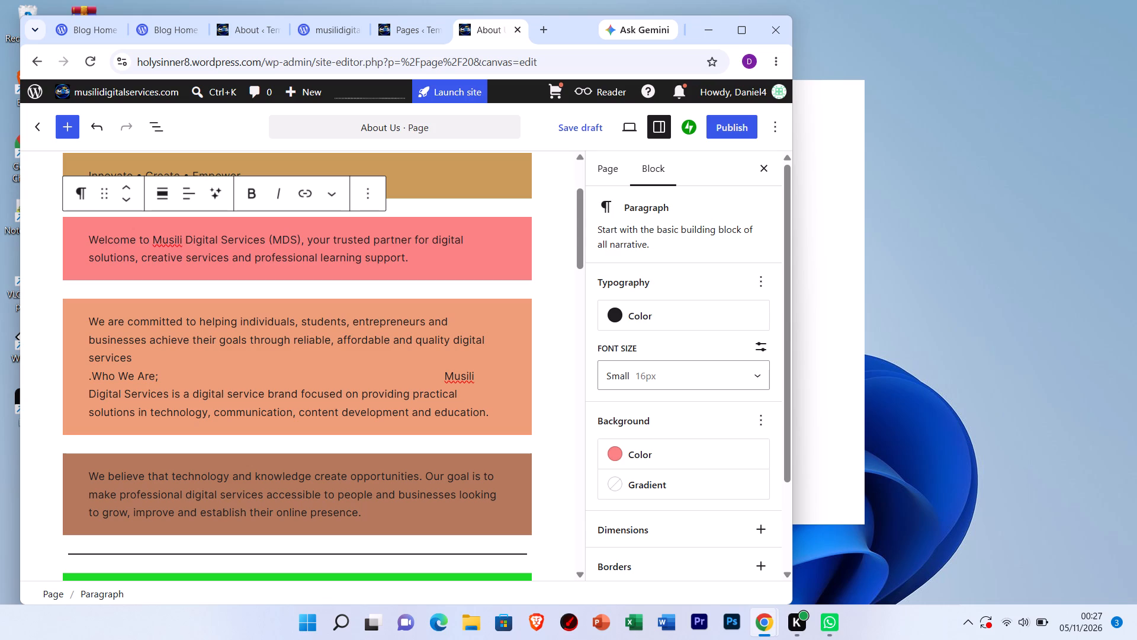
{"action": "left_click", "coordinate": [441, 375]}
{"action": "key", "text": "space"}
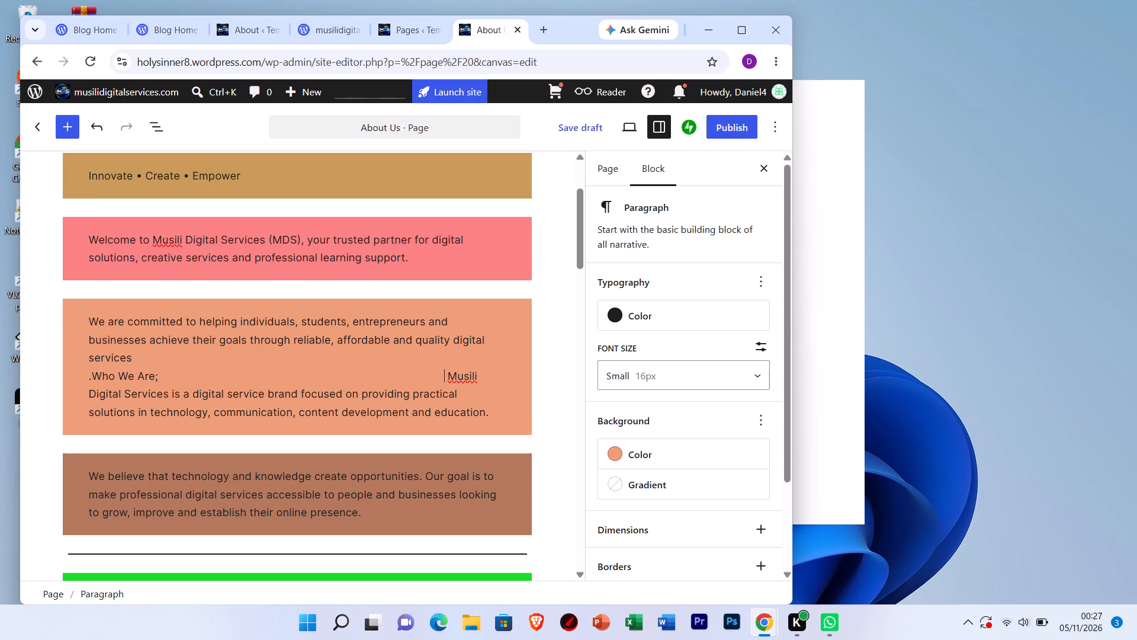
{"action": "key", "text": "space"}
{"action": "key", "text": "space"}
{"action": "key", "text": "space"}
{"action": "key", "text": "space"}
{"action": "key", "text": "space"}
{"action": "key", "text": "space"}
{"action": "key", "text": "space"}
{"action": "key", "text": "space"}
{"action": "key", "text": "space"}
{"action": "key", "text": "space"}
{"action": "key", "text": "space"}
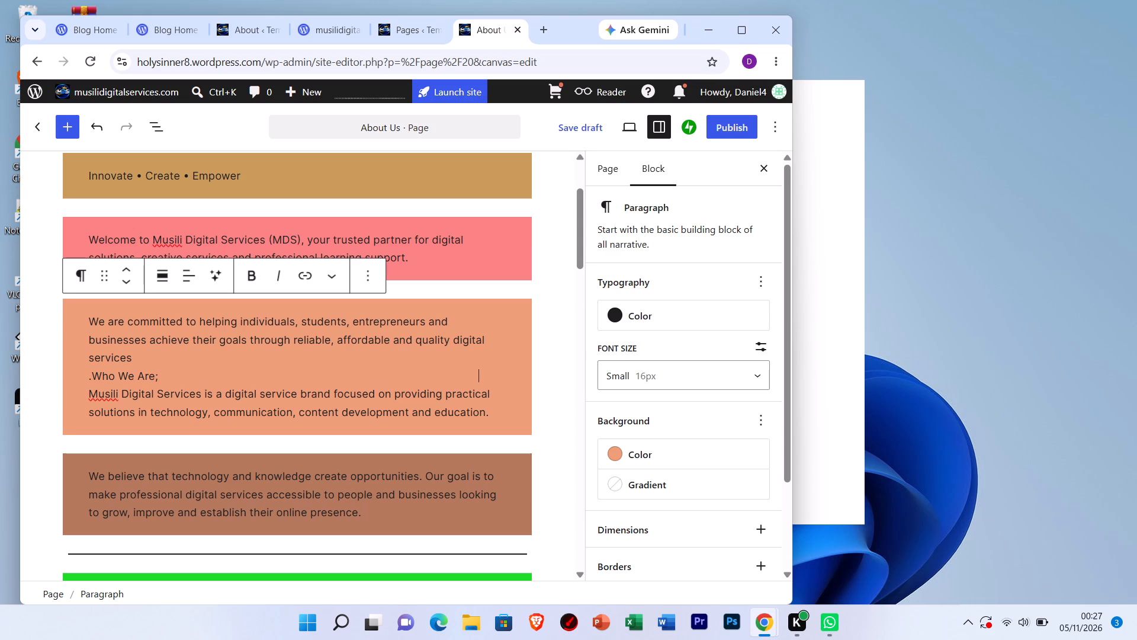
Remove the stray full stop before "Who We Are;" and add a full stop after "services" on the line above.
{"action": "left_click", "coordinate": [90, 376]}
{"action": "key", "text": "BackSpace"}
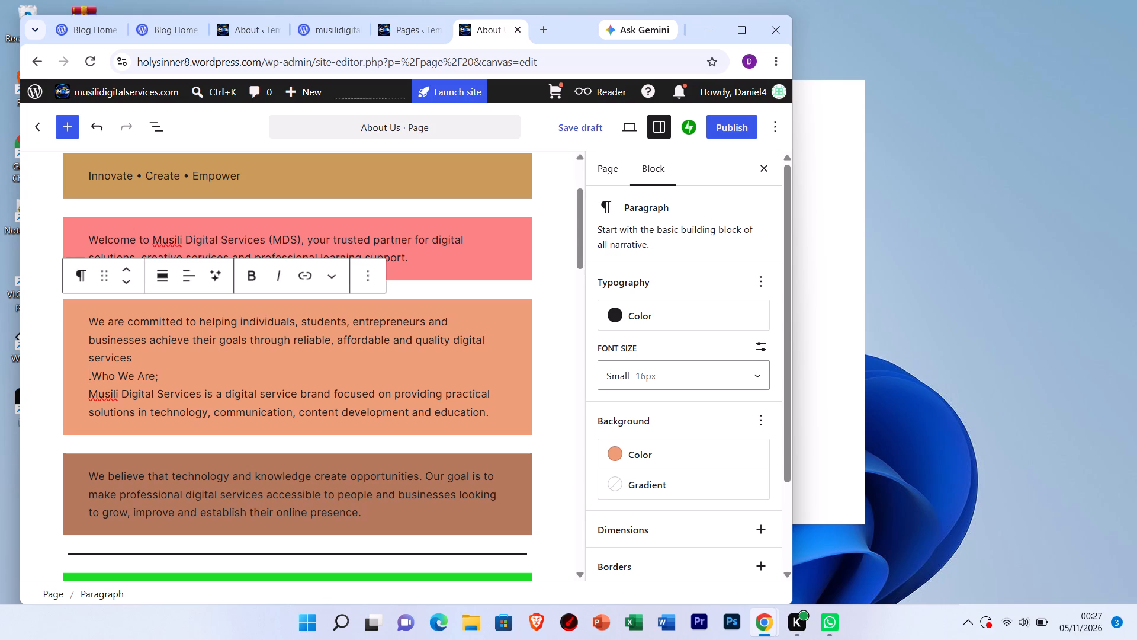
{"action": "left_click", "coordinate": [91, 377]}
{"action": "key", "text": "BackSpace"}
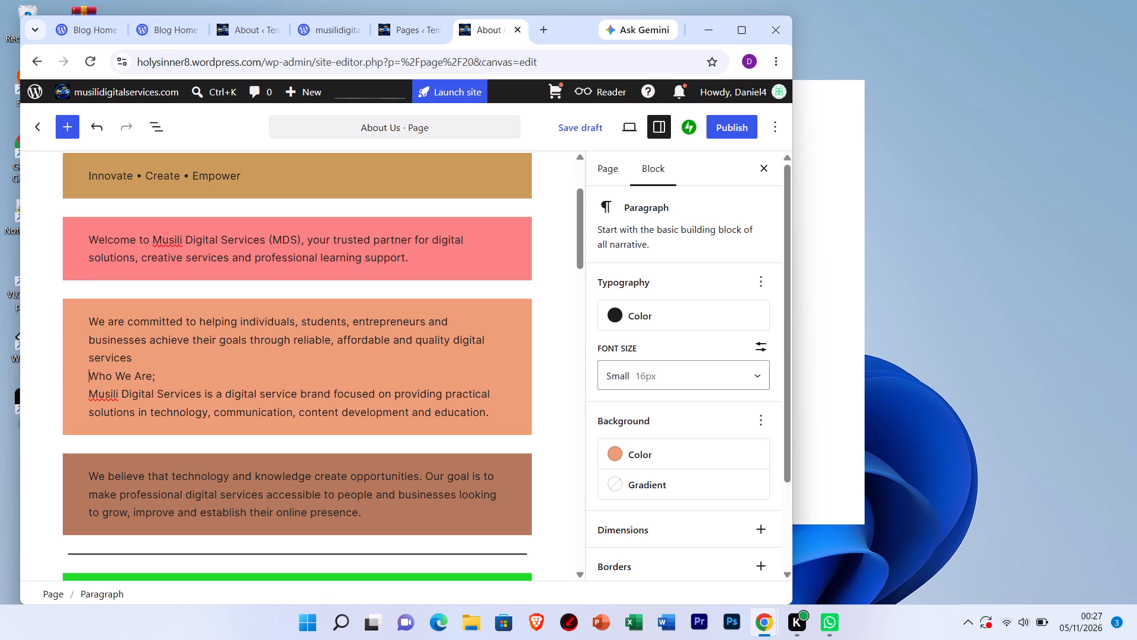
{"action": "left_click", "coordinate": [132, 360]}
{"action": "key", "text": "period"}
Insert a run of spaces before "Who We Are;" in the "We are committed" paragraph.
{"action": "left_click", "coordinate": [86, 375]}
{"action": "key", "text": "space"}
{"action": "key", "text": "space"}
{"action": "key", "text": "space"}
{"action": "key", "text": "space"}
{"action": "key", "text": "space"}
{"action": "key", "text": "space"}
{"action": "key", "text": "space"}
{"action": "key", "text": "space"}
{"action": "key", "text": "space"}
{"action": "key", "text": "space"}
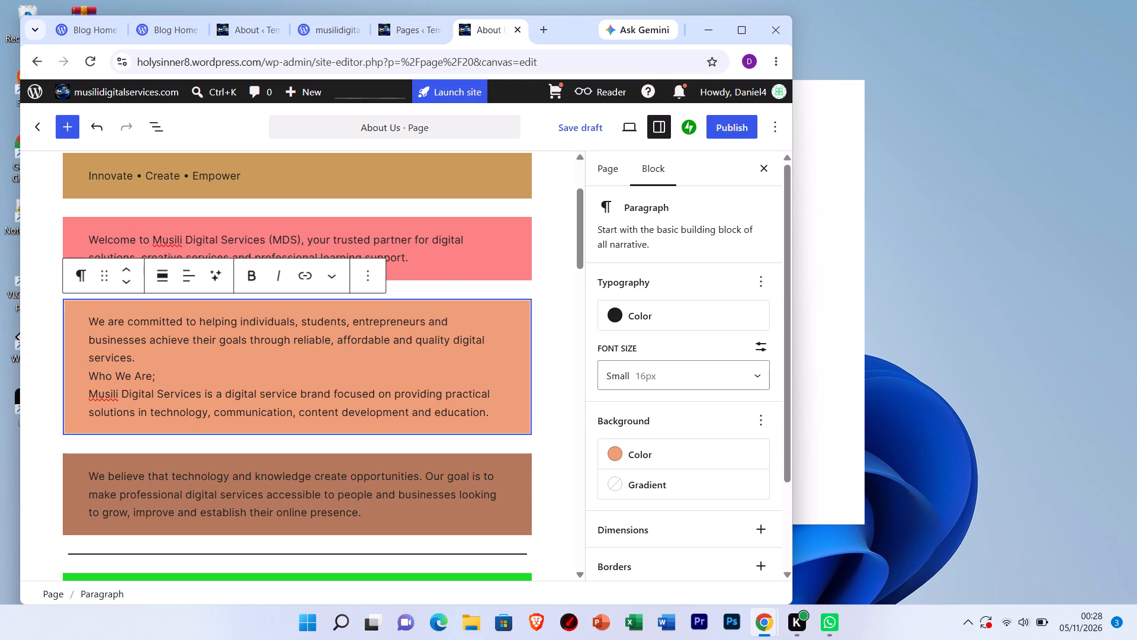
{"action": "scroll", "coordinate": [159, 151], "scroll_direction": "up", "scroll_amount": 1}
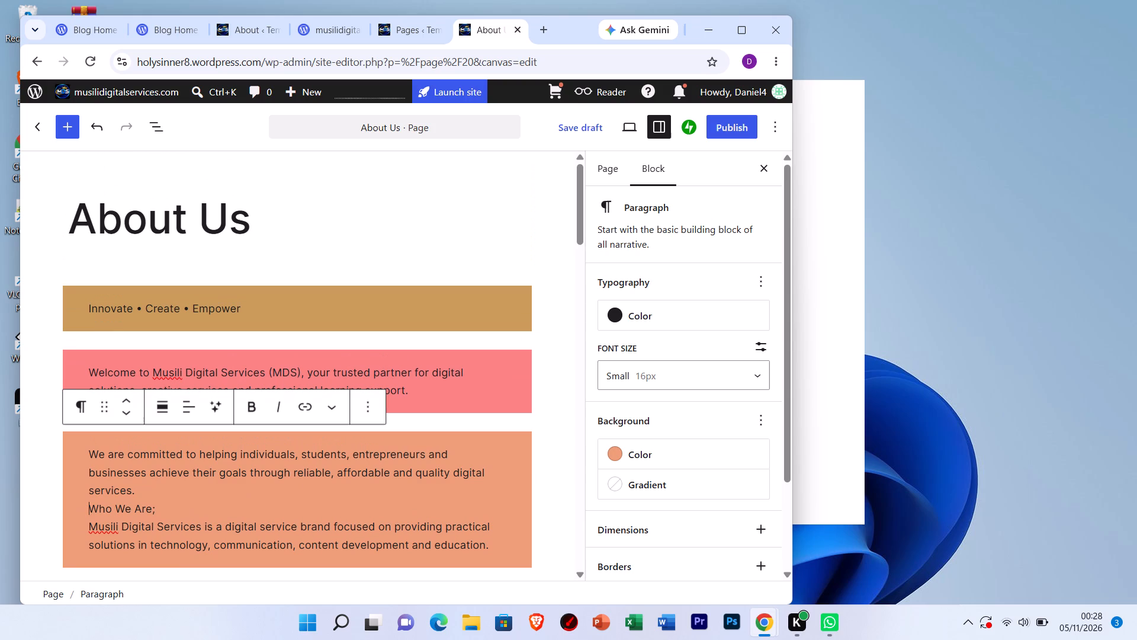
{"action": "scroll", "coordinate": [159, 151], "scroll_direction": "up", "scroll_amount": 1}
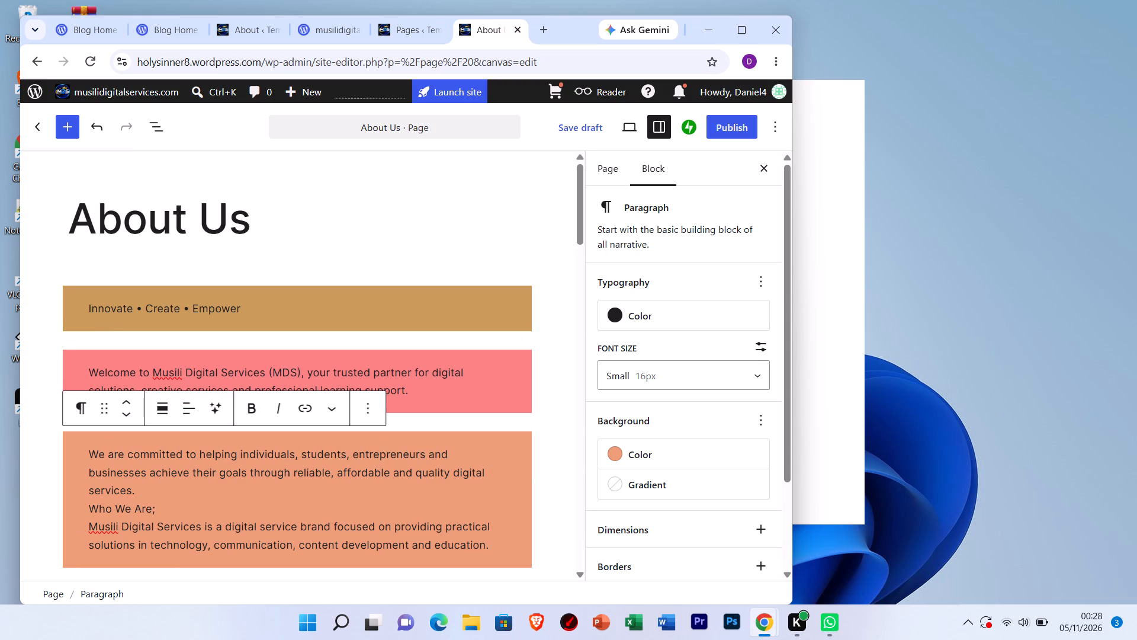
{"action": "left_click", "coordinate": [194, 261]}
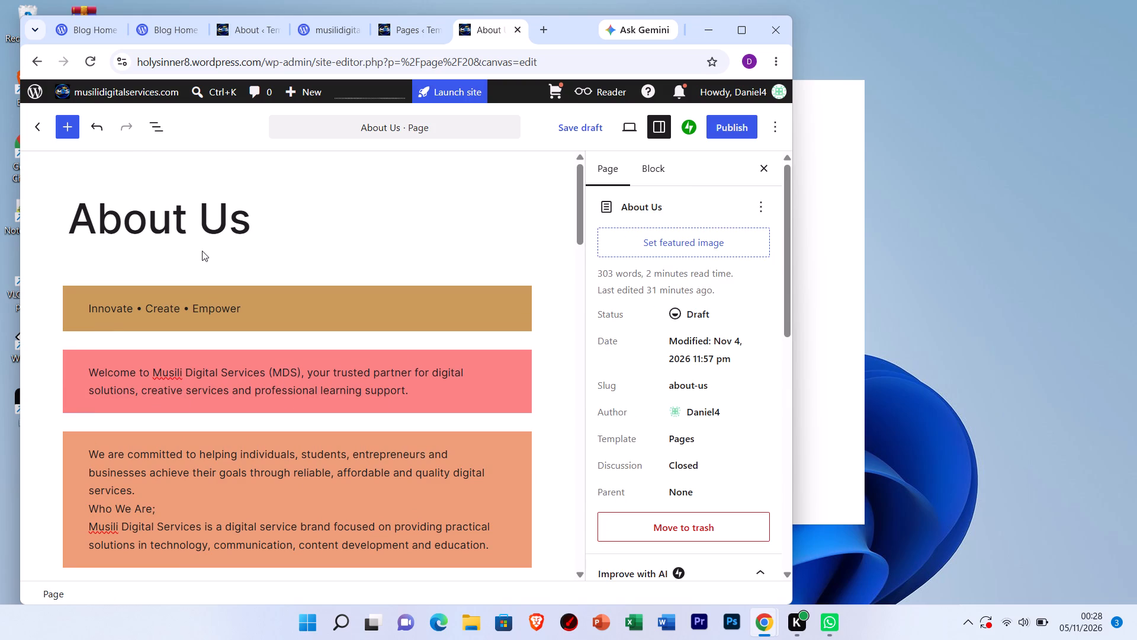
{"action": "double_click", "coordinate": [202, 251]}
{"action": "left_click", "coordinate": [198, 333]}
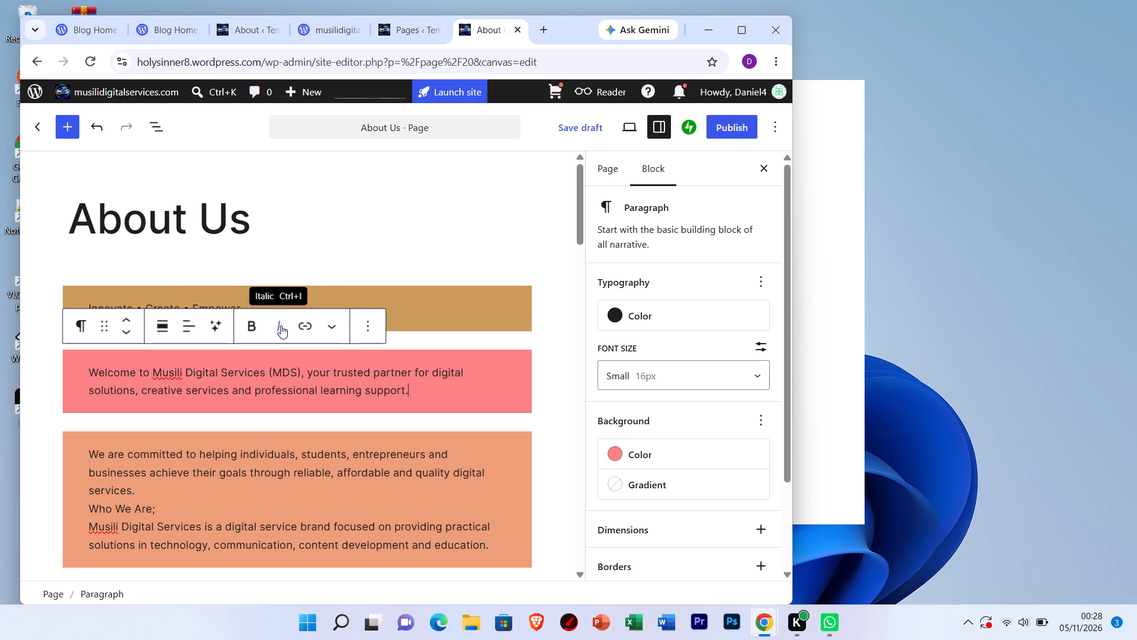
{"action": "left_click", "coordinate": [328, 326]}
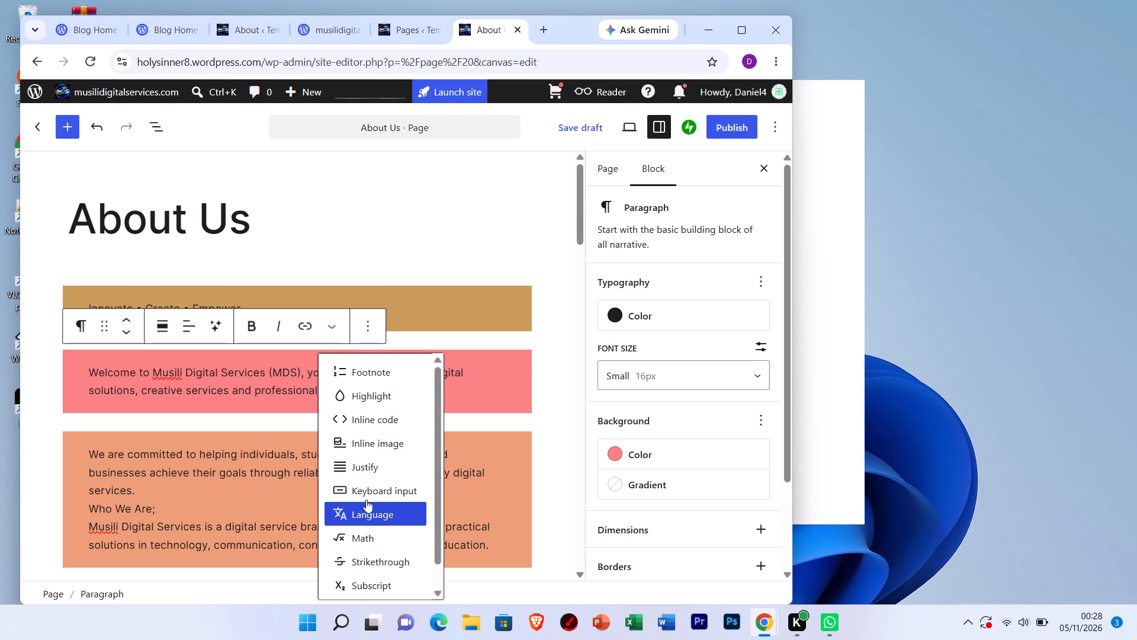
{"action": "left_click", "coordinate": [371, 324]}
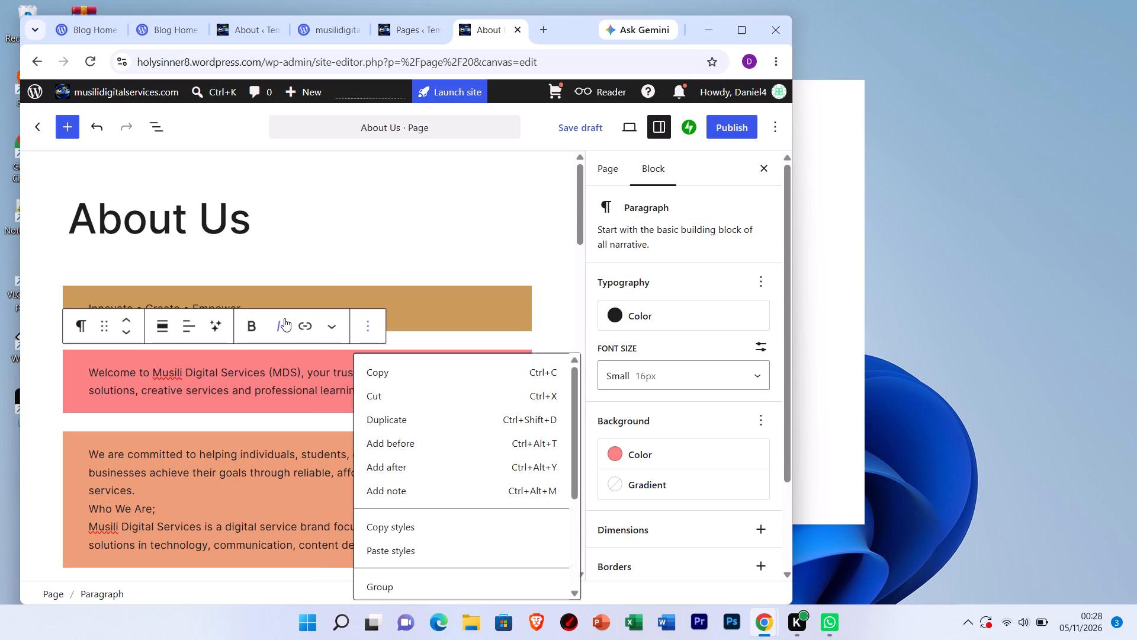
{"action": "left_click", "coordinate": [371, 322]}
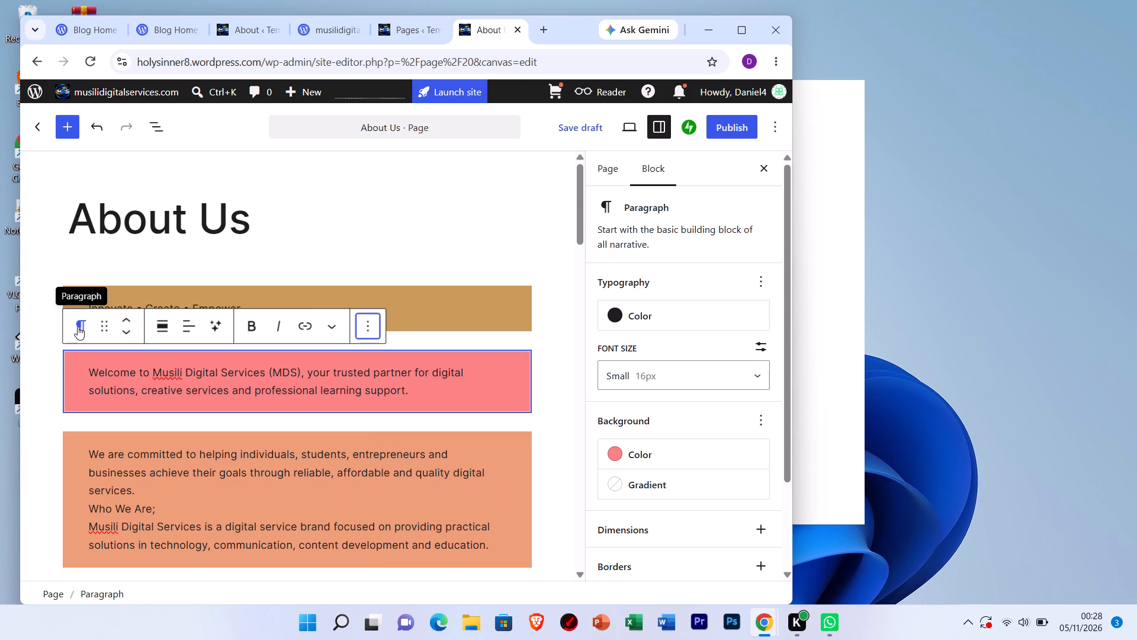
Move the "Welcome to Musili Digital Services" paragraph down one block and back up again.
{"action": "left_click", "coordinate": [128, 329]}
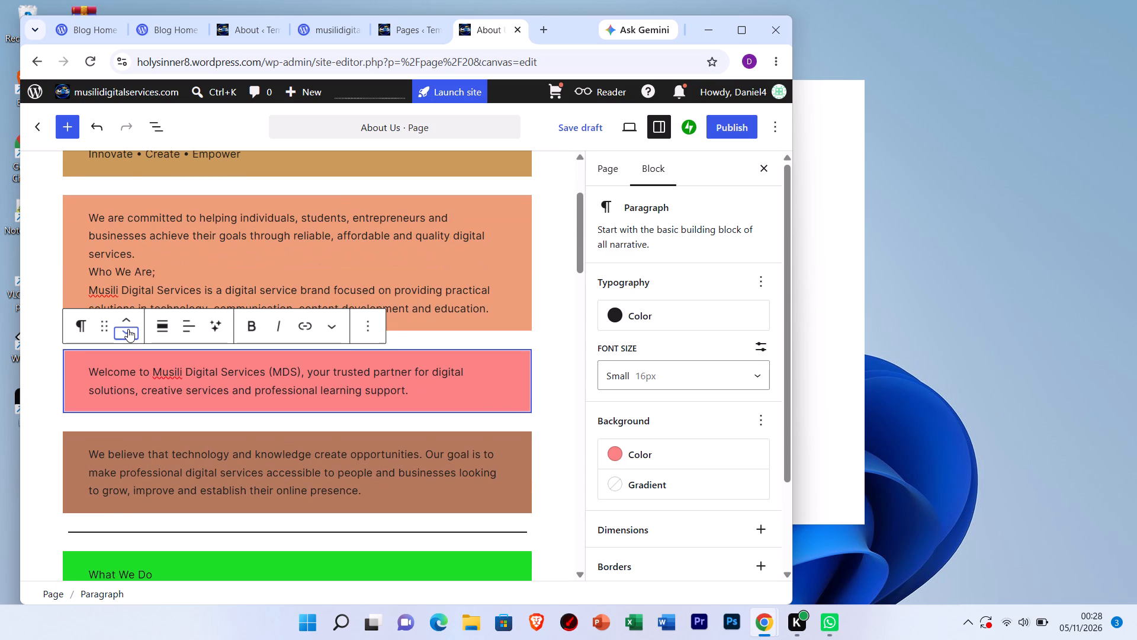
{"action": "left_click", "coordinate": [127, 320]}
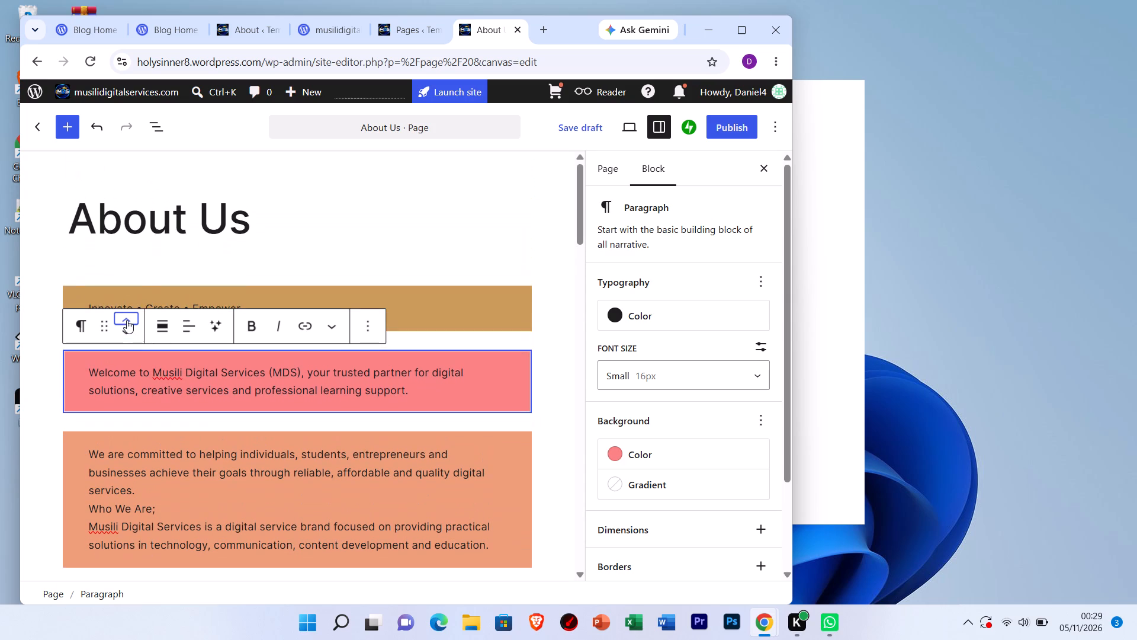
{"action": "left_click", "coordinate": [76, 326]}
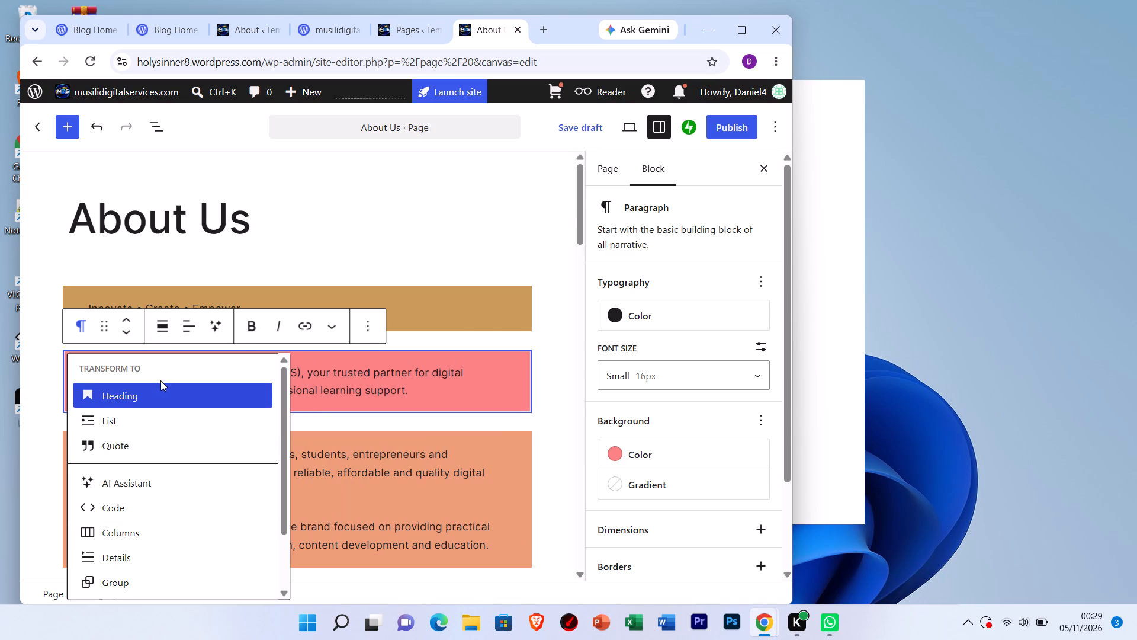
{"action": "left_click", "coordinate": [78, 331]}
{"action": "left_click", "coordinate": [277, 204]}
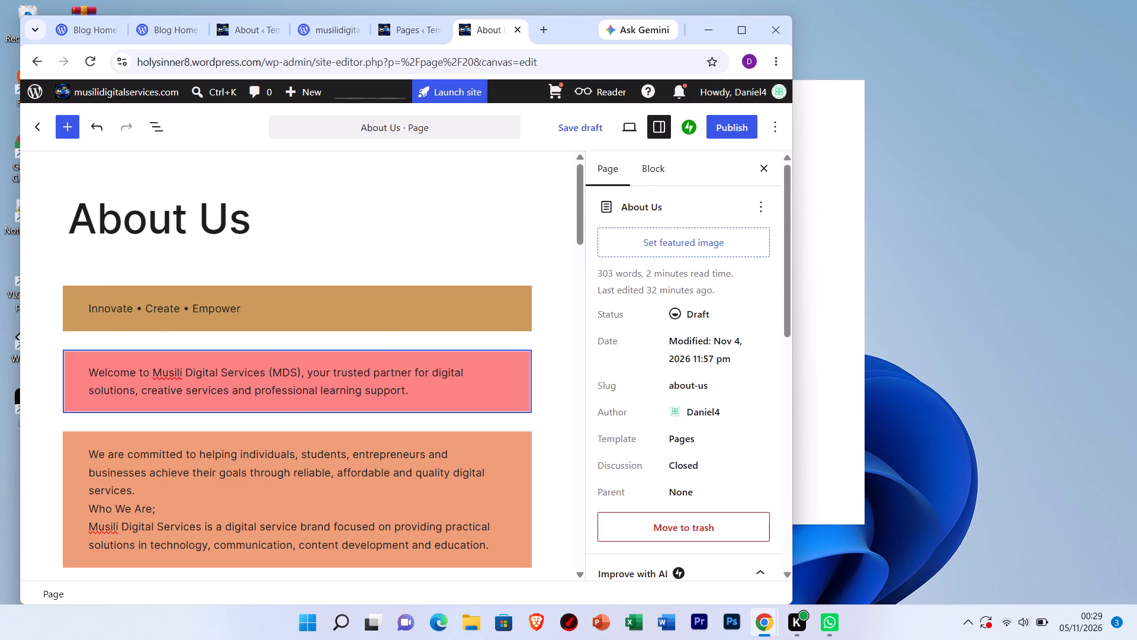
Check the About Us content down to its last paragraph, and look through the page settings.
{"action": "scroll", "coordinate": [277, 204], "scroll_direction": "down", "scroll_amount": 1}
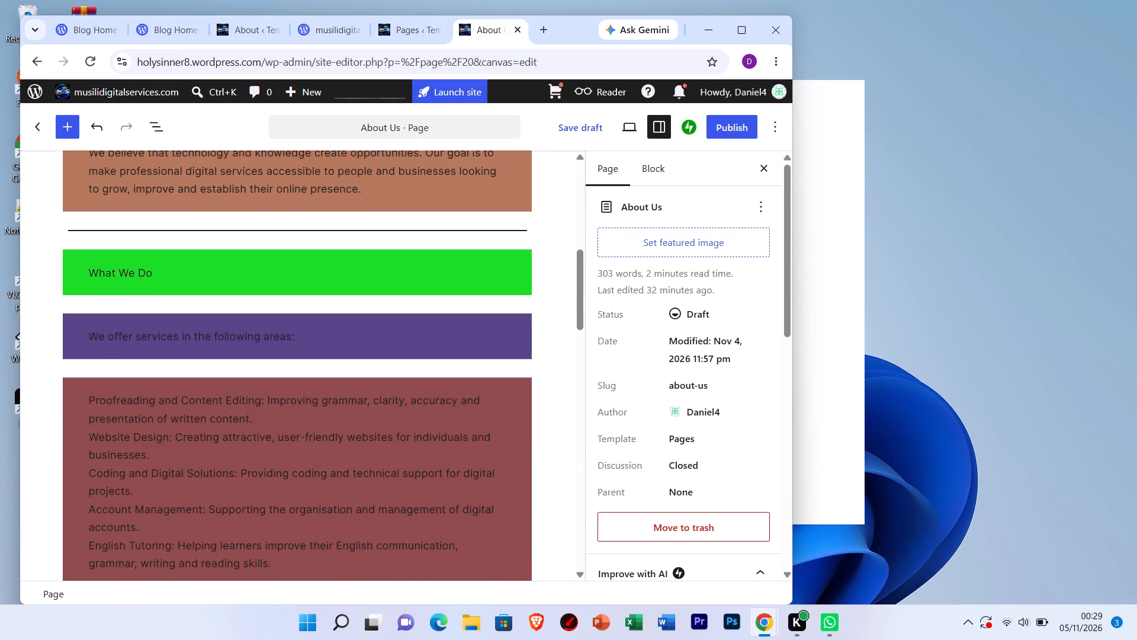
{"action": "scroll", "coordinate": [277, 204], "scroll_direction": "down", "scroll_amount": 4}
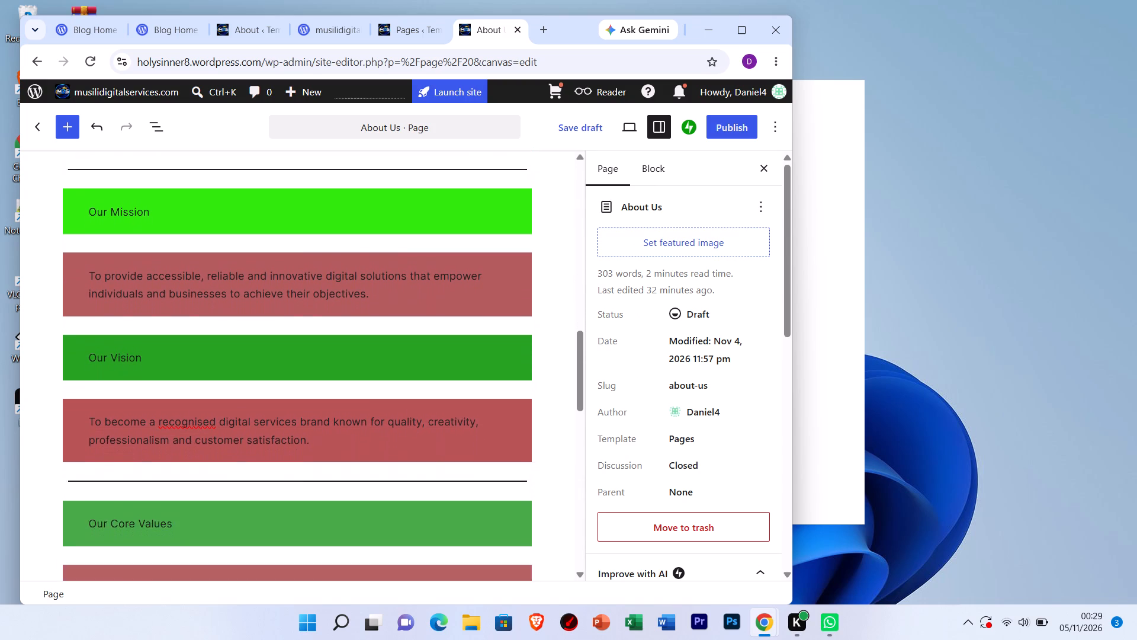
{"action": "scroll", "coordinate": [277, 204], "scroll_direction": "down", "scroll_amount": 4}
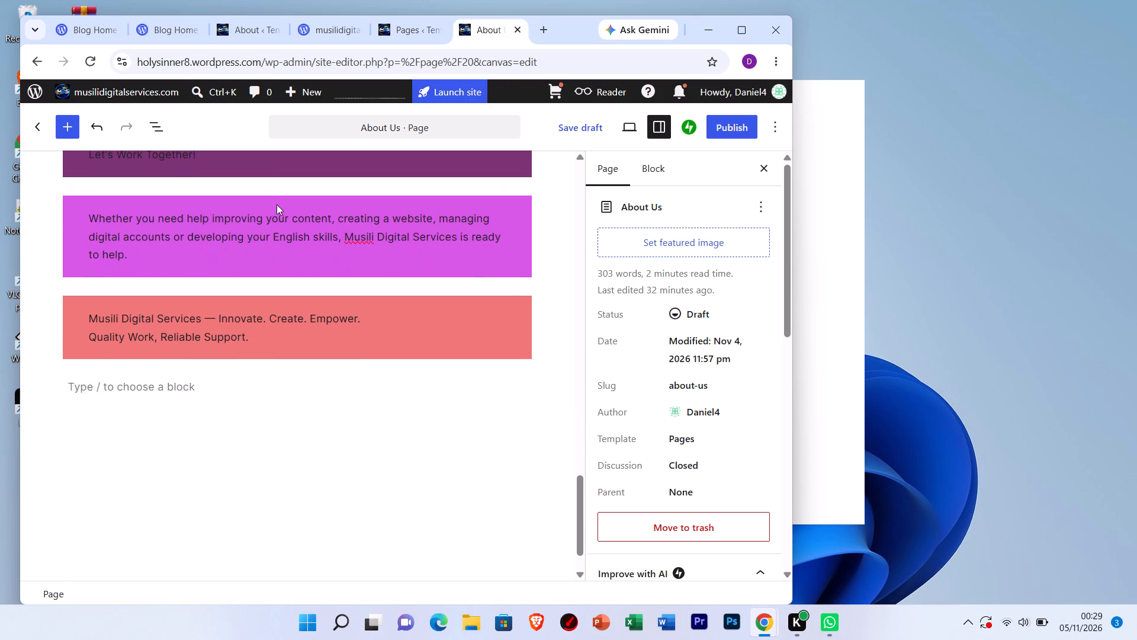
{"action": "scroll", "coordinate": [277, 204], "scroll_direction": "down", "scroll_amount": 2}
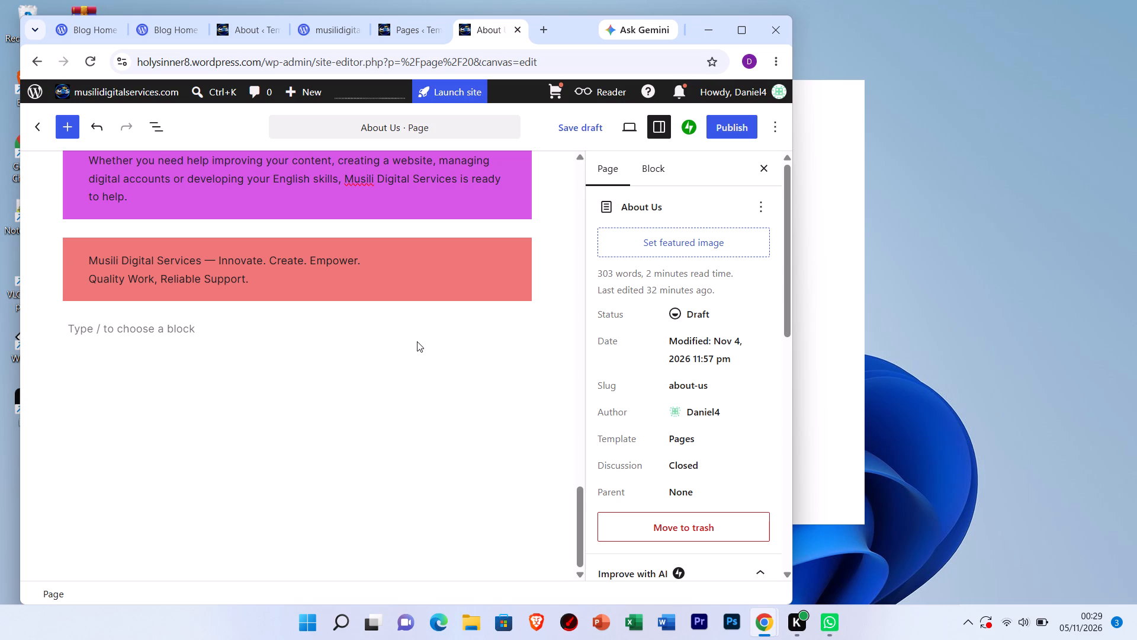
{"action": "scroll", "coordinate": [657, 330], "scroll_direction": "down", "scroll_amount": 2}
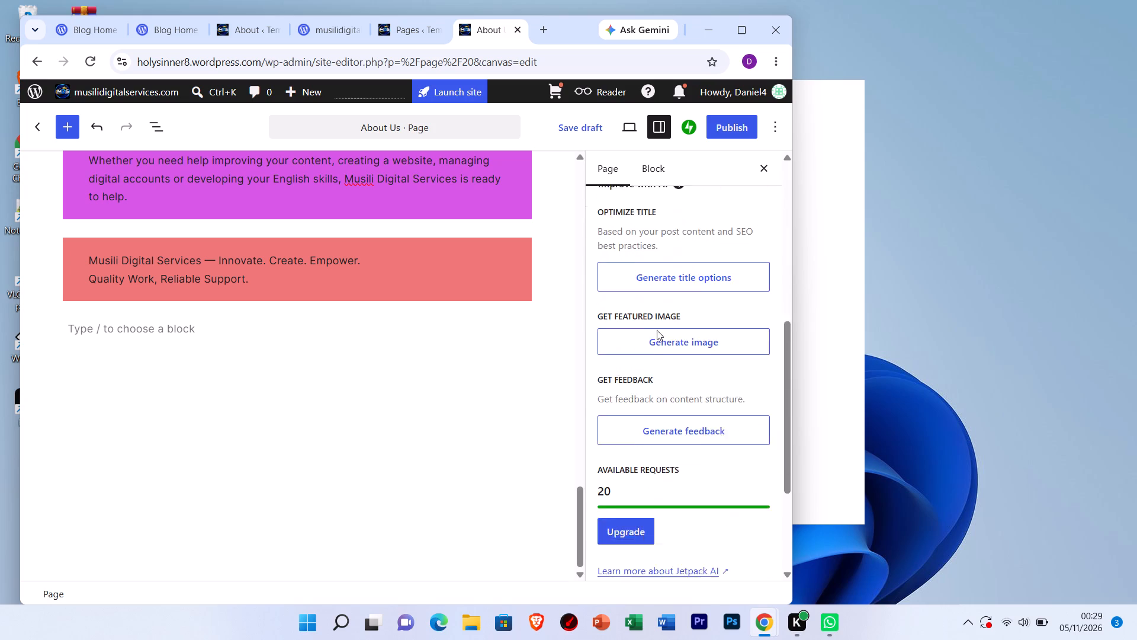
{"action": "scroll", "coordinate": [657, 330], "scroll_direction": "down", "scroll_amount": 2}
{"action": "scroll", "coordinate": [657, 330], "scroll_direction": "up", "scroll_amount": 2}
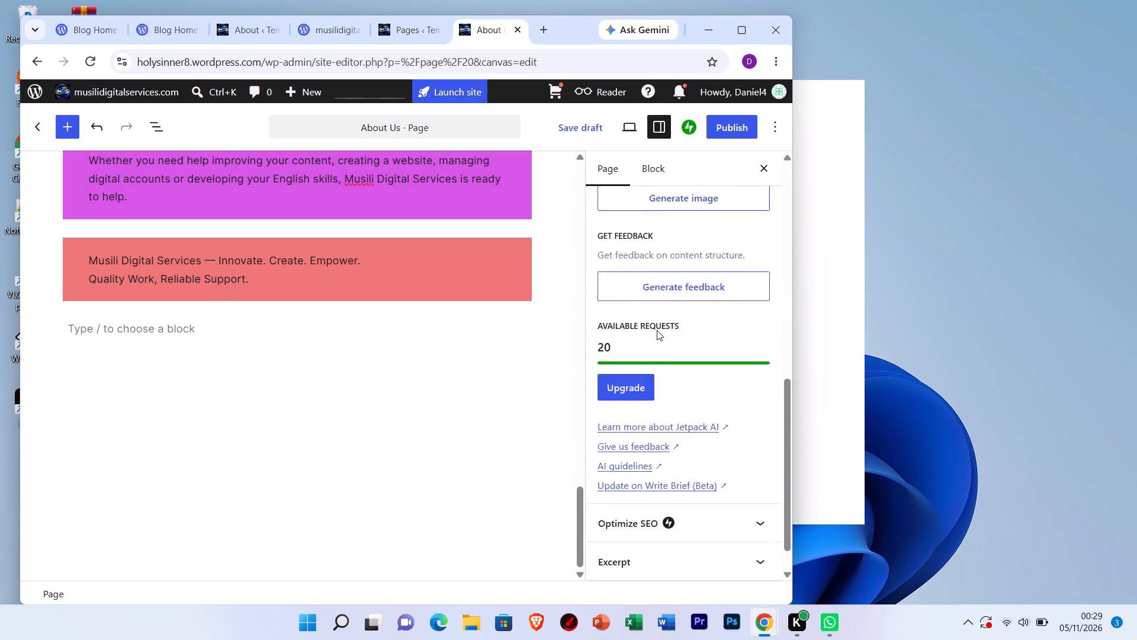
{"action": "scroll", "coordinate": [657, 330], "scroll_direction": "up", "scroll_amount": 4}
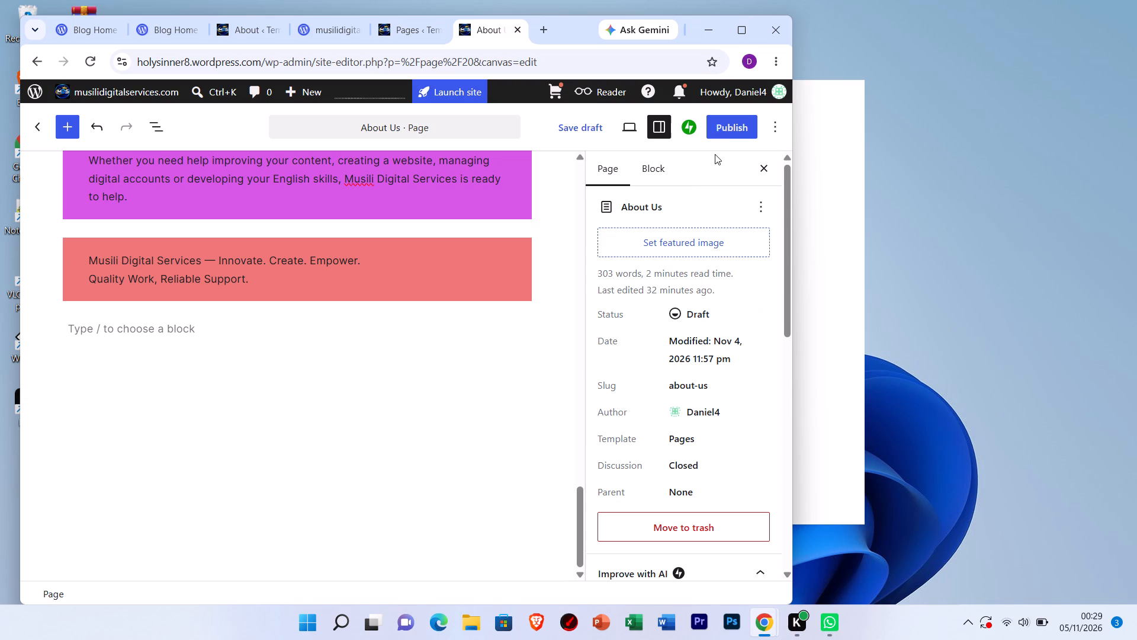
Publish the About Us page.
{"action": "left_click", "coordinate": [726, 126]}
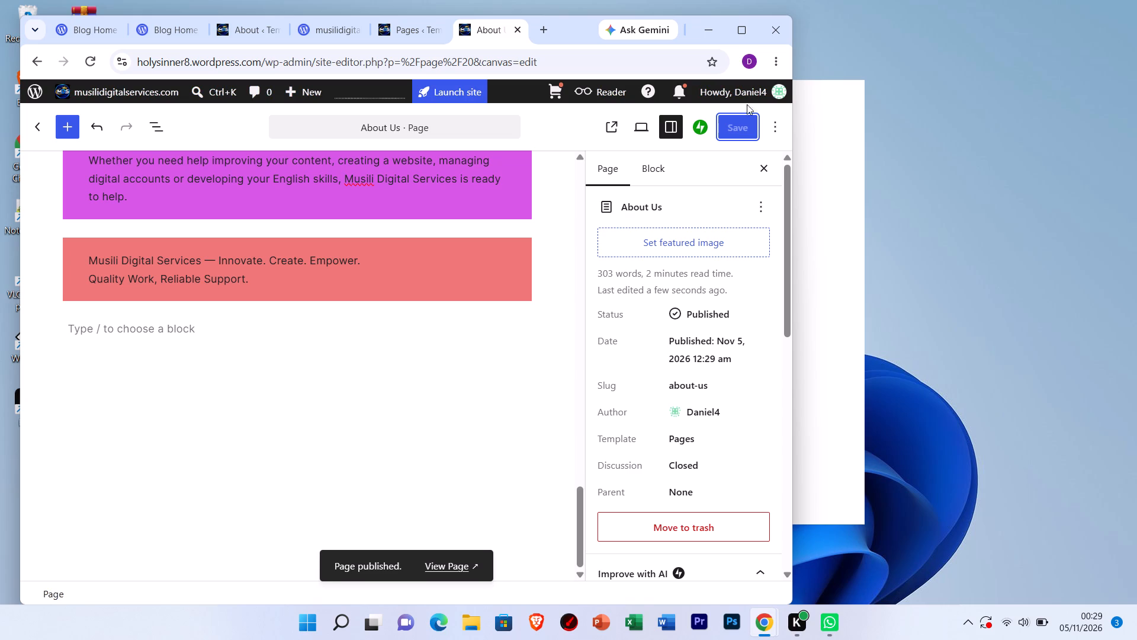
View the live About Us page and look through its content down to the footer.
{"action": "left_click", "coordinate": [446, 564]}
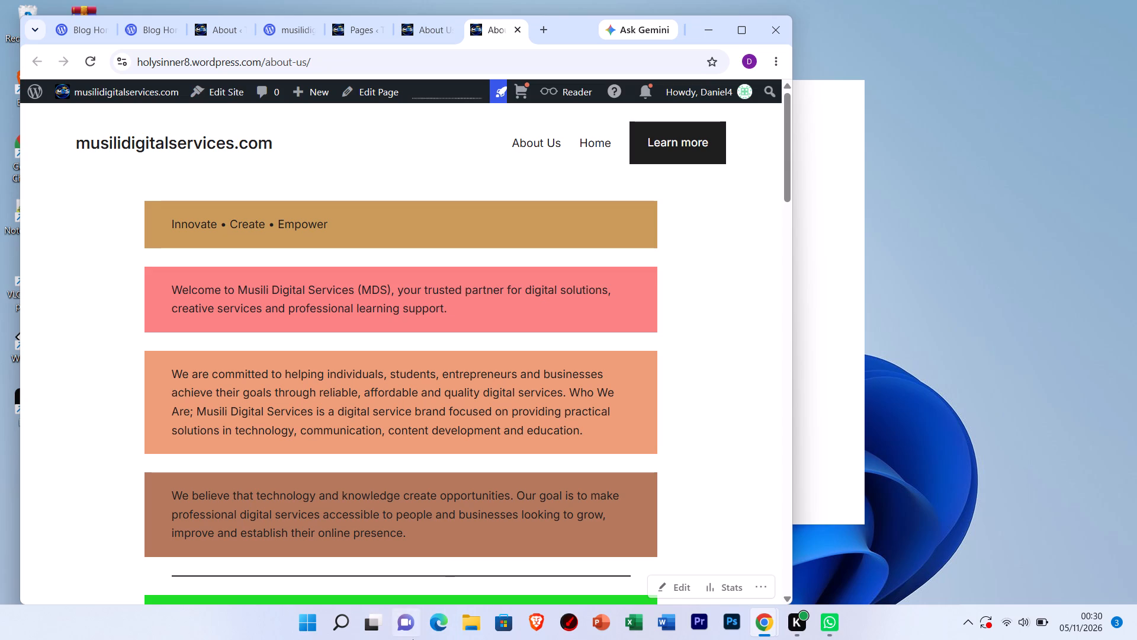
{"action": "scroll", "coordinate": [365, 253], "scroll_direction": "down", "scroll_amount": 4}
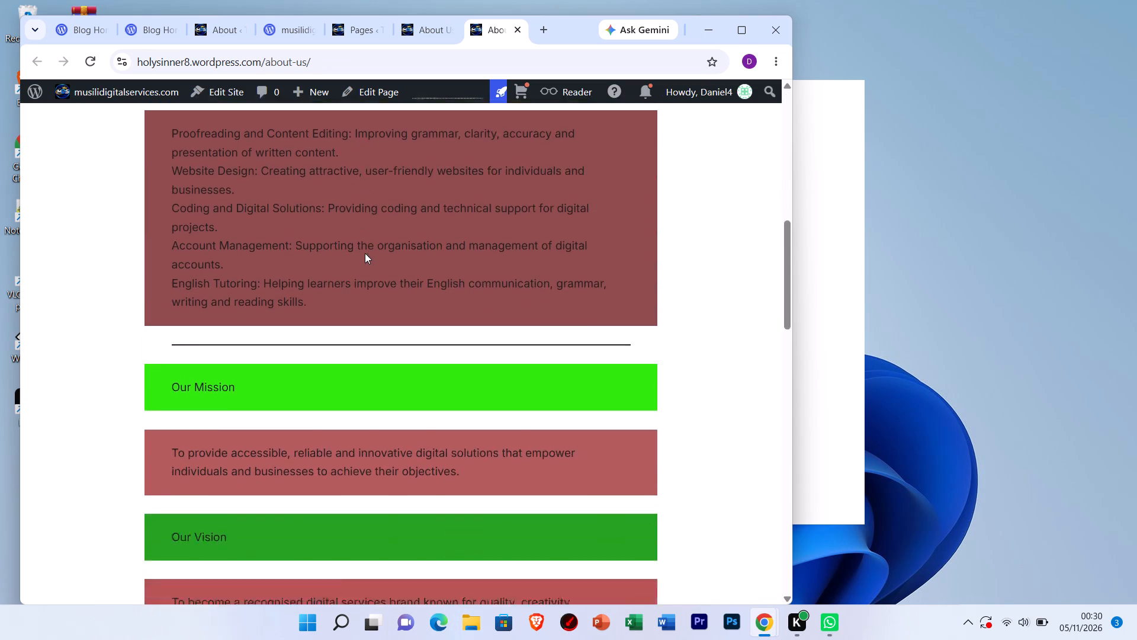
{"action": "scroll", "coordinate": [365, 253], "scroll_direction": "down", "scroll_amount": 9}
{"action": "scroll", "coordinate": [365, 253], "scroll_direction": "up", "scroll_amount": 2}
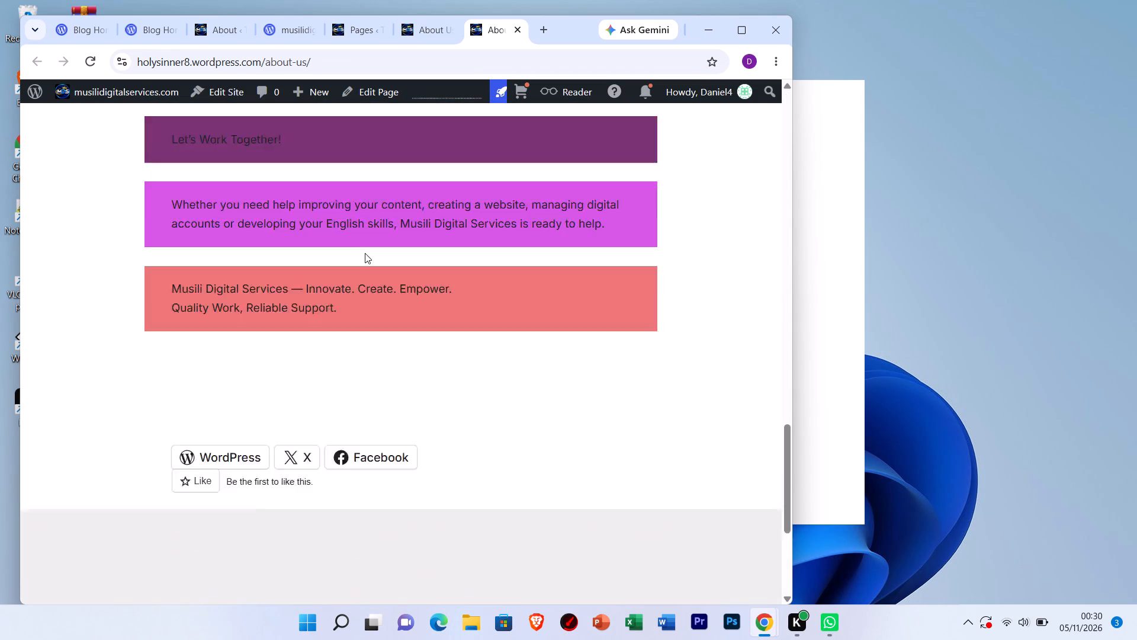
Review the live About Us page back up to its header and opening coloured paragraphs.
{"action": "scroll", "coordinate": [365, 253], "scroll_direction": "up", "scroll_amount": 20}
{"action": "scroll", "coordinate": [365, 253], "scroll_direction": "up", "scroll_amount": 2}
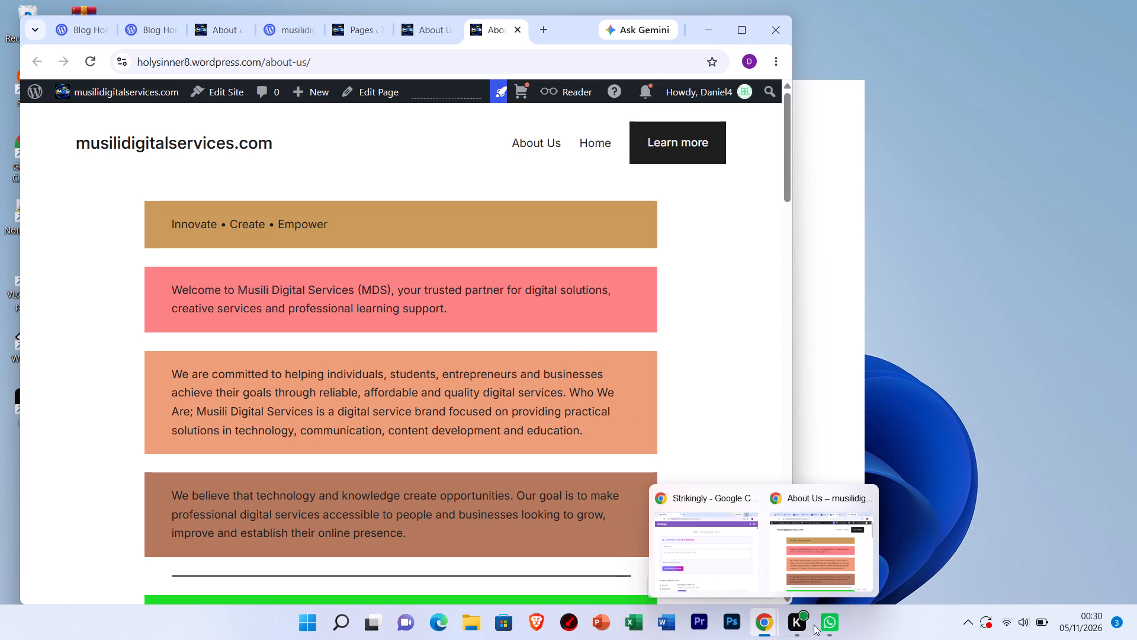
Open the Windows quick settings for network, sound and battery.
{"action": "left_click", "coordinate": [1001, 622]}
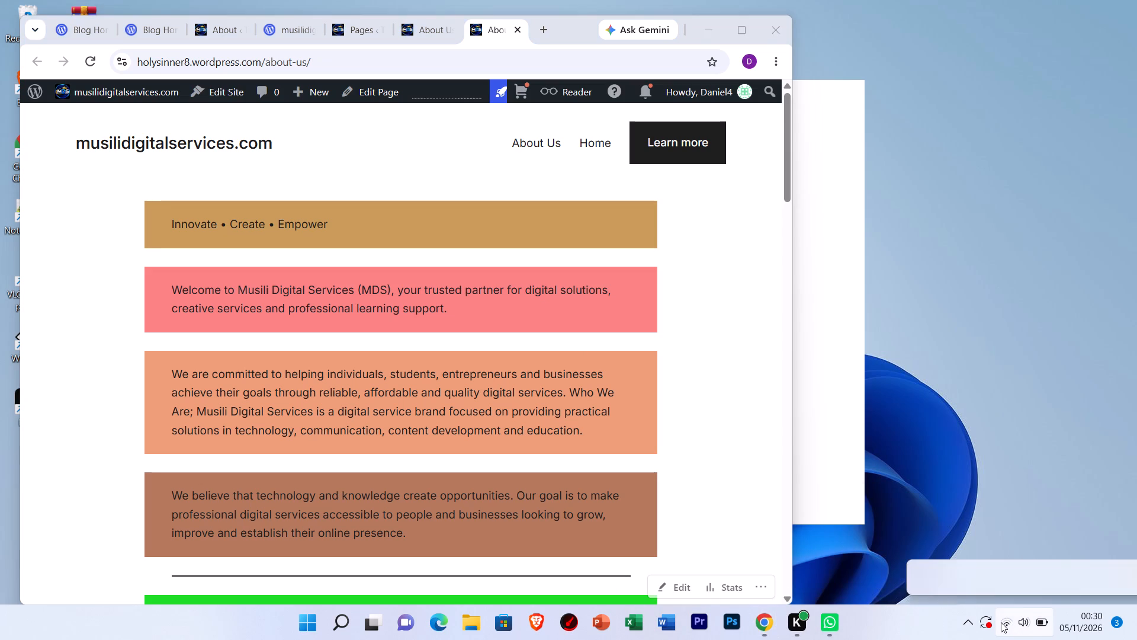
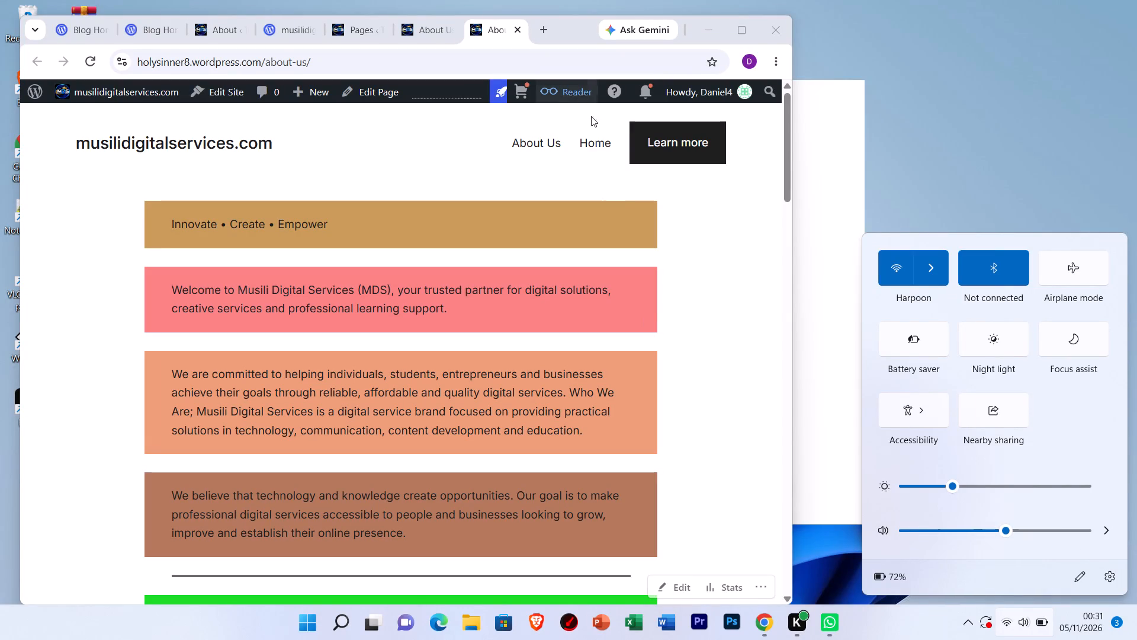
Go to the Home page from the live About Us page's site navigation.
{"action": "left_click", "coordinate": [595, 138]}
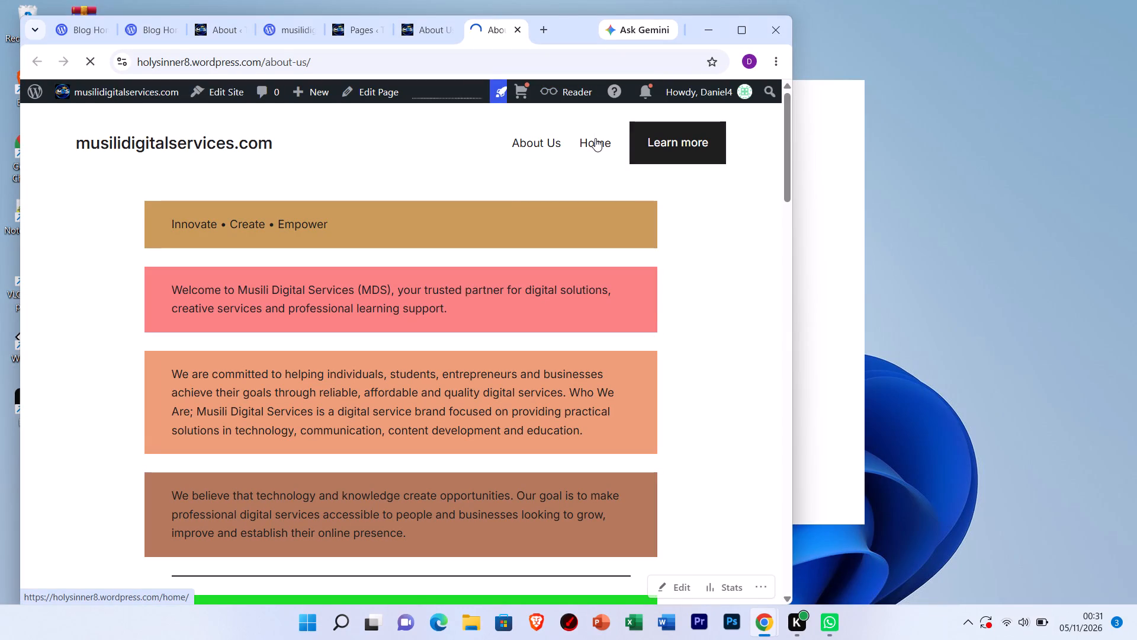
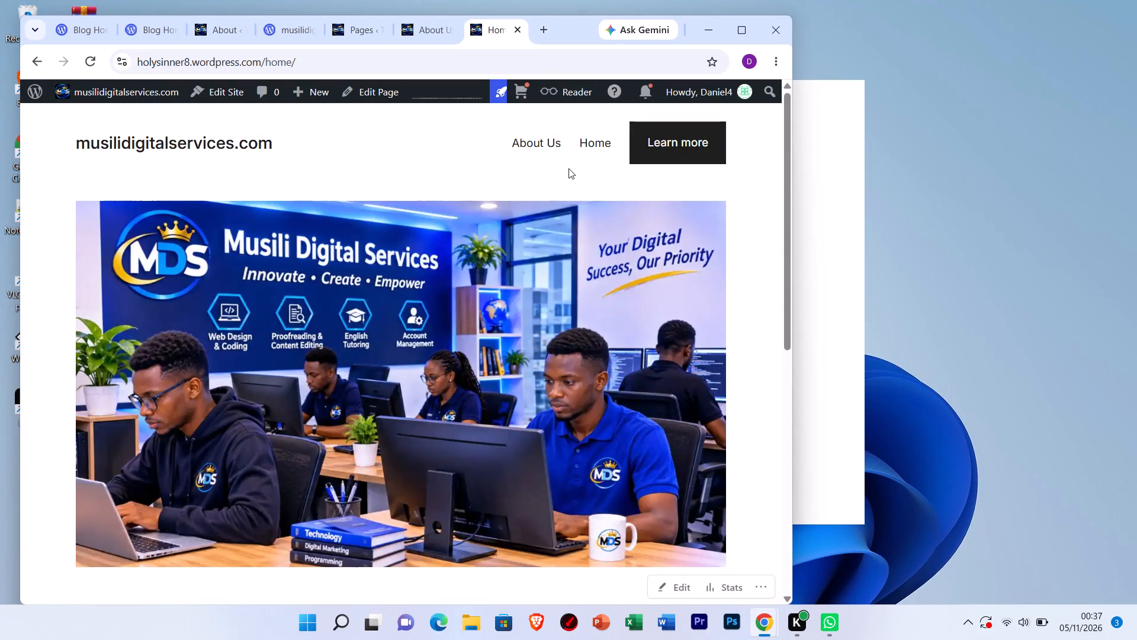
Review the live Home page from the header and banner image down to the footer.
{"action": "scroll", "coordinate": [561, 168], "scroll_direction": "down", "scroll_amount": 1}
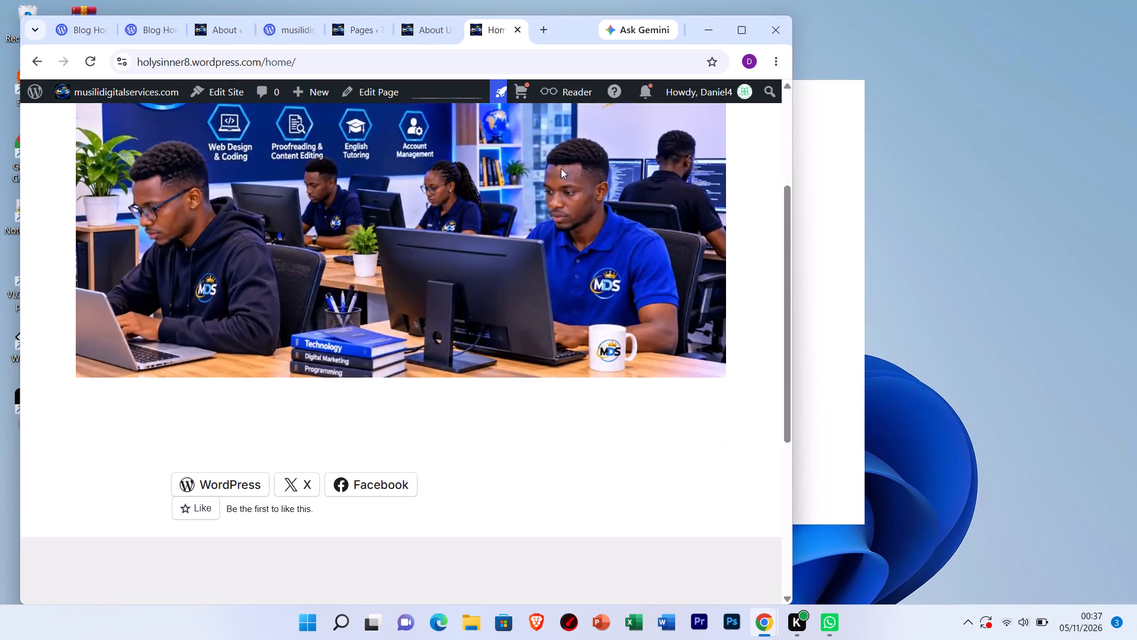
{"action": "scroll", "coordinate": [561, 168], "scroll_direction": "down", "scroll_amount": 4}
{"action": "scroll", "coordinate": [561, 168], "scroll_direction": "up", "scroll_amount": 5}
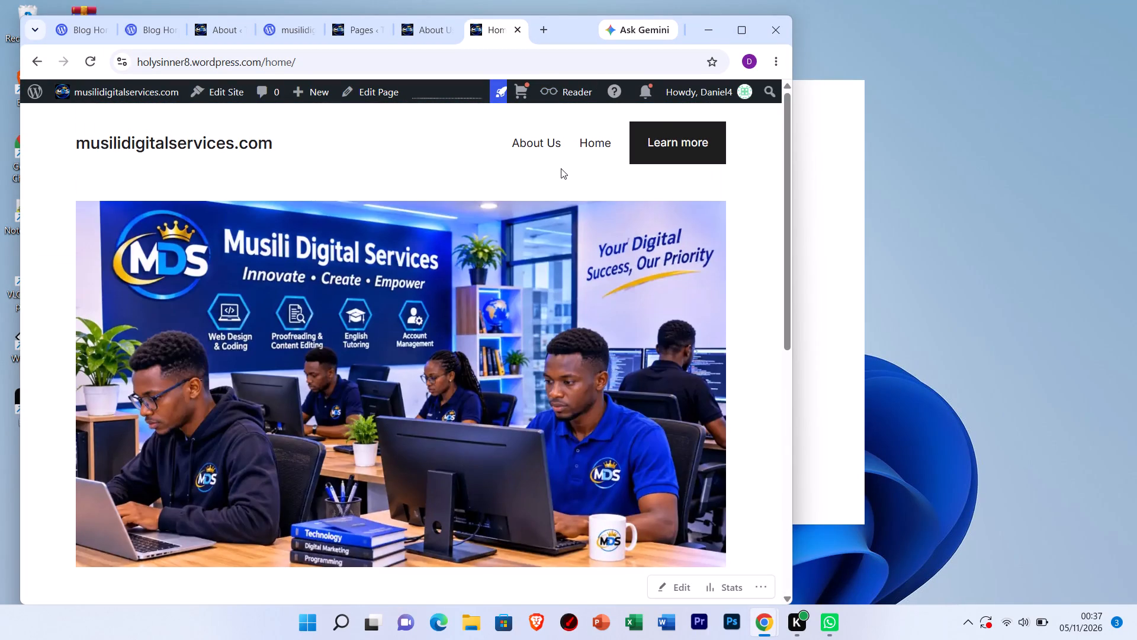
{"action": "scroll", "coordinate": [561, 168], "scroll_direction": "up", "scroll_amount": 1}
{"action": "scroll", "coordinate": [561, 168], "scroll_direction": "down", "scroll_amount": 1}
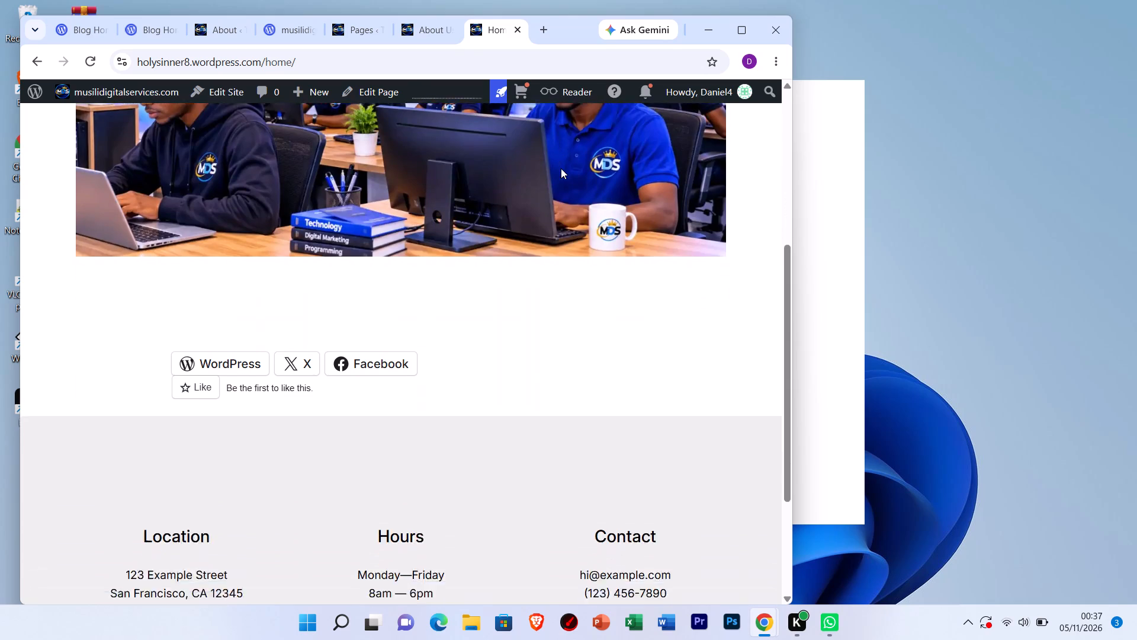
{"action": "scroll", "coordinate": [561, 168], "scroll_direction": "down", "scroll_amount": 1}
{"action": "scroll", "coordinate": [561, 168], "scroll_direction": "up", "scroll_amount": 4}
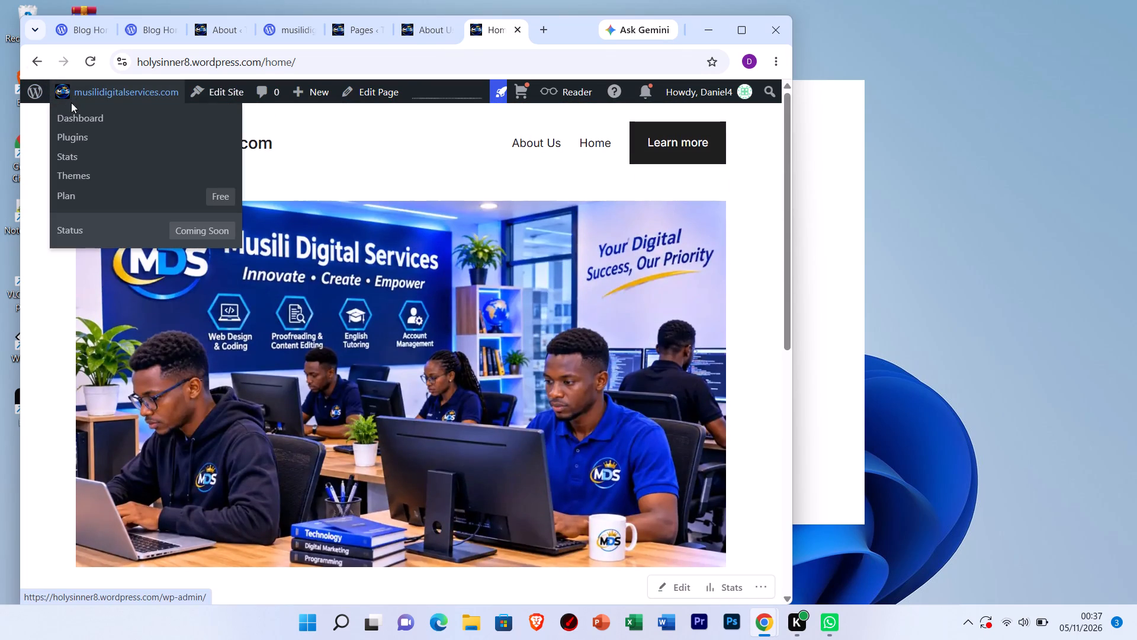
Return to the live About Us page and review its coloured paragraph sections down to the footer.
{"action": "left_click", "coordinate": [36, 59]}
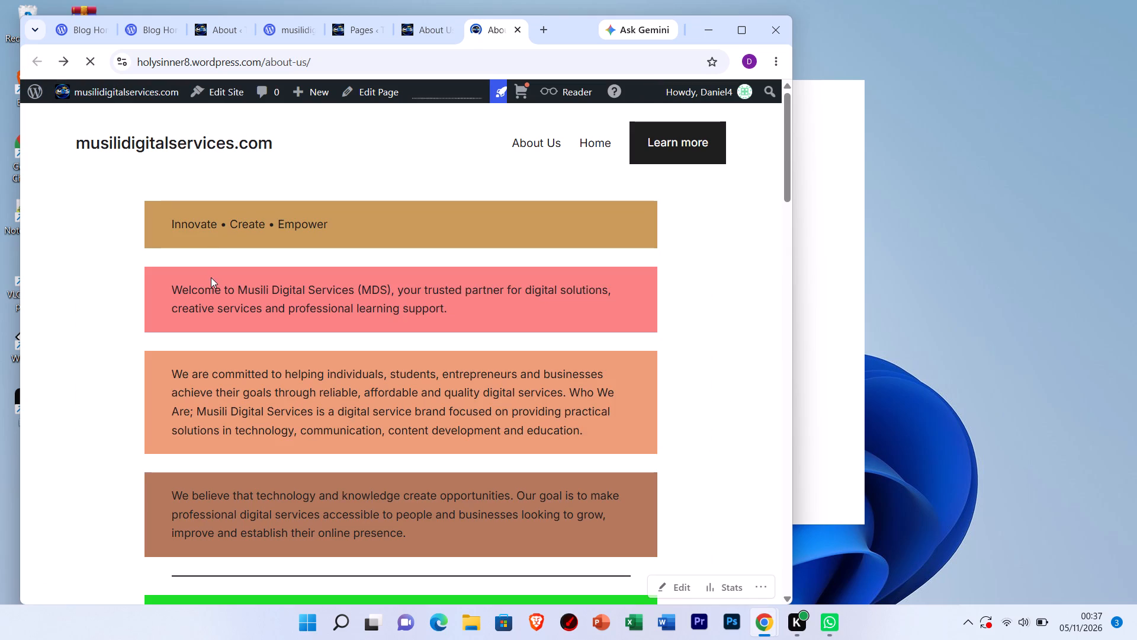
{"action": "scroll", "coordinate": [259, 313], "scroll_direction": "down", "scroll_amount": 7}
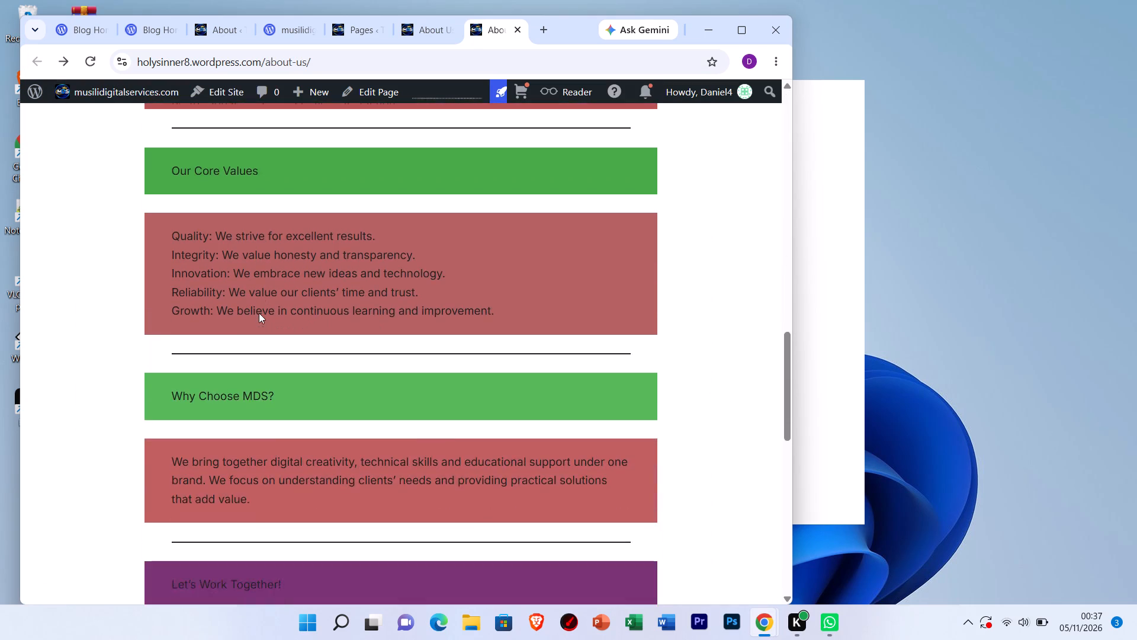
{"action": "scroll", "coordinate": [259, 313], "scroll_direction": "down", "scroll_amount": 4}
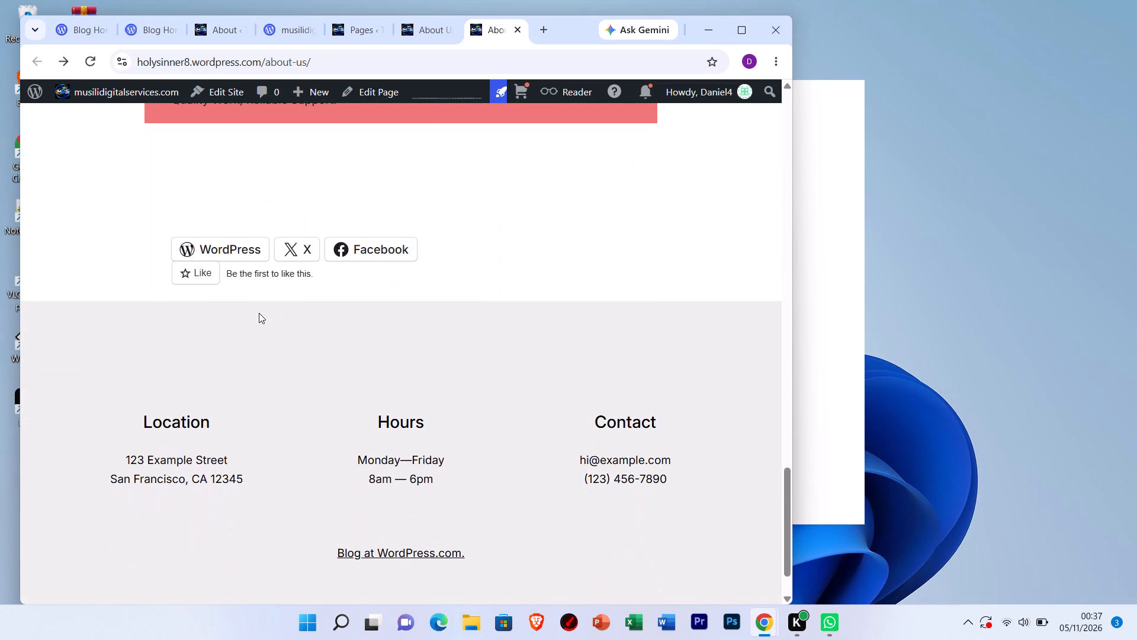
{"action": "scroll", "coordinate": [259, 313], "scroll_direction": "up", "scroll_amount": 9}
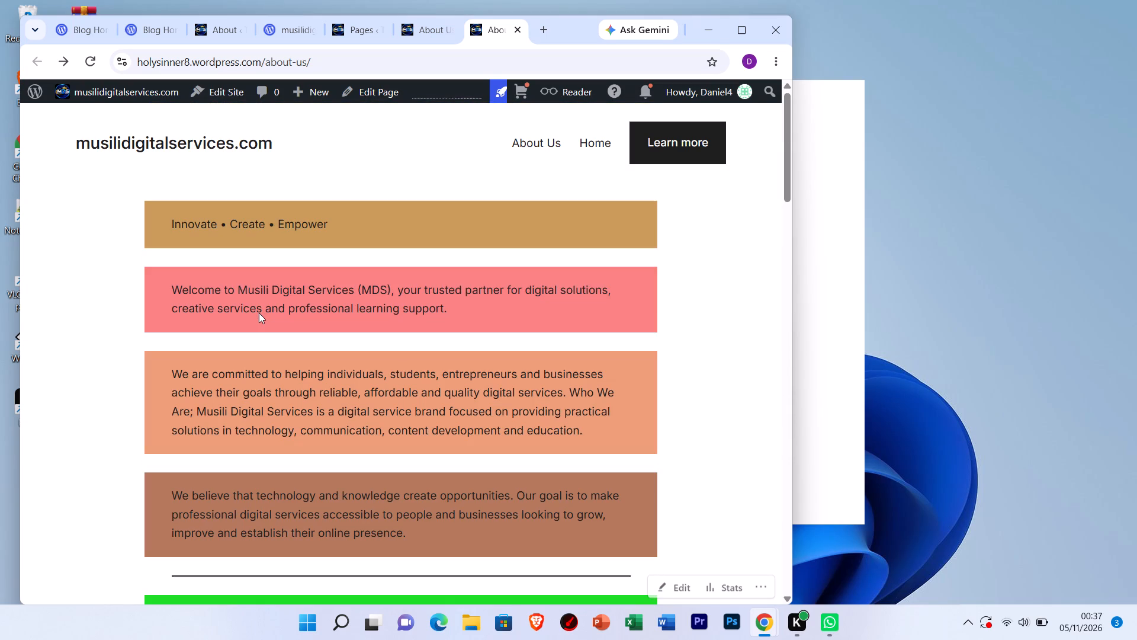
{"action": "scroll", "coordinate": [259, 313], "scroll_direction": "up", "scroll_amount": 7}
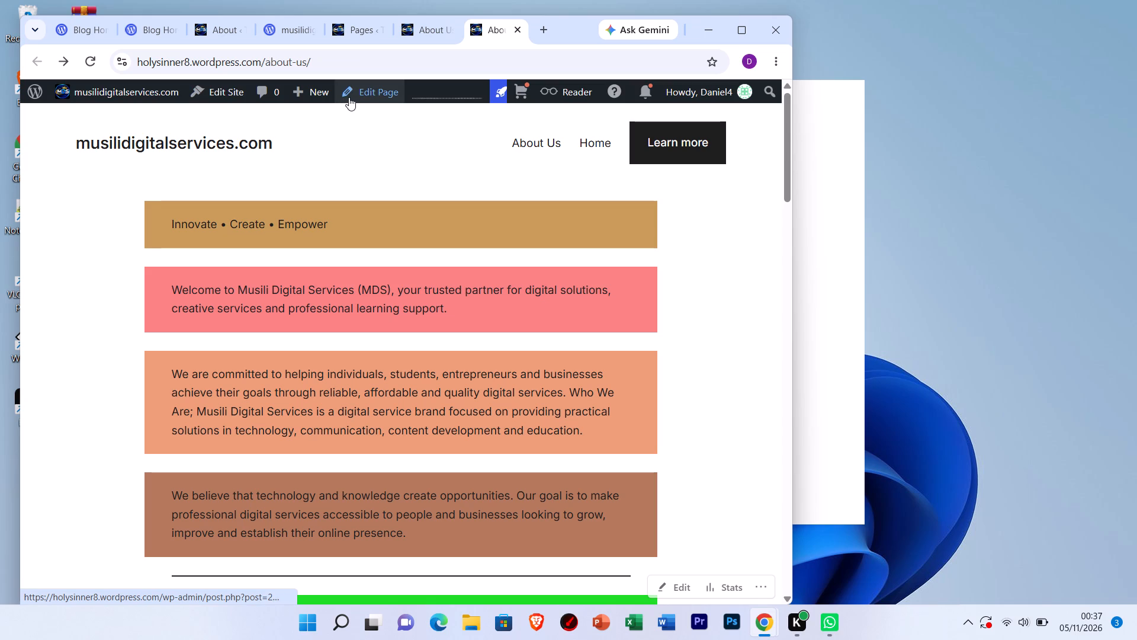
Open the site editor from the live About Us page.
{"action": "left_click", "coordinate": [235, 95]}
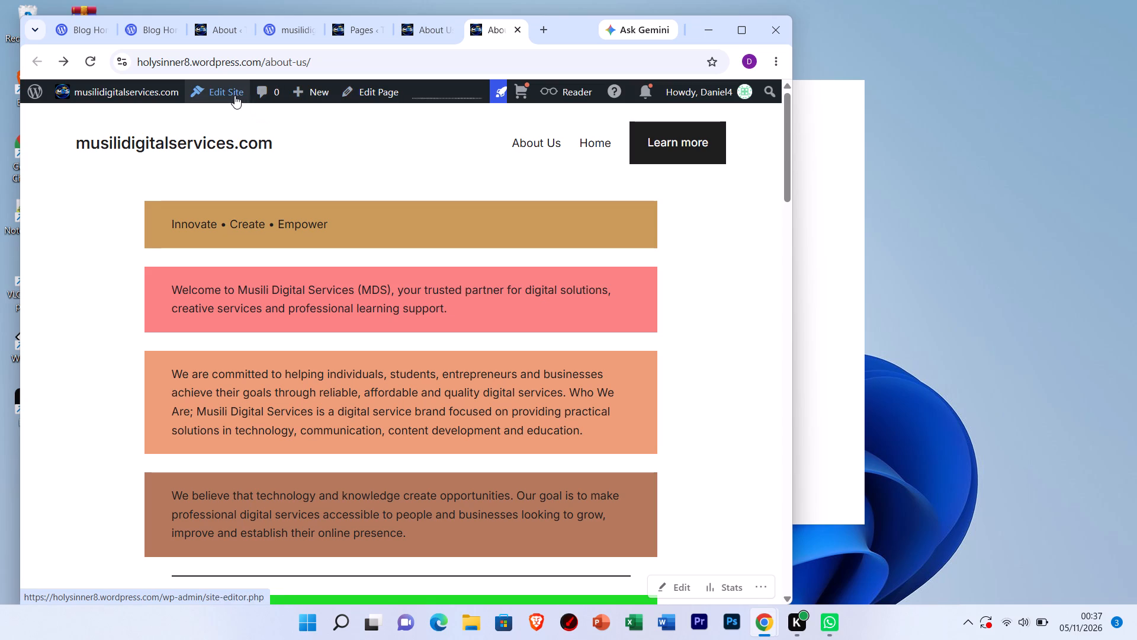
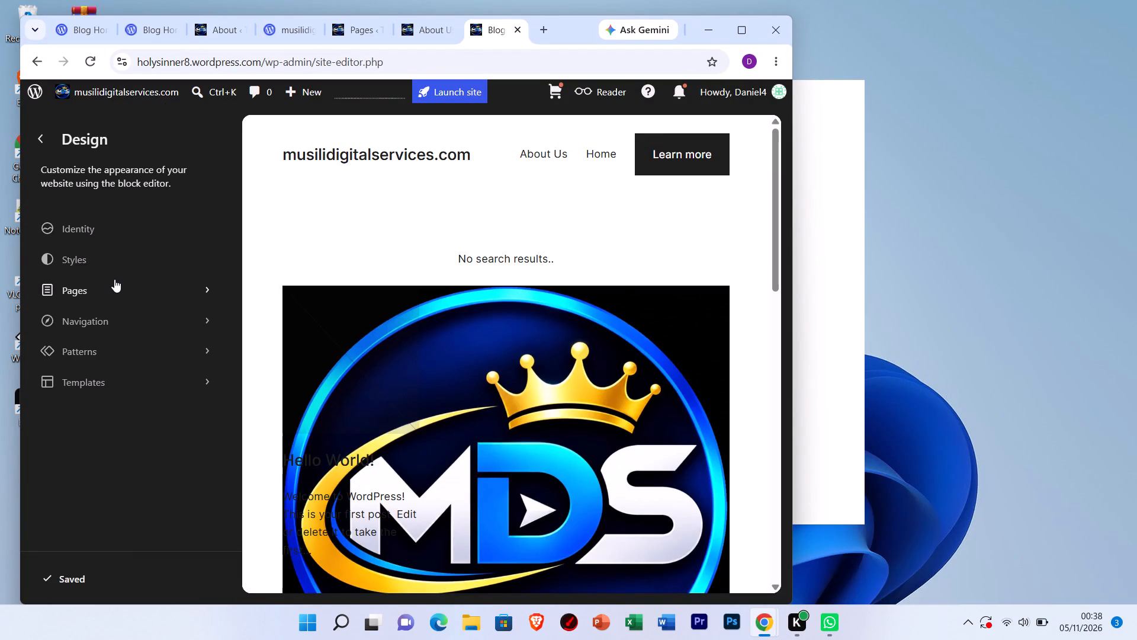
Start a new page draft from the site's list of pages, ready for its title.
{"action": "left_click", "coordinate": [113, 295]}
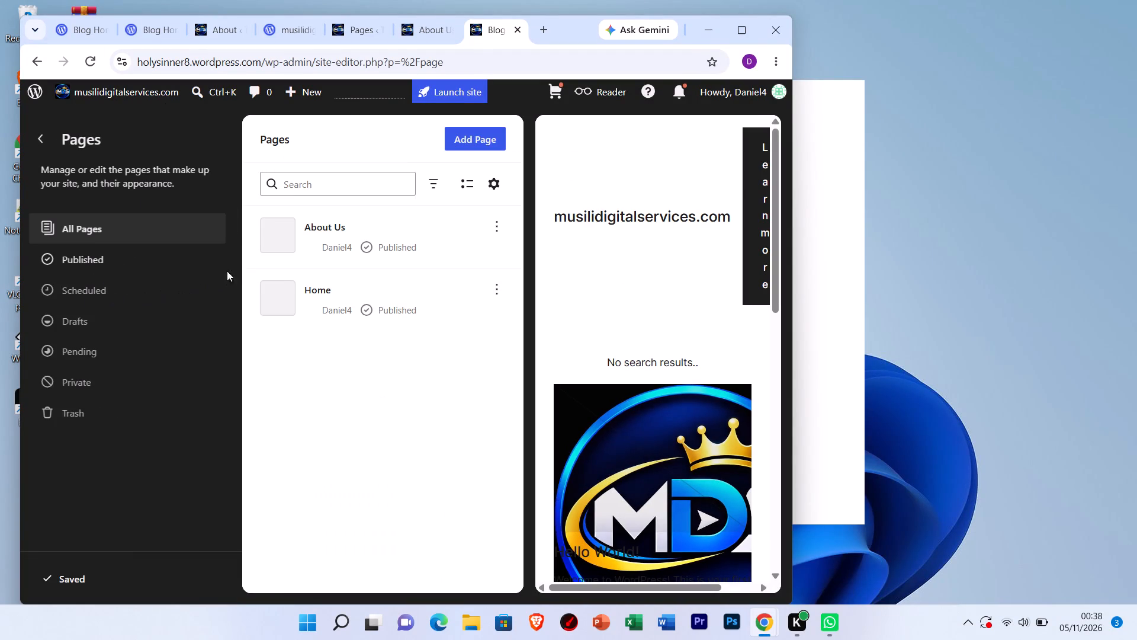
{"action": "left_click", "coordinate": [473, 139]}
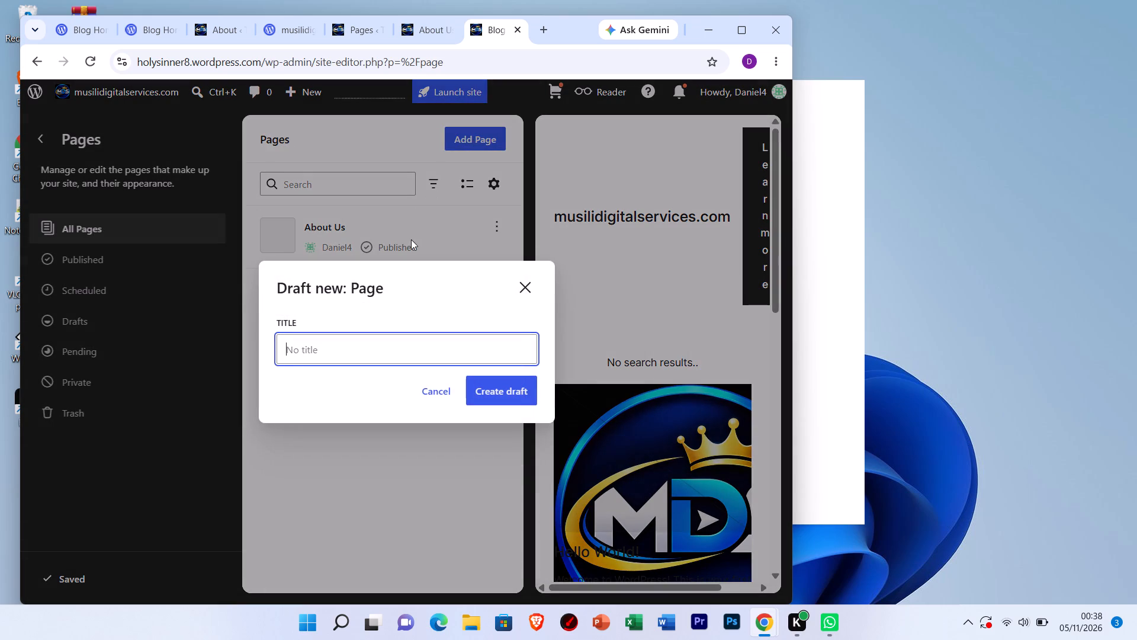
{"action": "left_click", "coordinate": [361, 357]}
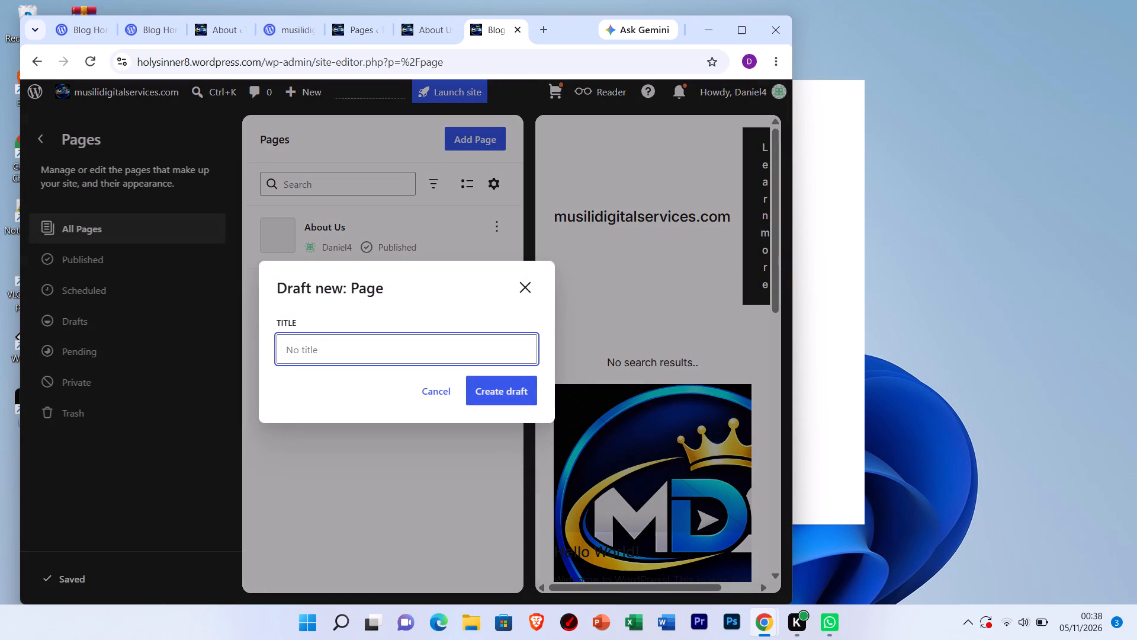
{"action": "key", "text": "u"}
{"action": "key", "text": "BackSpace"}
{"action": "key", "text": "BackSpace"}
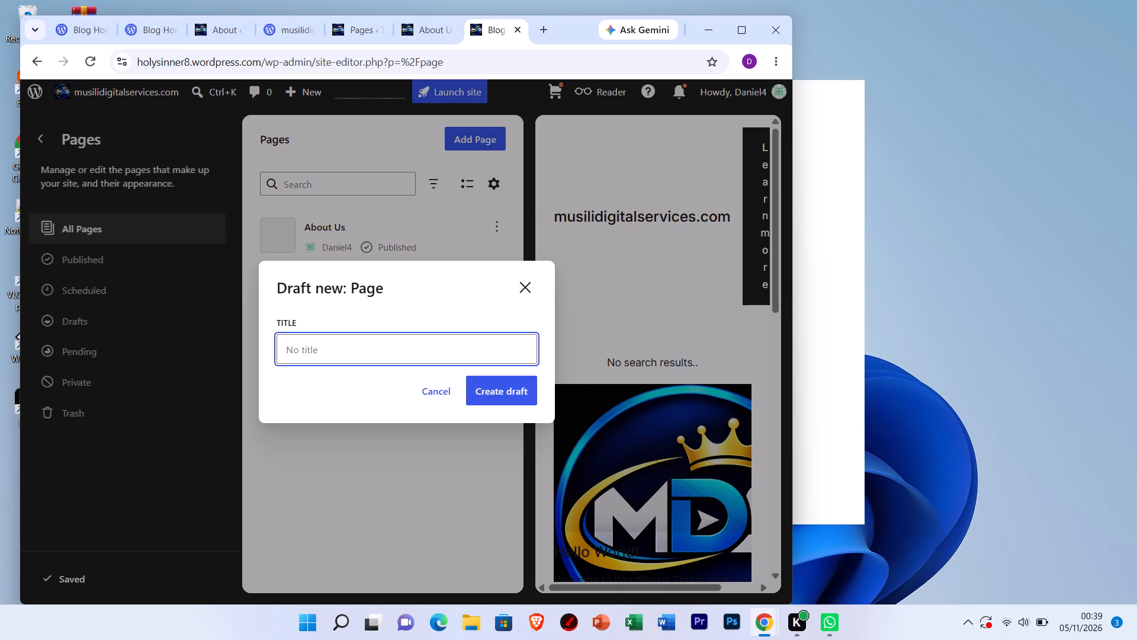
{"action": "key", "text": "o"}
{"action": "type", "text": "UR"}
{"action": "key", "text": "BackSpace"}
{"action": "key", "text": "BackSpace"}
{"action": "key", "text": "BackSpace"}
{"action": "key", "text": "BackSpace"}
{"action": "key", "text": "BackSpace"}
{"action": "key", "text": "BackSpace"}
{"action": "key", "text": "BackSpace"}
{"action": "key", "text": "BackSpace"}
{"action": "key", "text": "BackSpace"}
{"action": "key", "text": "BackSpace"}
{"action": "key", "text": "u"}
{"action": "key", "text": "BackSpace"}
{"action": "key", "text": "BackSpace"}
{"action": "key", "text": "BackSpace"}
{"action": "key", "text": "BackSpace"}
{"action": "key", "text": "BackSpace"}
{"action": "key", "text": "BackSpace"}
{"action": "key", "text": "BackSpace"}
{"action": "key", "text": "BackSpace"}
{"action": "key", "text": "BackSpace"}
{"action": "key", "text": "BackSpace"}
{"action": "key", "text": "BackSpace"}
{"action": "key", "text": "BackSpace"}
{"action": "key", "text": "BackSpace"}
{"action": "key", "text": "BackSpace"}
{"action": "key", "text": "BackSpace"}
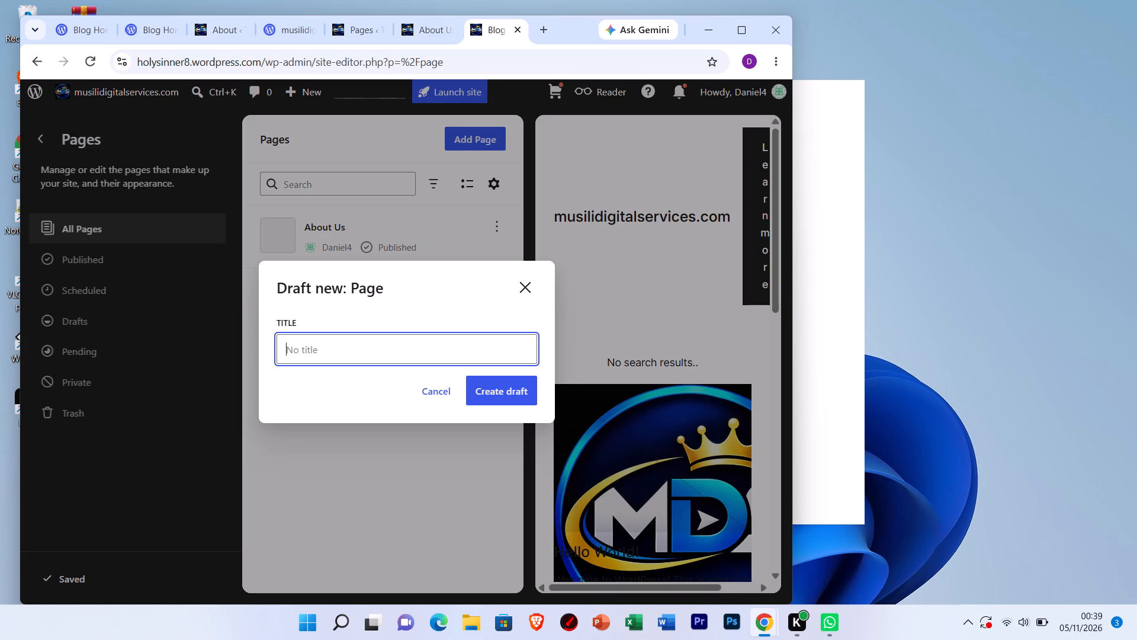
Title the new page "Our Services" and create its draft.
{"action": "key", "text": "o"}
{"action": "key", "text": "r"}
{"action": "key", "text": "space"}
{"action": "key", "text": "e"}
{"action": "type", "text": "rv"}
{"action": "type", "text": "ices"}
{"action": "left_click", "coordinate": [491, 392]}
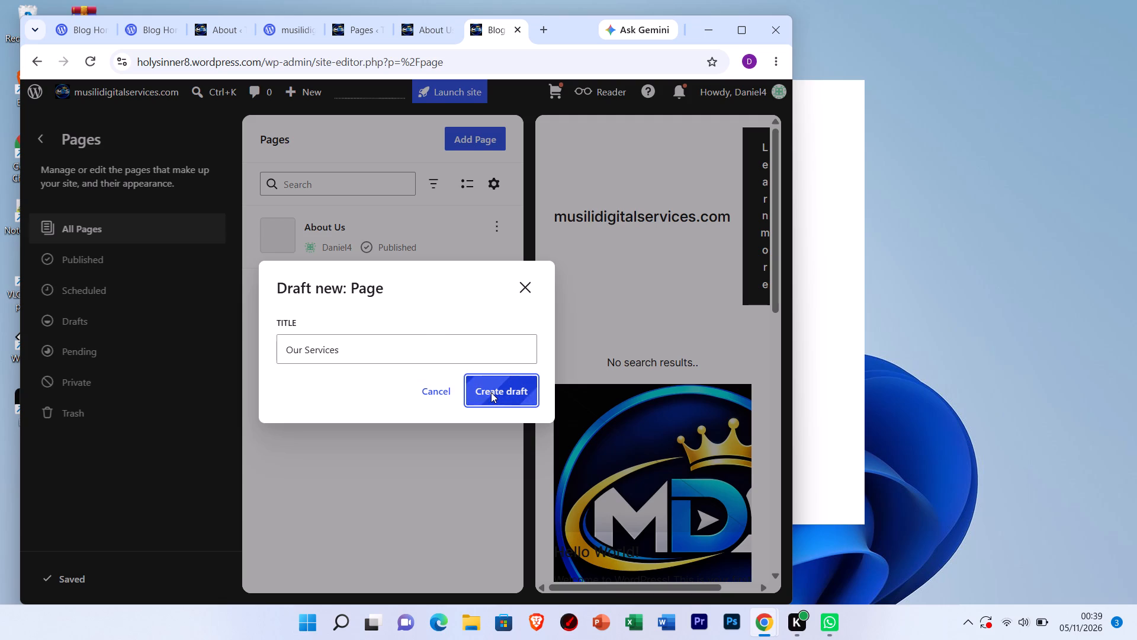
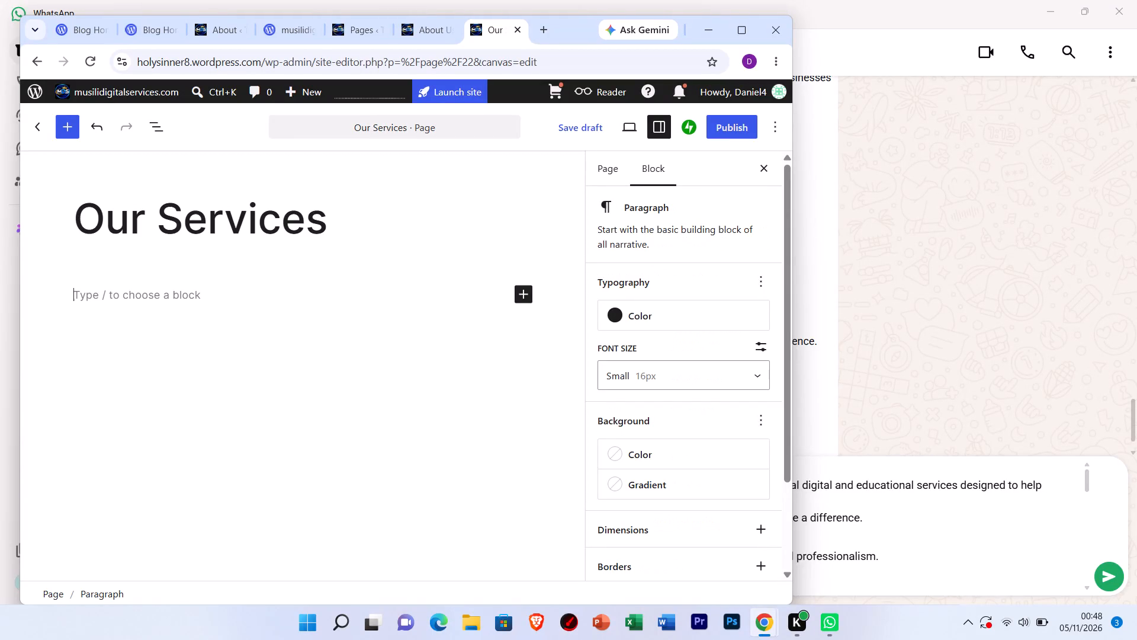
Paste the copied services text, with its introduction and numbered service list, into the body of the Our Services page.
{"action": "key", "text": "ctrl+v"}
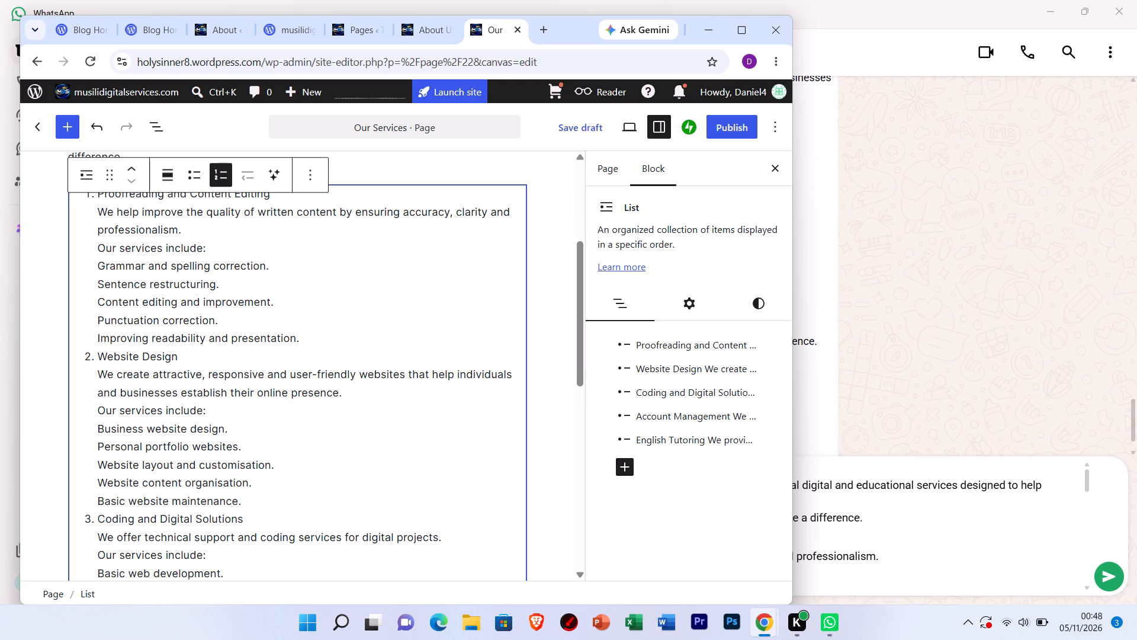
{"action": "scroll", "coordinate": [117, 369], "scroll_direction": "down", "scroll_amount": 6}
{"action": "scroll", "coordinate": [117, 369], "scroll_direction": "up", "scroll_amount": 1}
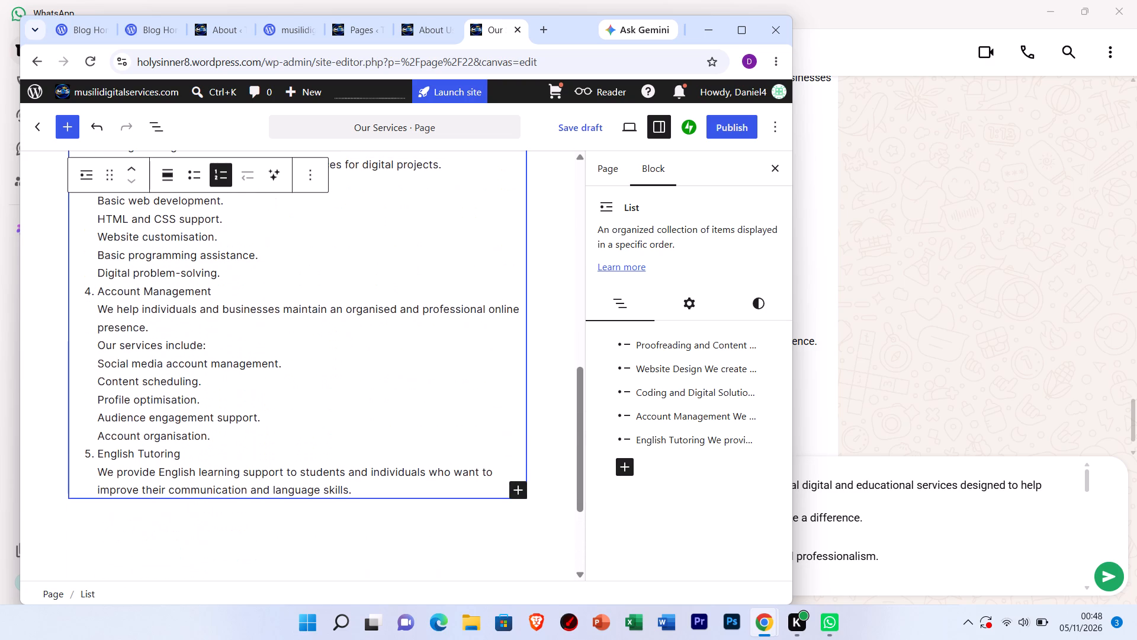
{"action": "scroll", "coordinate": [117, 369], "scroll_direction": "up", "scroll_amount": 1}
{"action": "scroll", "coordinate": [117, 369], "scroll_direction": "down", "scroll_amount": 1}
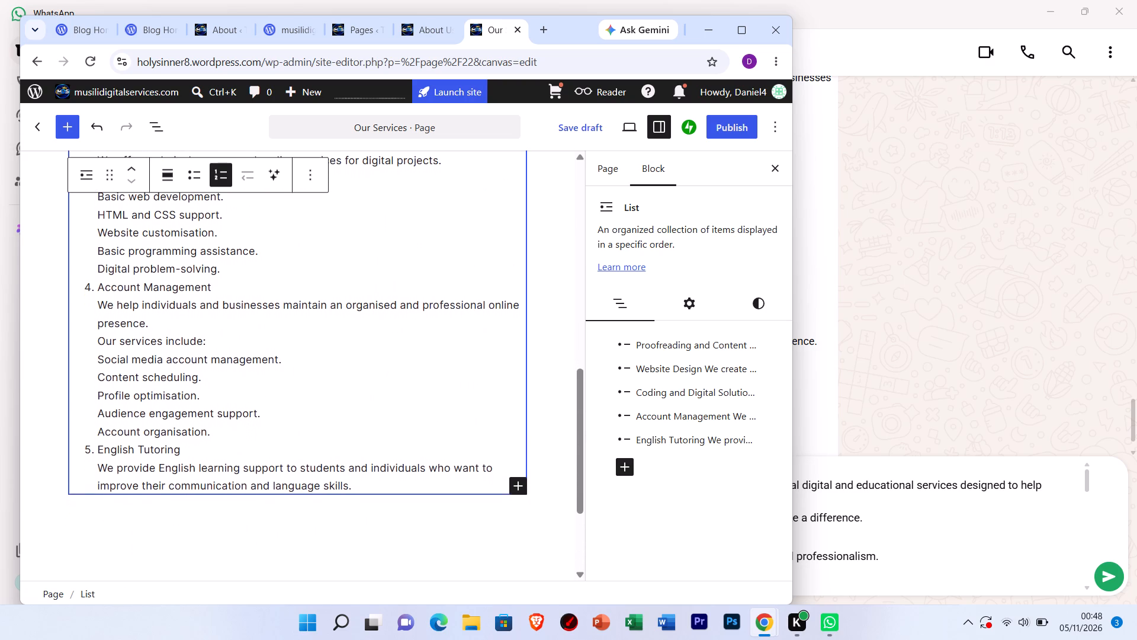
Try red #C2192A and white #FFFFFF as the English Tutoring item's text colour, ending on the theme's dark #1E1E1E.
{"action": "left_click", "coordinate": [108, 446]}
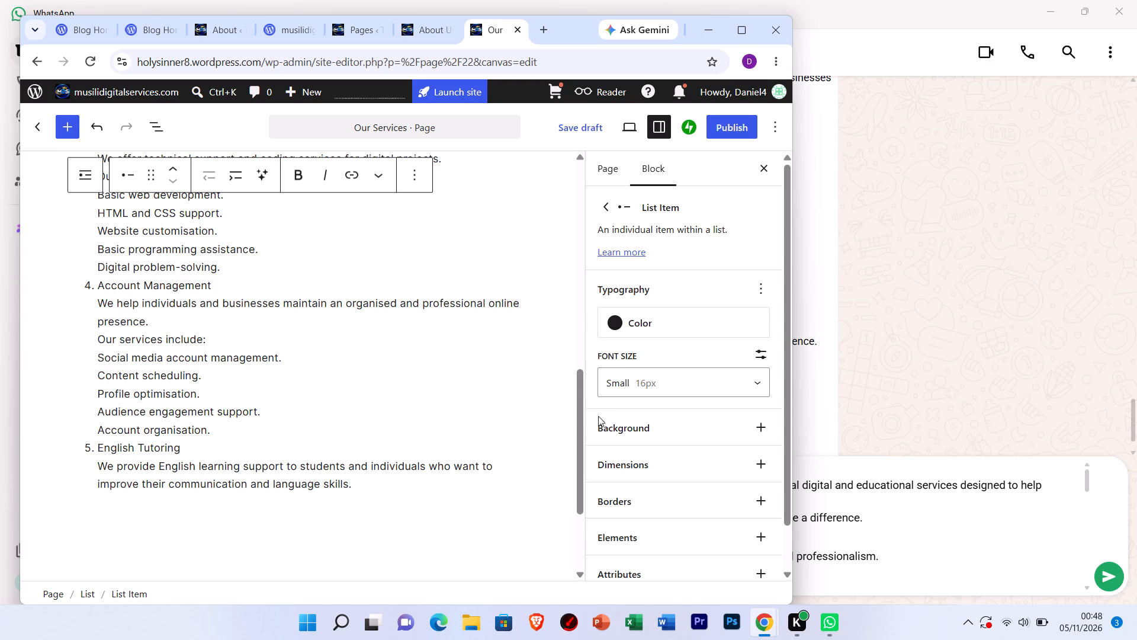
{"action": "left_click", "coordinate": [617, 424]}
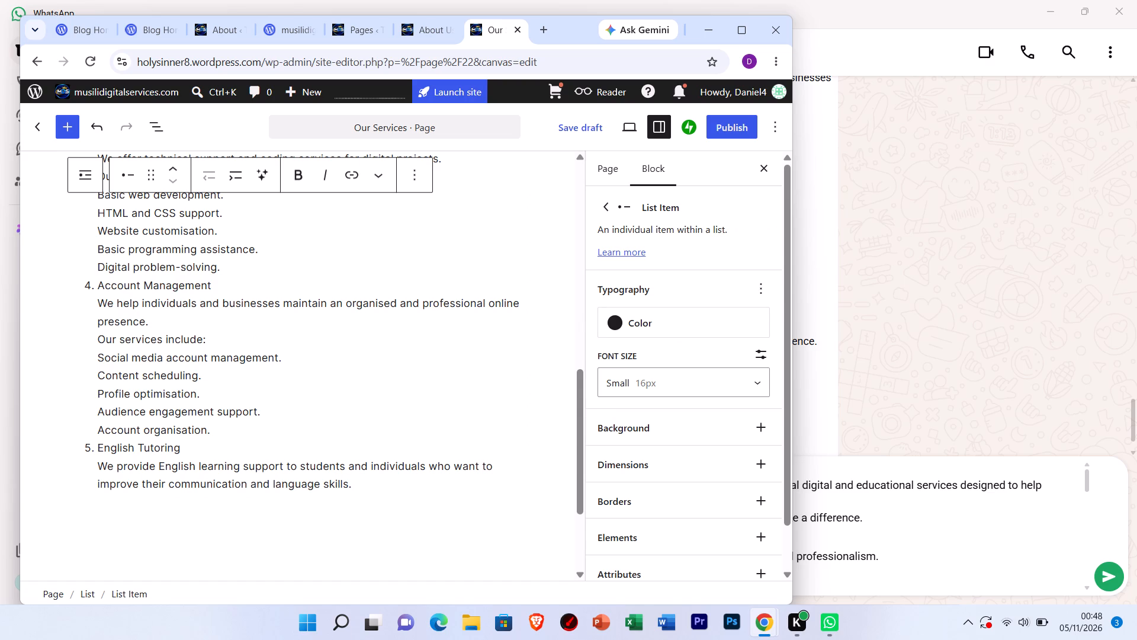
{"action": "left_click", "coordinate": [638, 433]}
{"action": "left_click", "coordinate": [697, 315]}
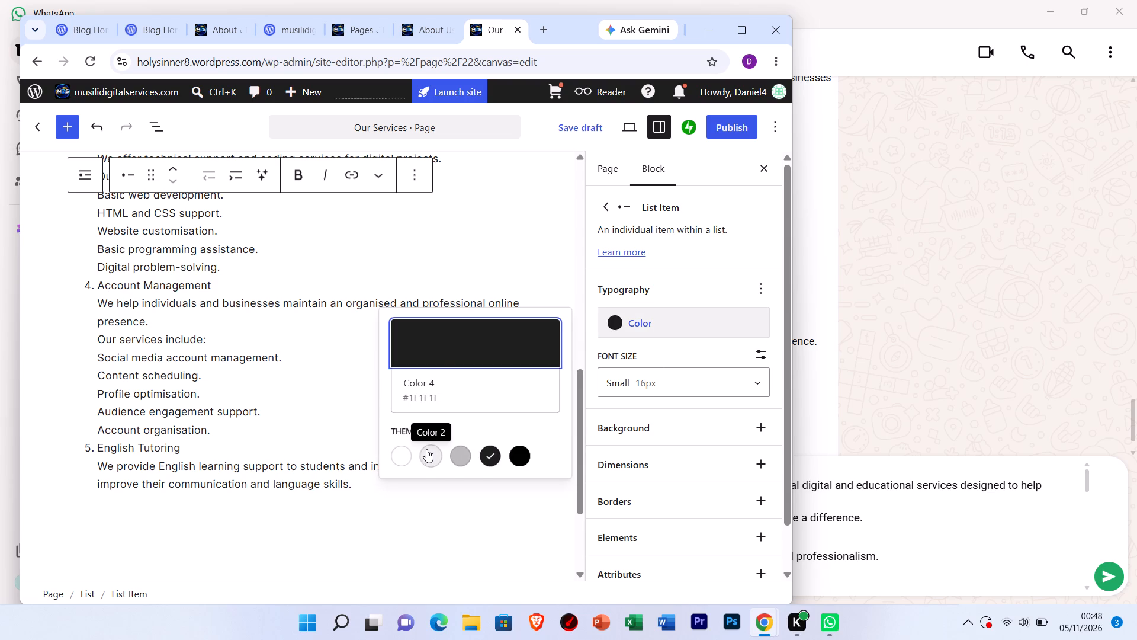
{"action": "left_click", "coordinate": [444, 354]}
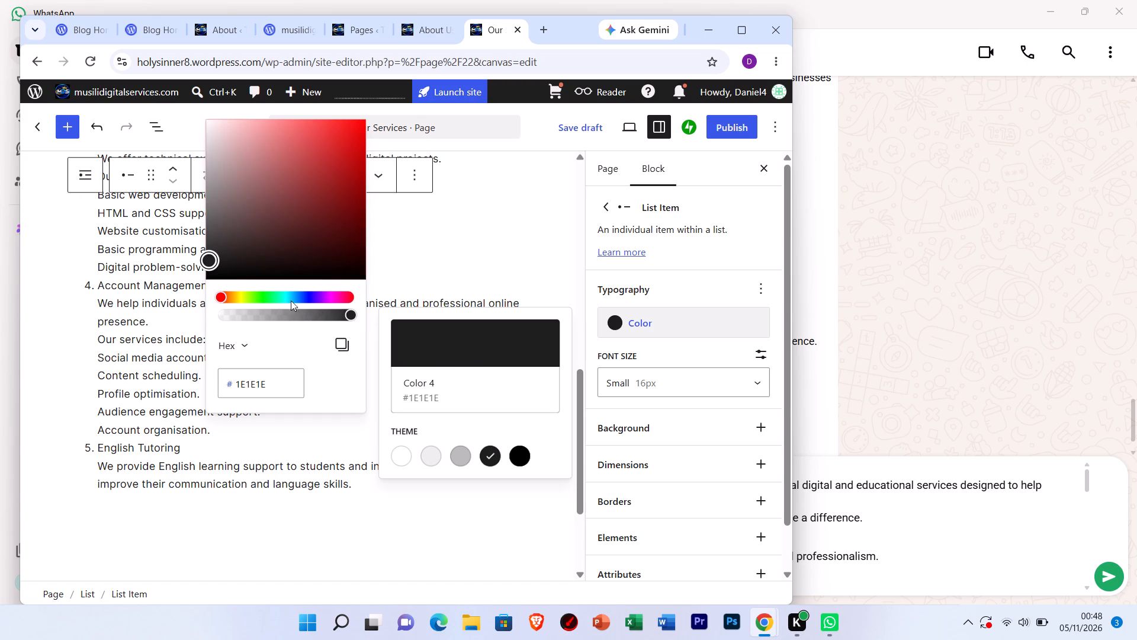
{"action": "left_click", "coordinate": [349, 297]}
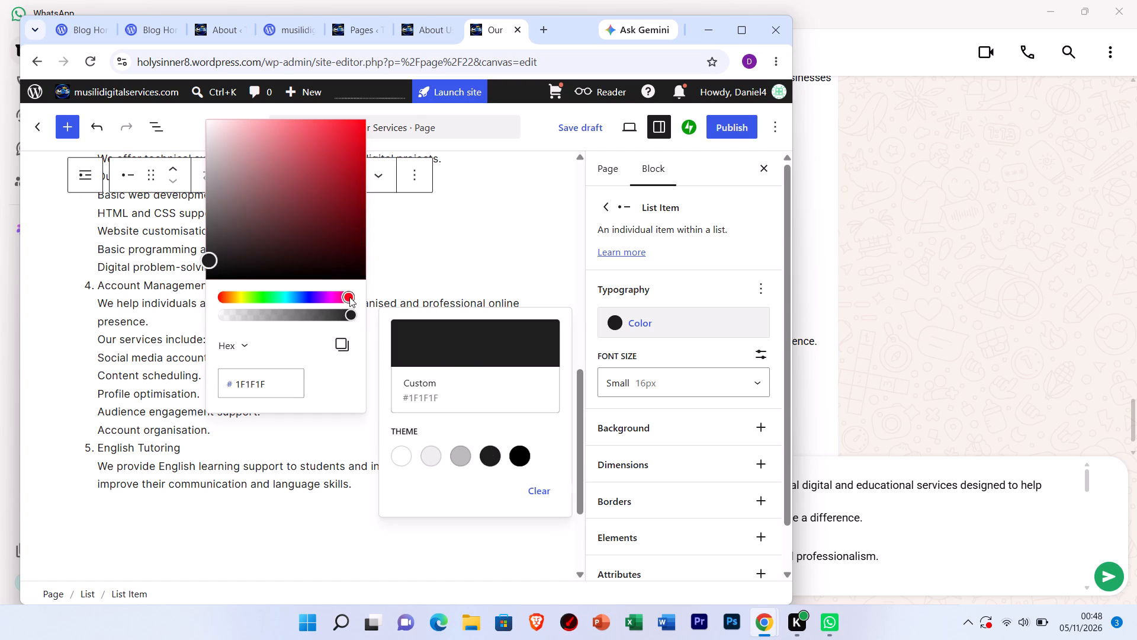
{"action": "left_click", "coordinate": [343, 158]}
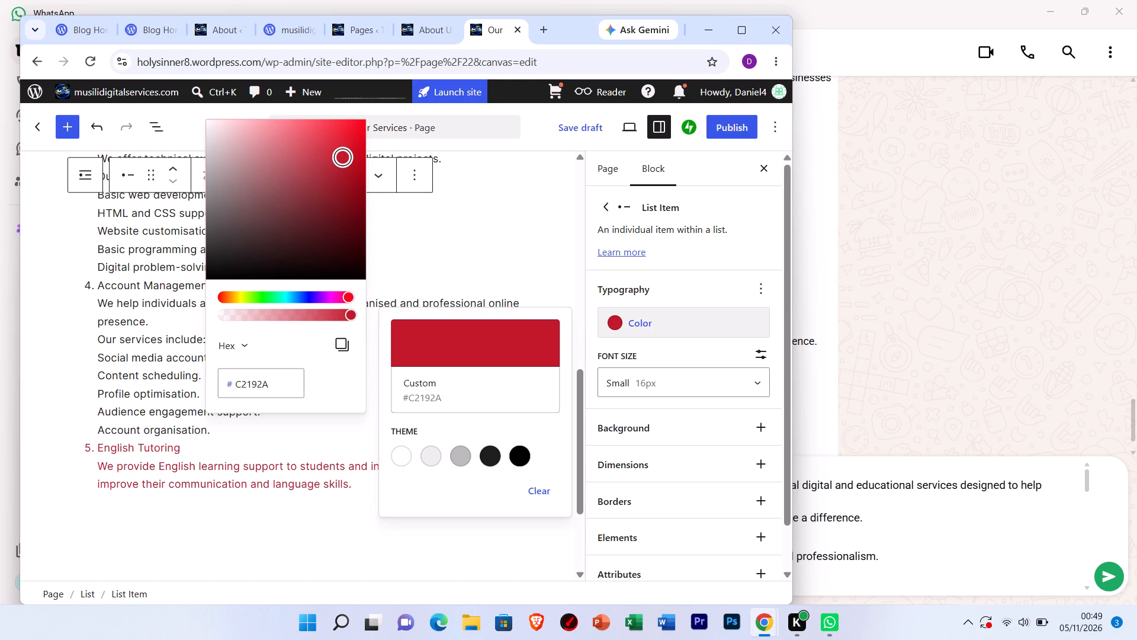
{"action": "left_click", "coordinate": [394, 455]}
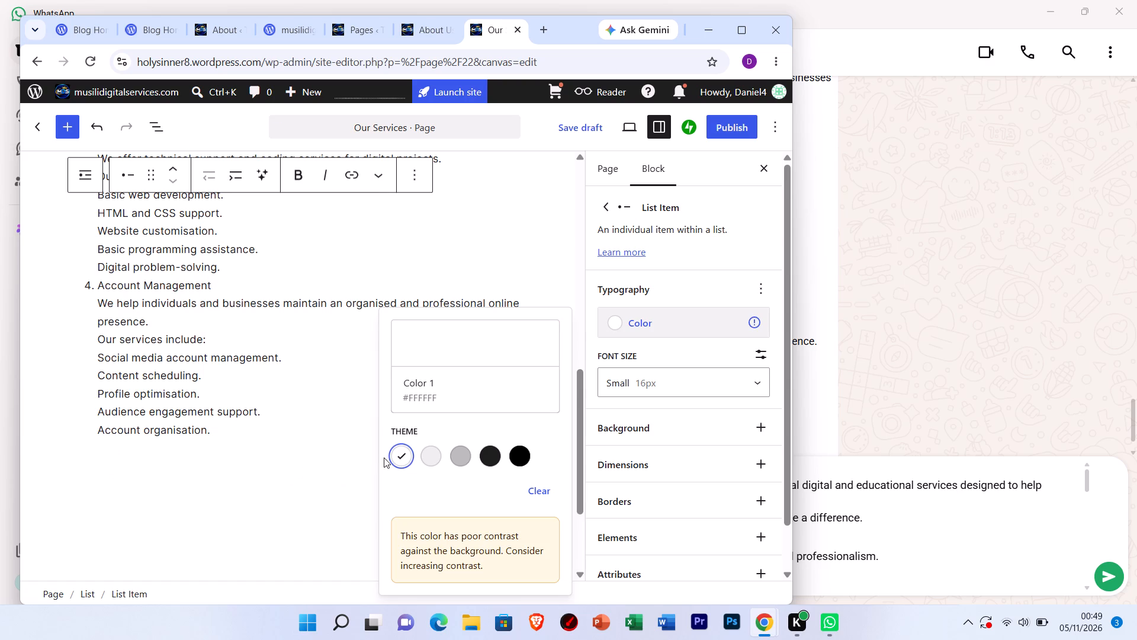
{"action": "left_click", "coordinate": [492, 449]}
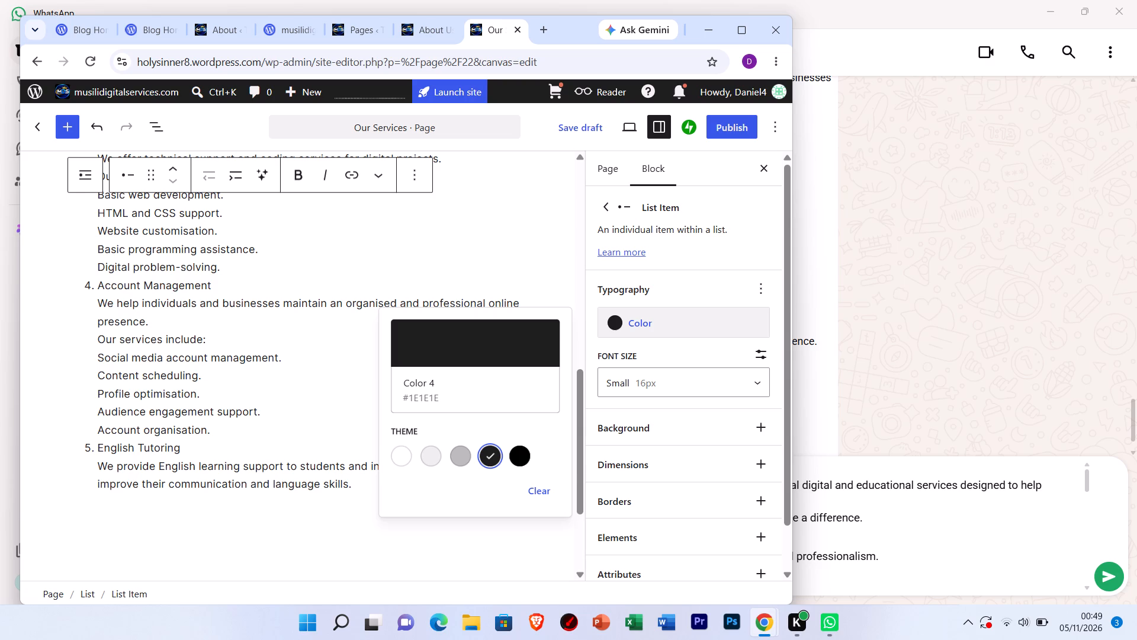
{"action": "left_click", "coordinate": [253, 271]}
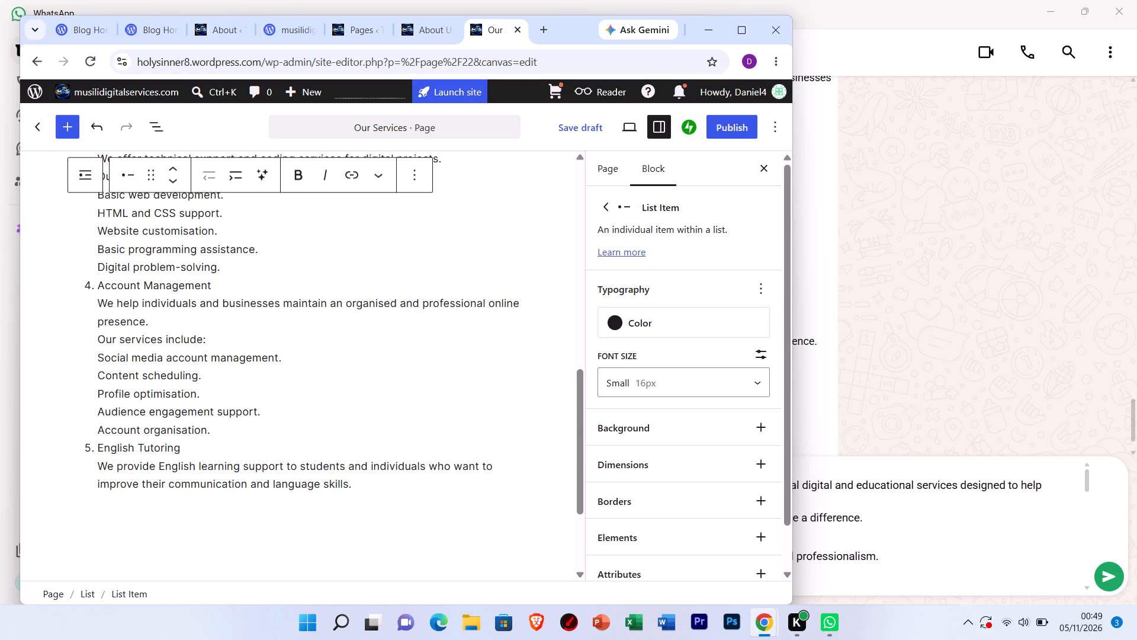
Give the introductory "Professional Solutions. Quality Results." paragraph a custom muted red background, #9D4848.
{"action": "scroll", "coordinate": [225, 240], "scroll_direction": "up", "scroll_amount": 3}
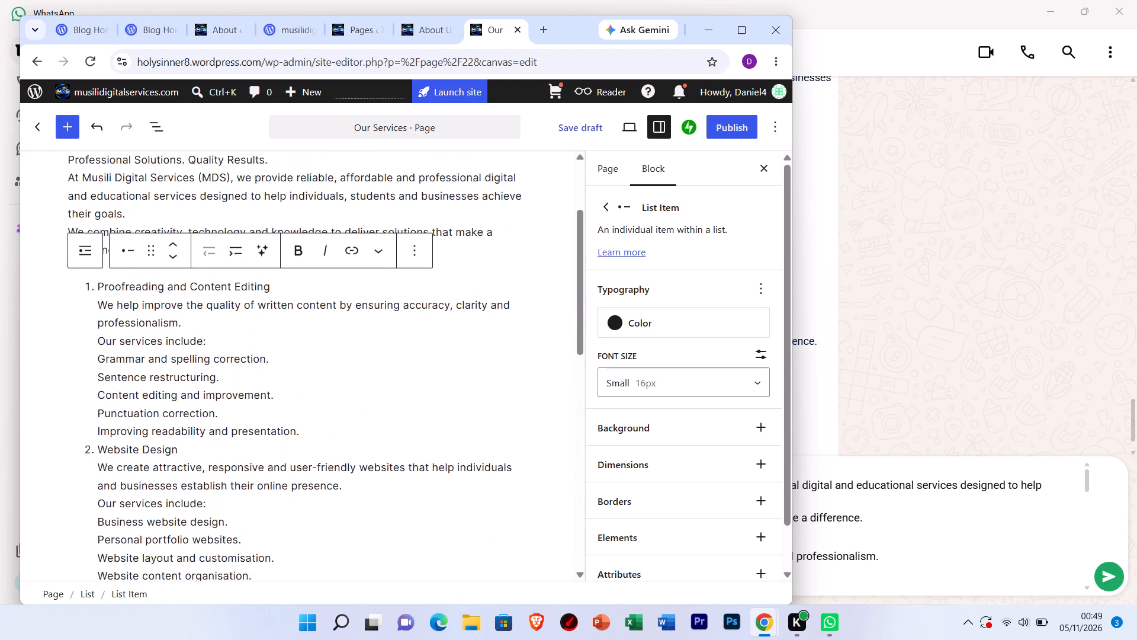
{"action": "scroll", "coordinate": [225, 240], "scroll_direction": "up", "scroll_amount": 1}
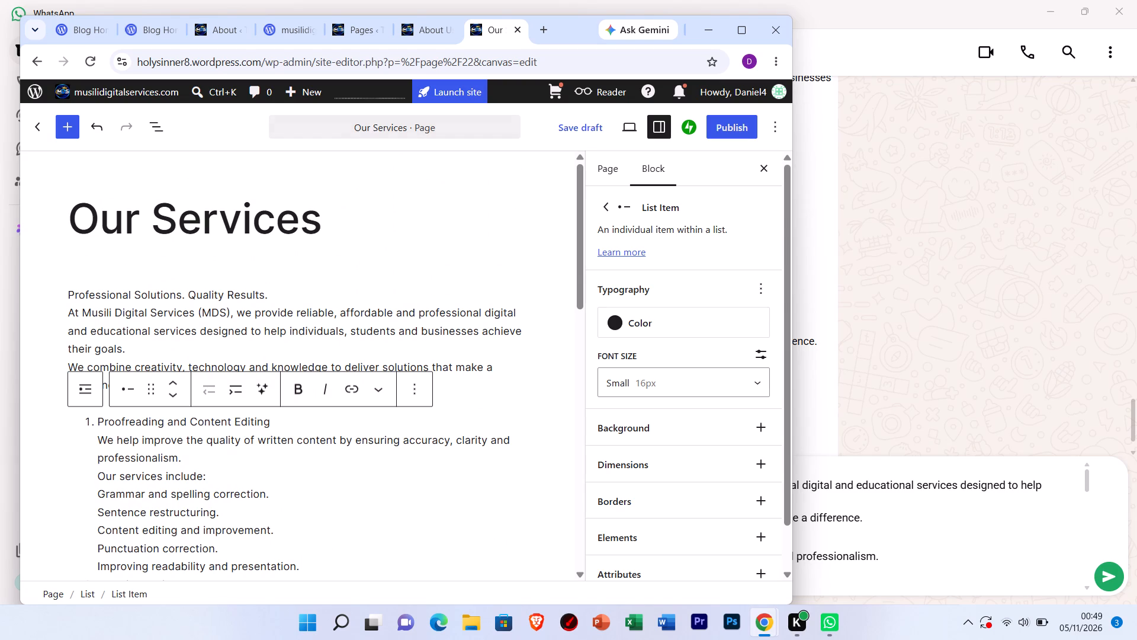
{"action": "left_click", "coordinate": [312, 241]}
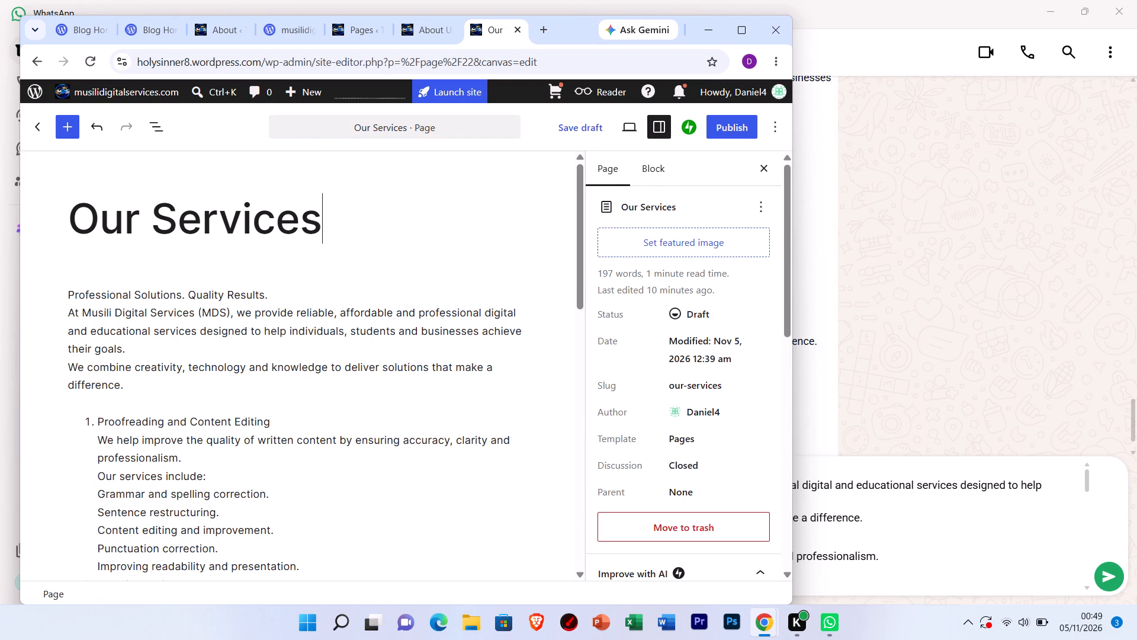
{"action": "left_click", "coordinate": [287, 225]}
{"action": "left_click", "coordinate": [69, 293]}
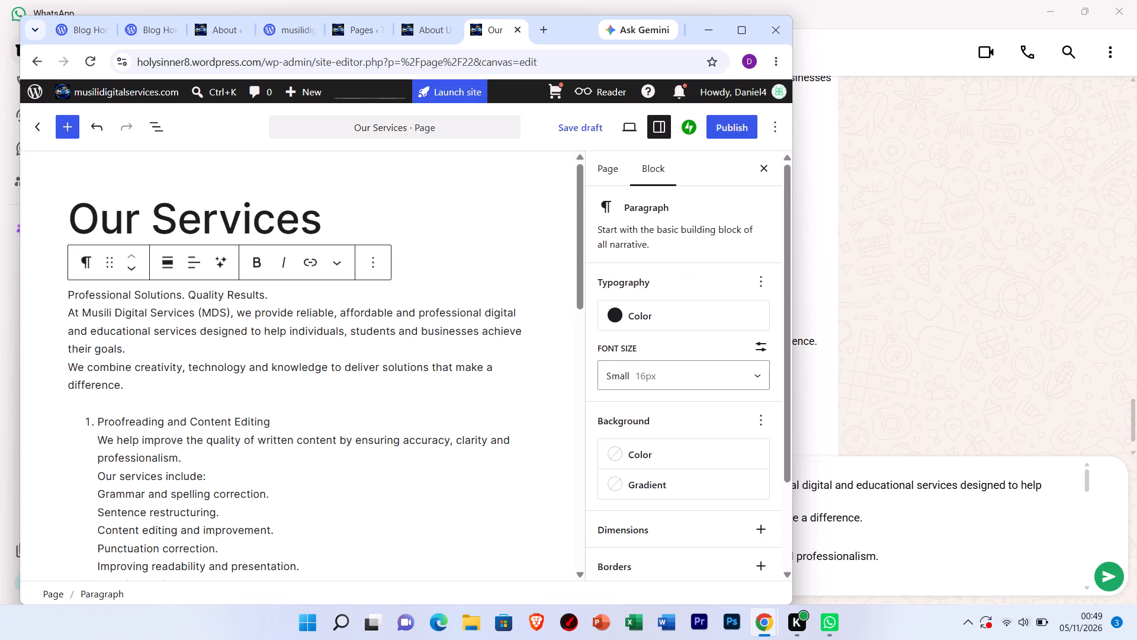
{"action": "left_click", "coordinate": [629, 453]}
{"action": "left_click", "coordinate": [507, 340]}
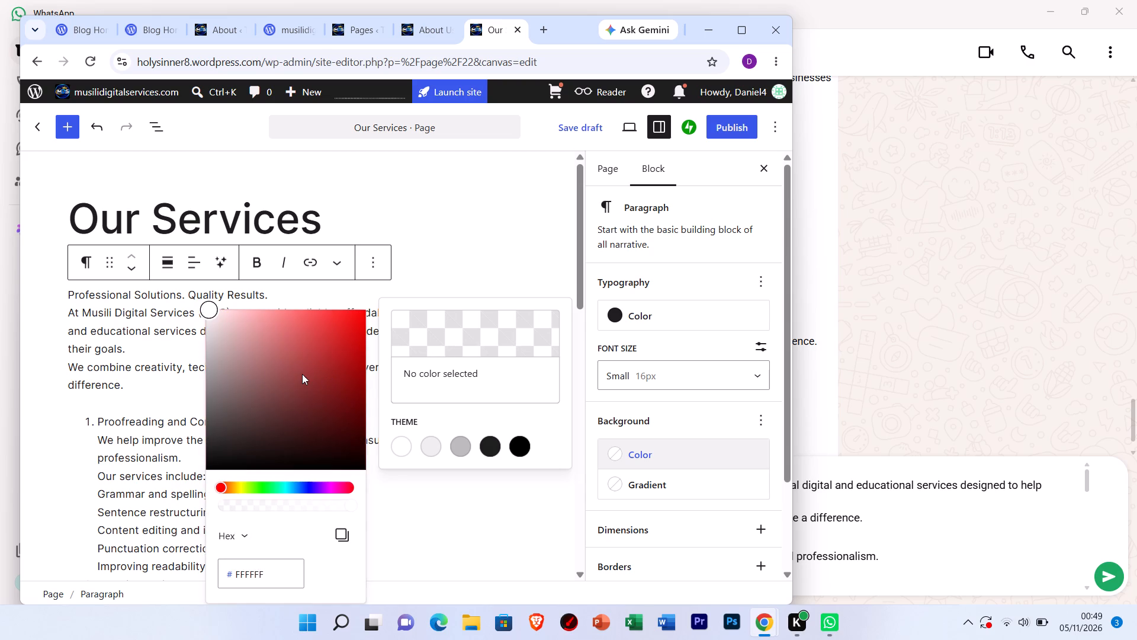
{"action": "left_click", "coordinate": [293, 372]}
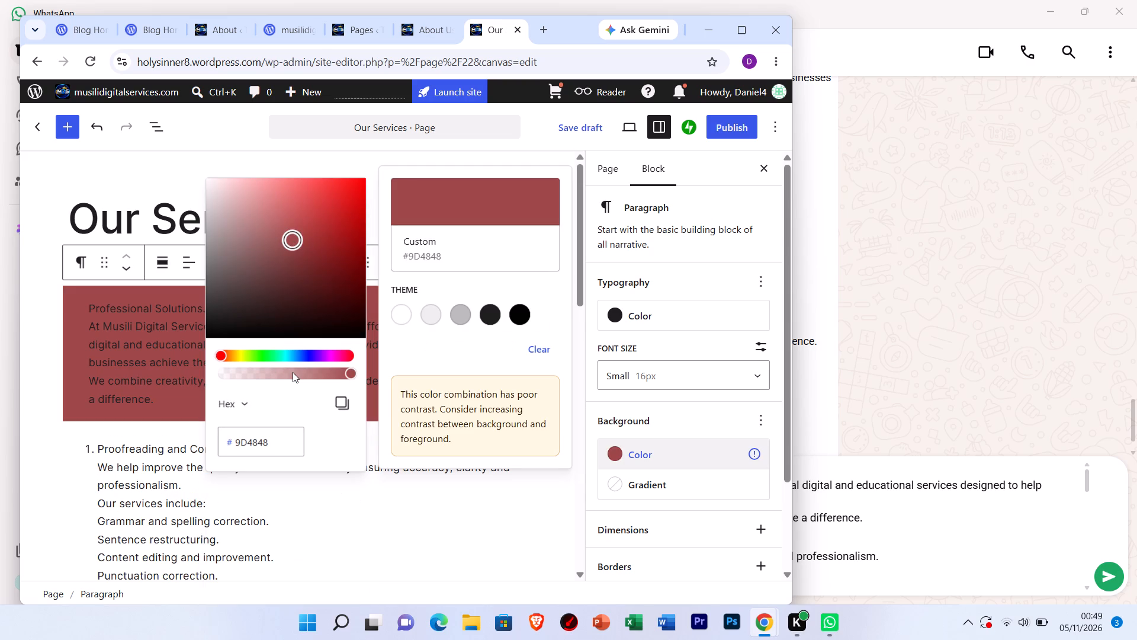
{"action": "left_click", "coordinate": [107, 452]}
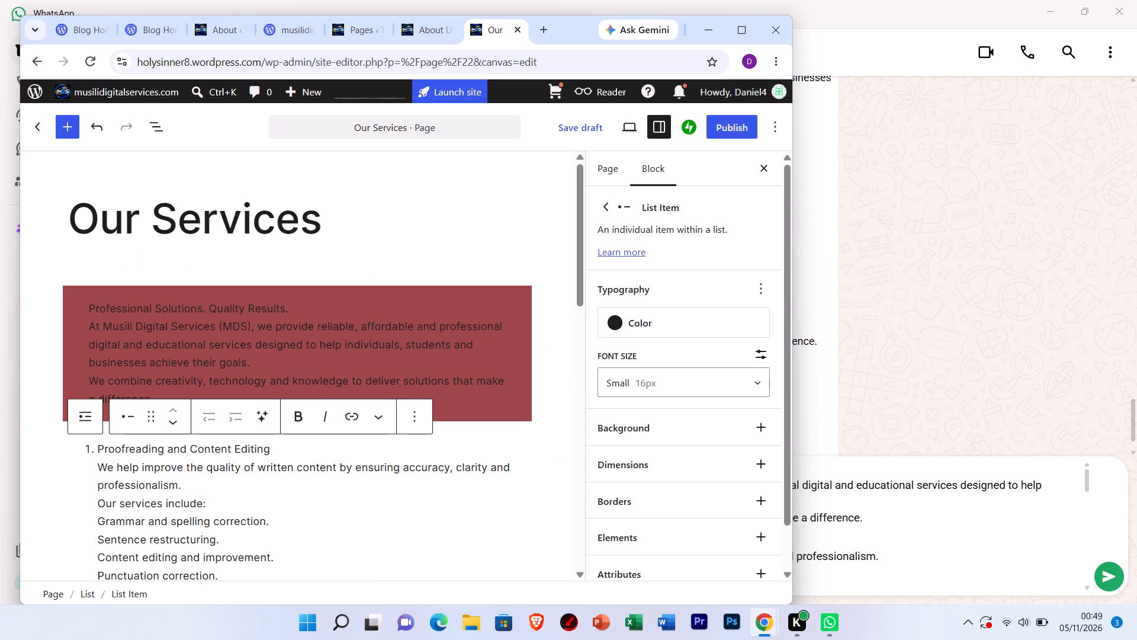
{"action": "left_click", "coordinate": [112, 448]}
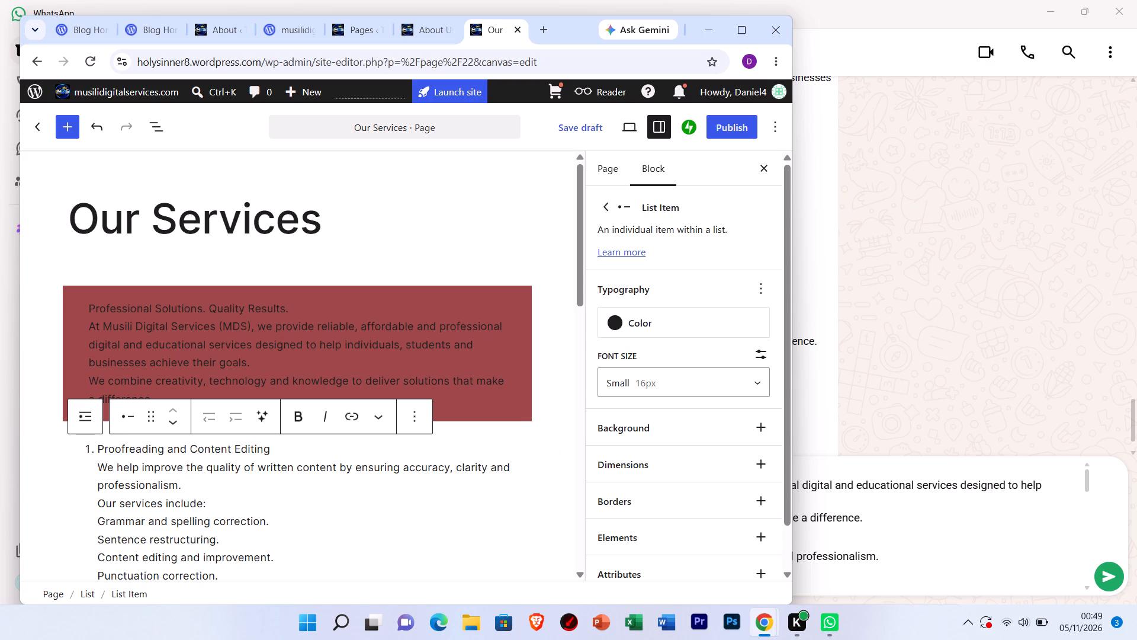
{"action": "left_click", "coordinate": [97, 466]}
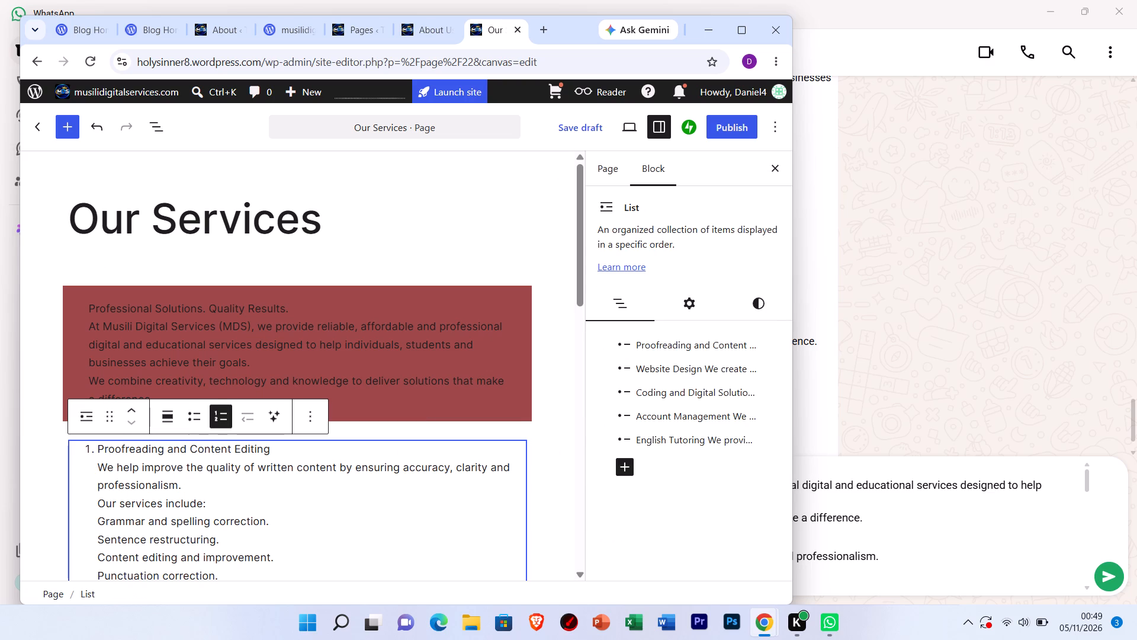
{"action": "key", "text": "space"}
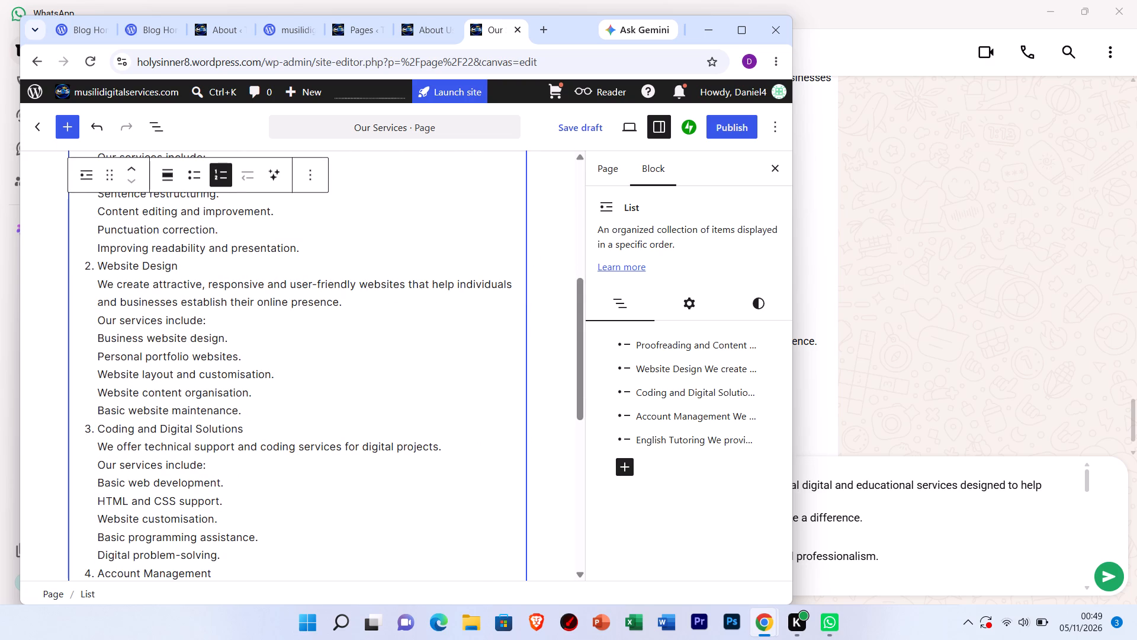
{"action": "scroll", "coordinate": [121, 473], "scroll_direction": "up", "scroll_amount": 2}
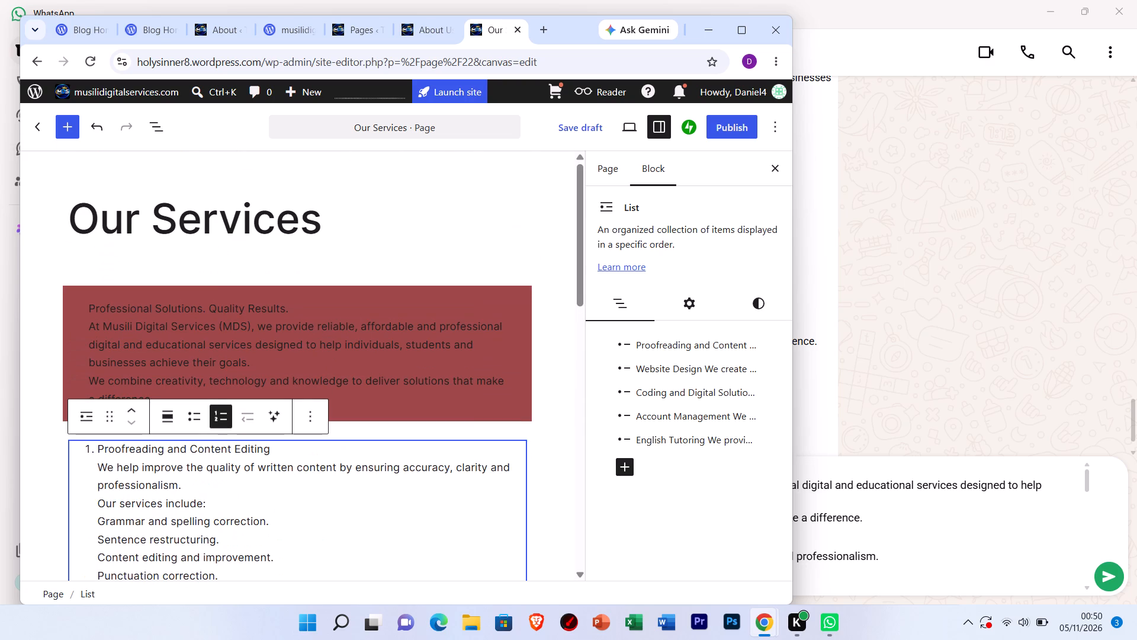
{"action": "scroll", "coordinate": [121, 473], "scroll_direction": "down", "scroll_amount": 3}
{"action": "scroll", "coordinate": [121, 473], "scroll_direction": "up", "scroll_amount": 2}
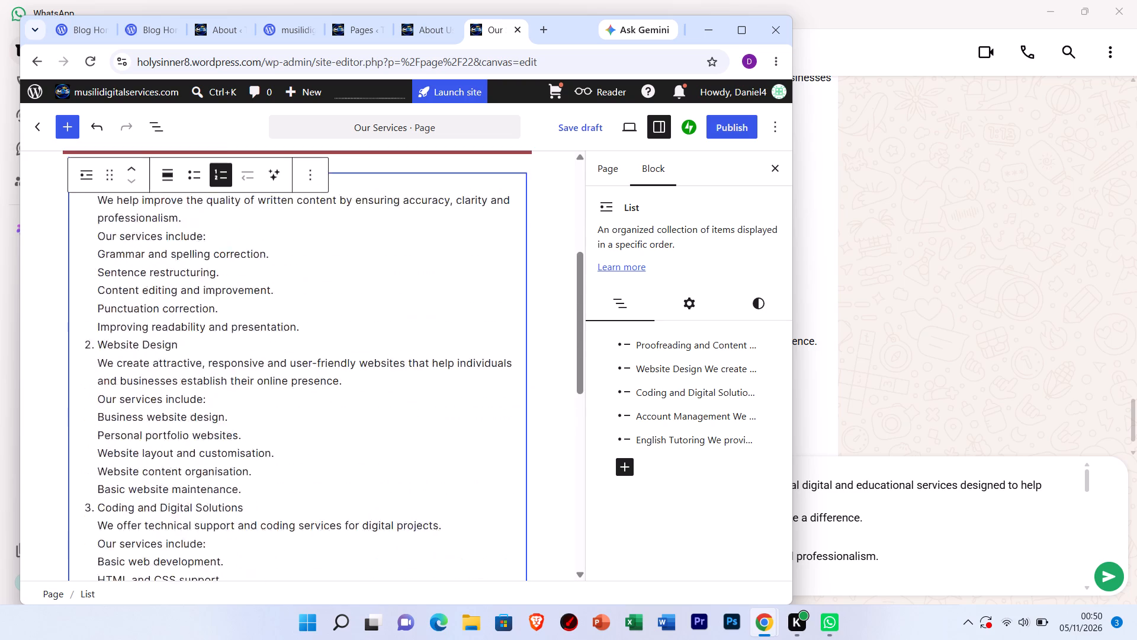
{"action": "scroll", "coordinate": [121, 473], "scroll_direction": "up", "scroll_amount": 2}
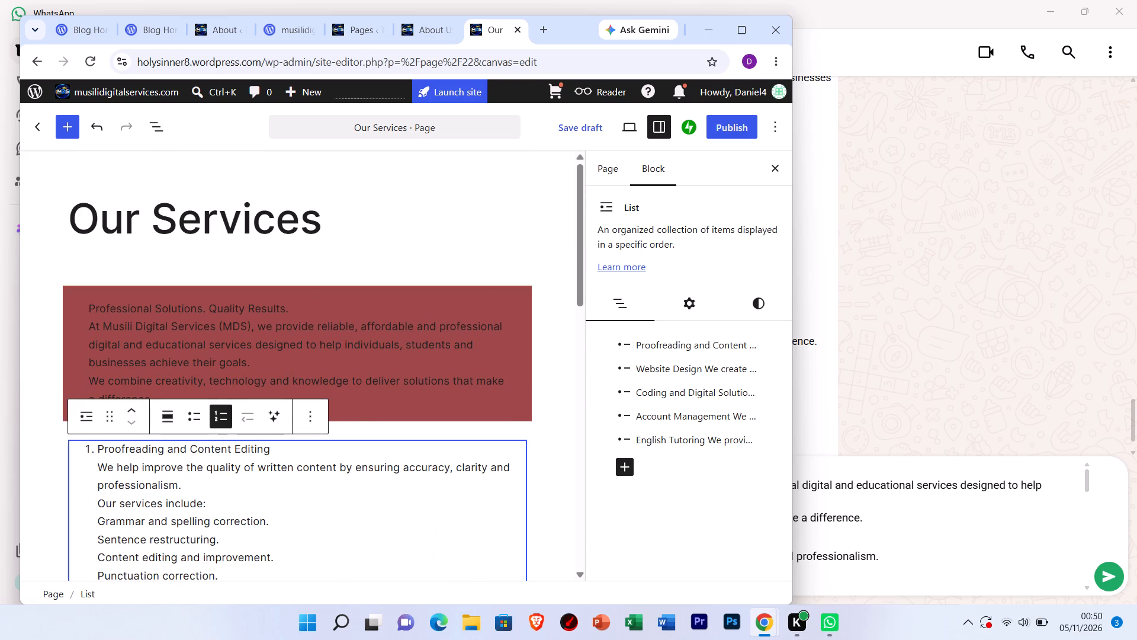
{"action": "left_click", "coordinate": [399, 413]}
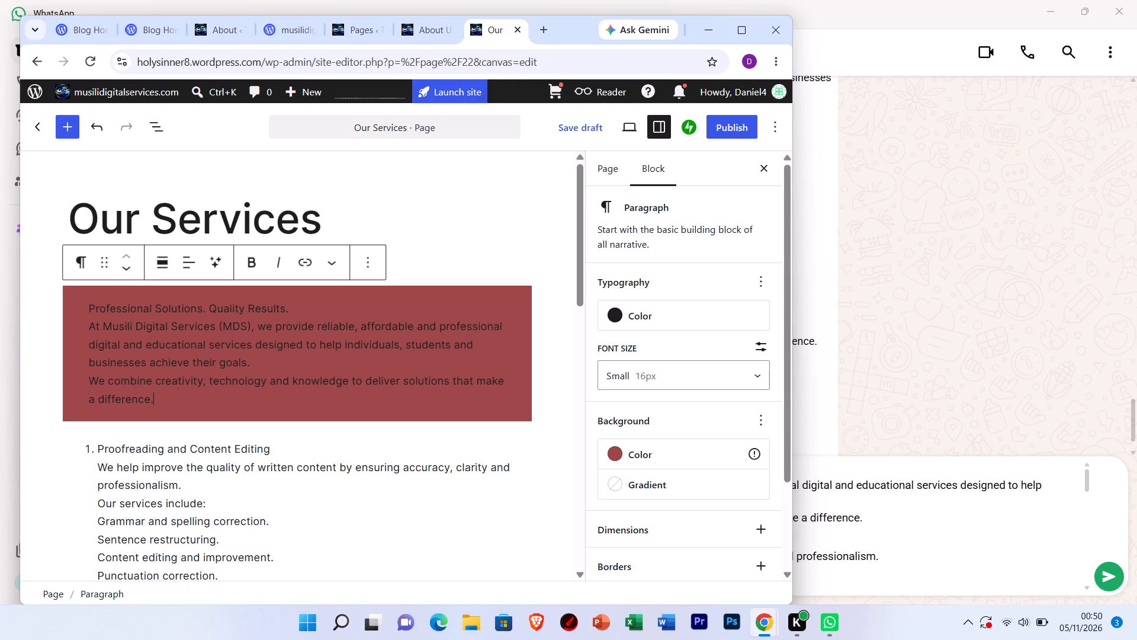
Push the description under "Proofreading and Content Editing" down one line with spaces, retyping its first letter as lowercase "w".
{"action": "left_click", "coordinate": [105, 468]}
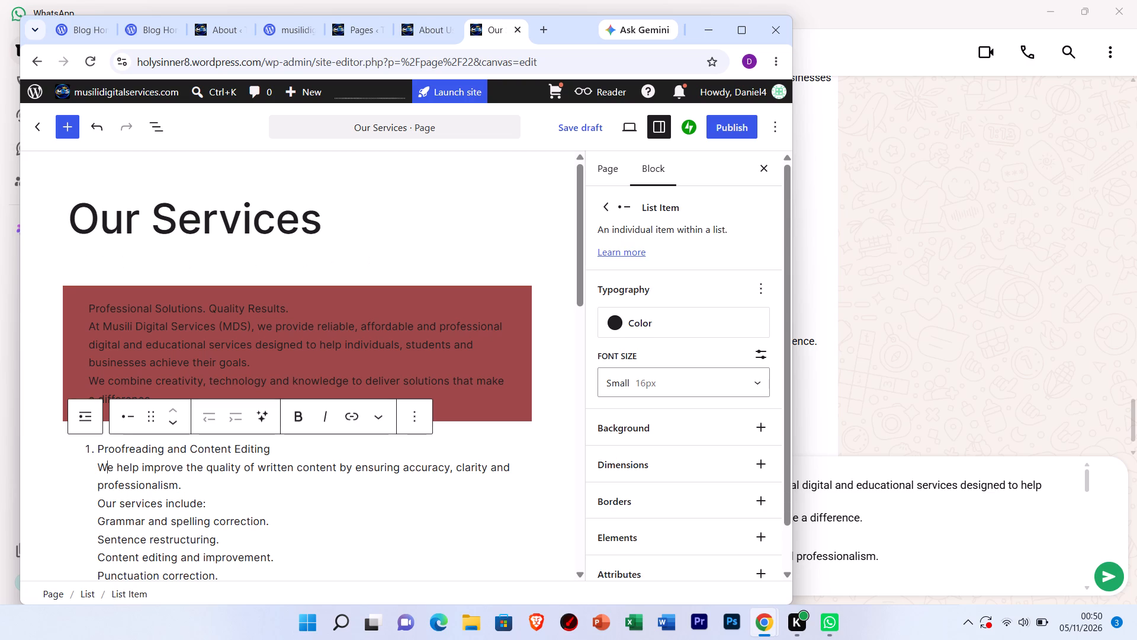
{"action": "key", "text": "BackSpace"}
{"action": "key", "text": "space"}
{"action": "key", "text": "space"}
{"action": "key", "text": "space"}
{"action": "key", "text": "space"}
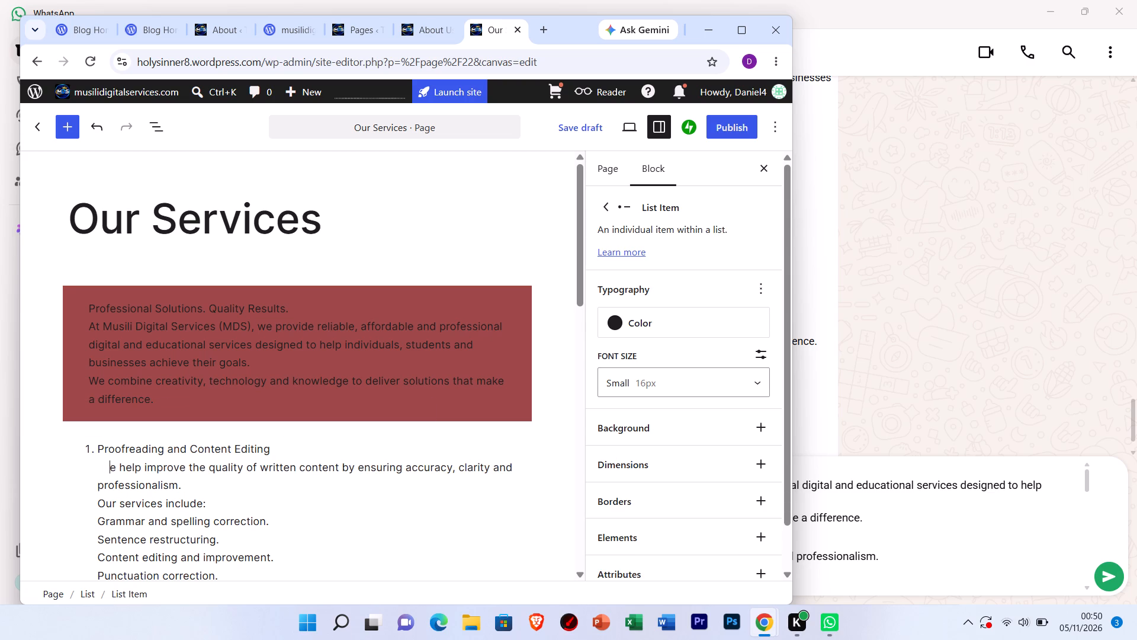
{"action": "key", "text": "space"}
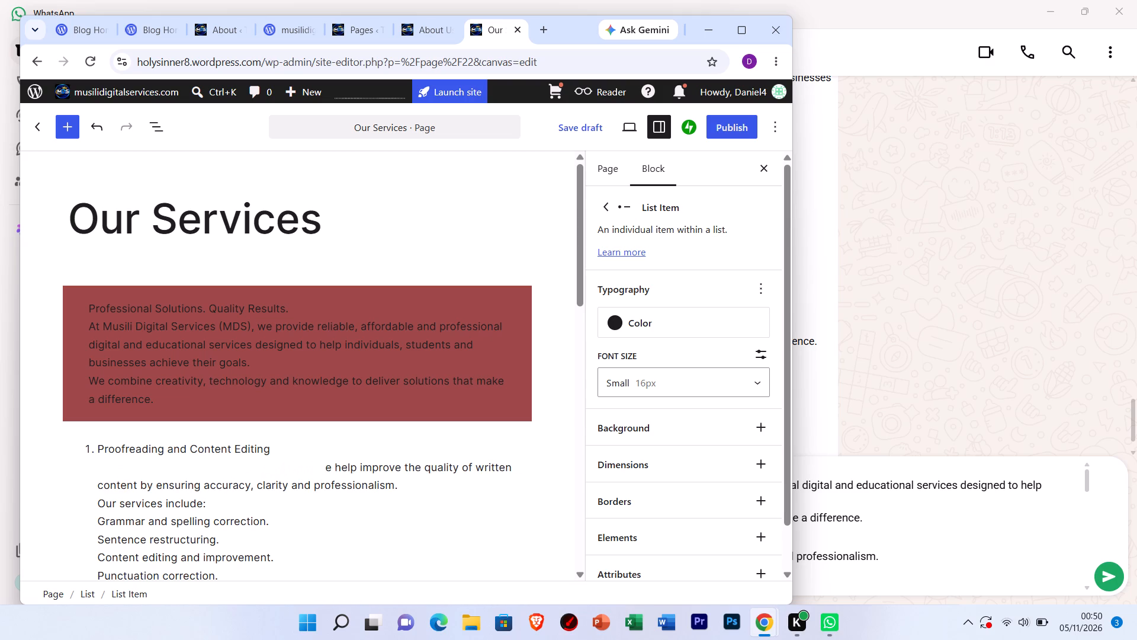
{"action": "key", "text": "space"}
{"action": "key", "text": "space"}
{"action": "key", "text": "space"}
{"action": "key", "text": "space"}
{"action": "key", "text": "space"}
{"action": "key", "text": "space"}
{"action": "key", "text": "space"}
{"action": "key", "text": "space"}
{"action": "key", "text": "space"}
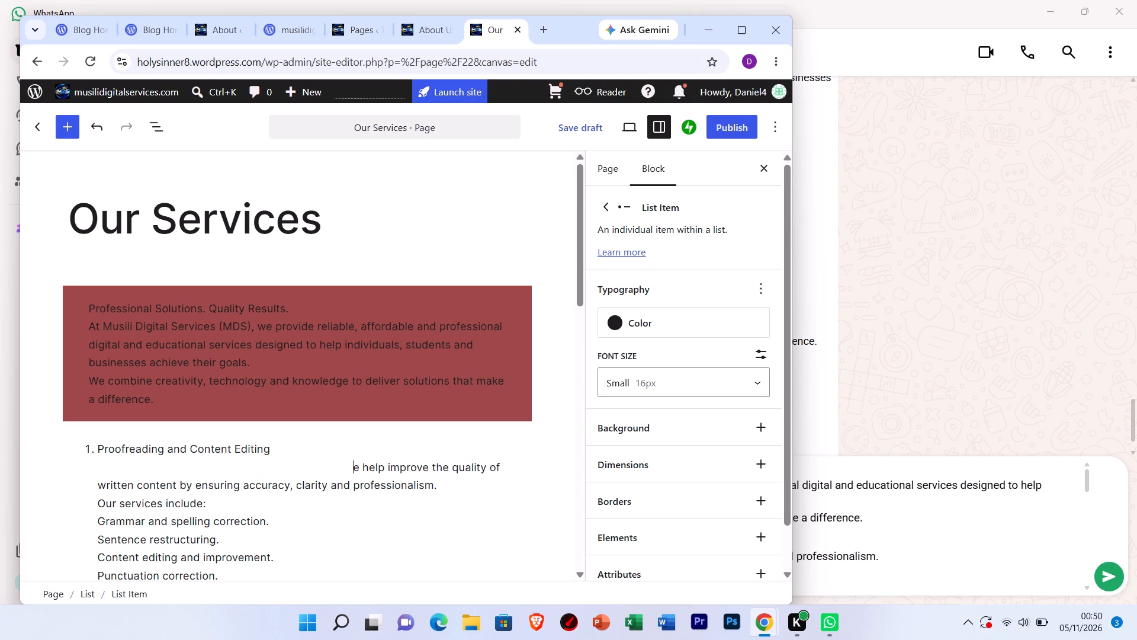
{"action": "key", "text": "space"}
{"action": "key", "text": "space"}
{"action": "key", "text": "space"}
{"action": "key", "text": "space"}
{"action": "key", "text": "space"}
{"action": "key", "text": "space"}
{"action": "key", "text": "space"}
{"action": "key", "text": "space"}
{"action": "key", "text": "space"}
{"action": "key", "text": "space"}
{"action": "key", "text": "space"}
{"action": "key", "text": "space"}
{"action": "key", "text": "space"}
{"action": "key", "text": "space"}
{"action": "key", "text": "space"}
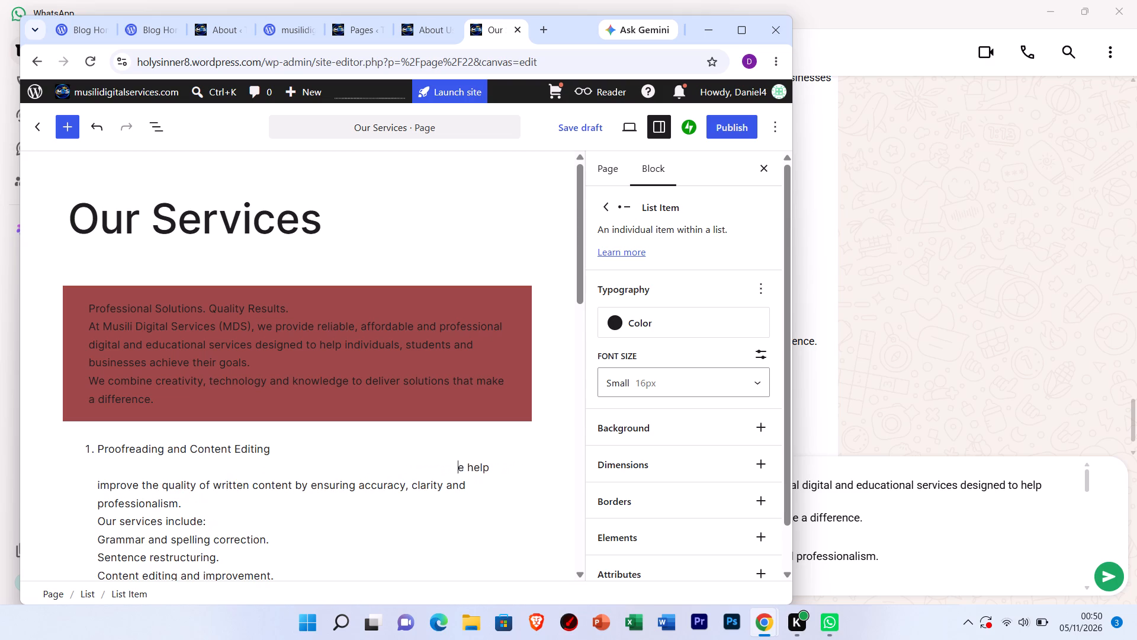
{"action": "key", "text": "space"}
{"action": "key", "text": "space"}
{"action": "key", "text": "space"}
{"action": "key", "text": "space"}
{"action": "key", "text": "space"}
{"action": "key", "text": "space"}
{"action": "key", "text": "space"}
{"action": "key", "text": "space"}
{"action": "key", "text": "space"}
{"action": "key", "text": "space"}
{"action": "key", "text": "space"}
{"action": "key", "text": "space"}
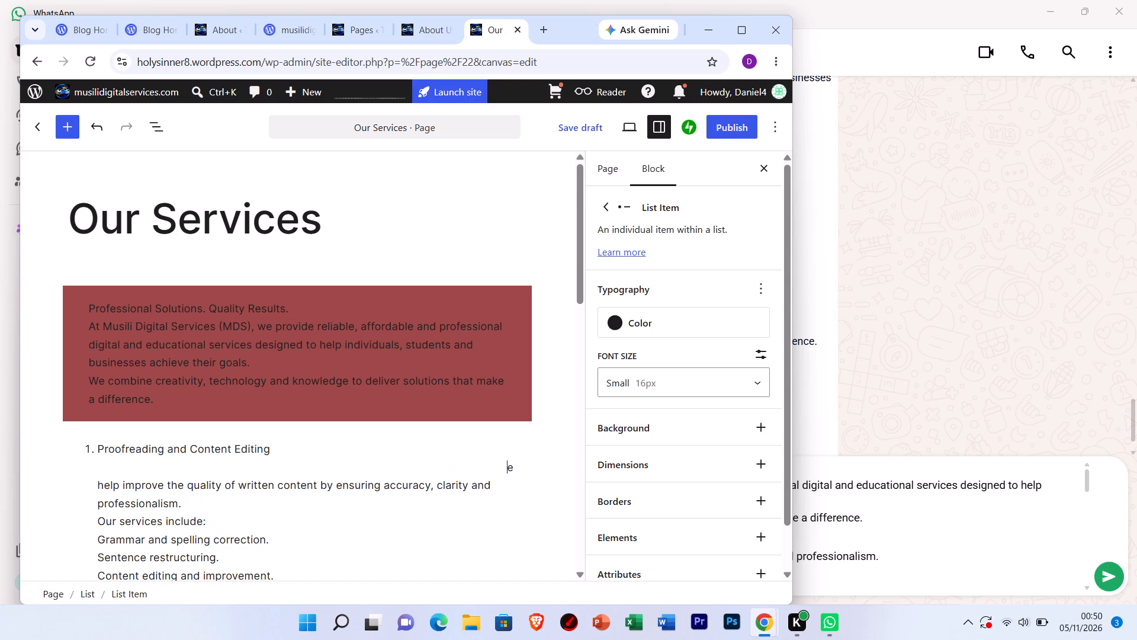
{"action": "key", "text": "space"}
{"action": "key", "text": "space"}
{"action": "key", "text": "space"}
{"action": "key", "text": "space"}
{"action": "key", "text": "space"}
{"action": "key", "text": "space"}
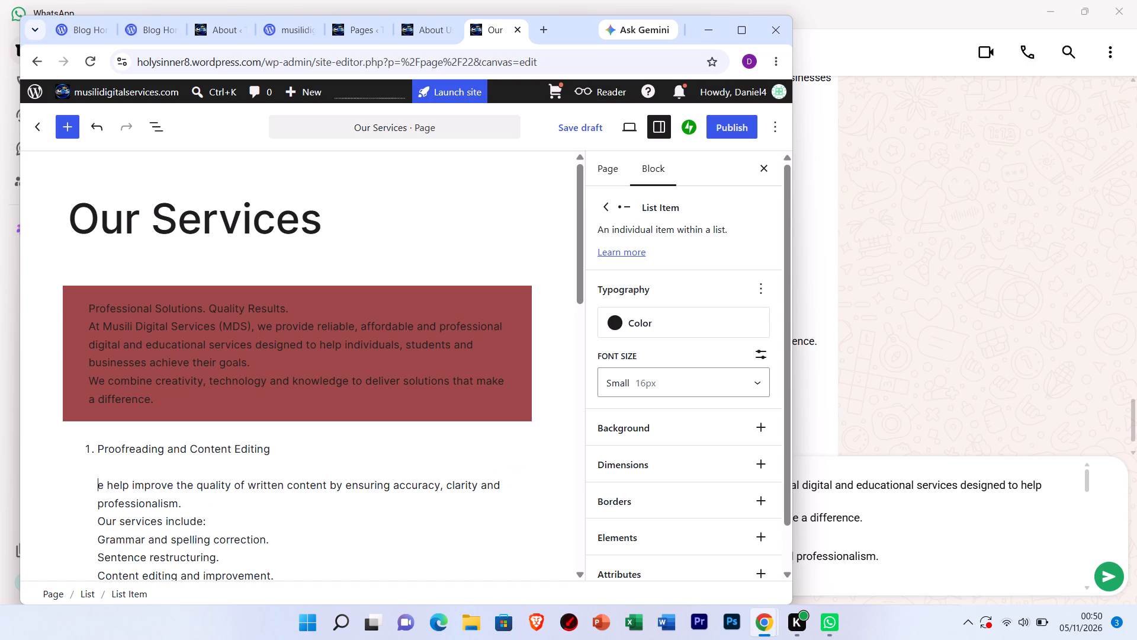
{"action": "key", "text": "w"}
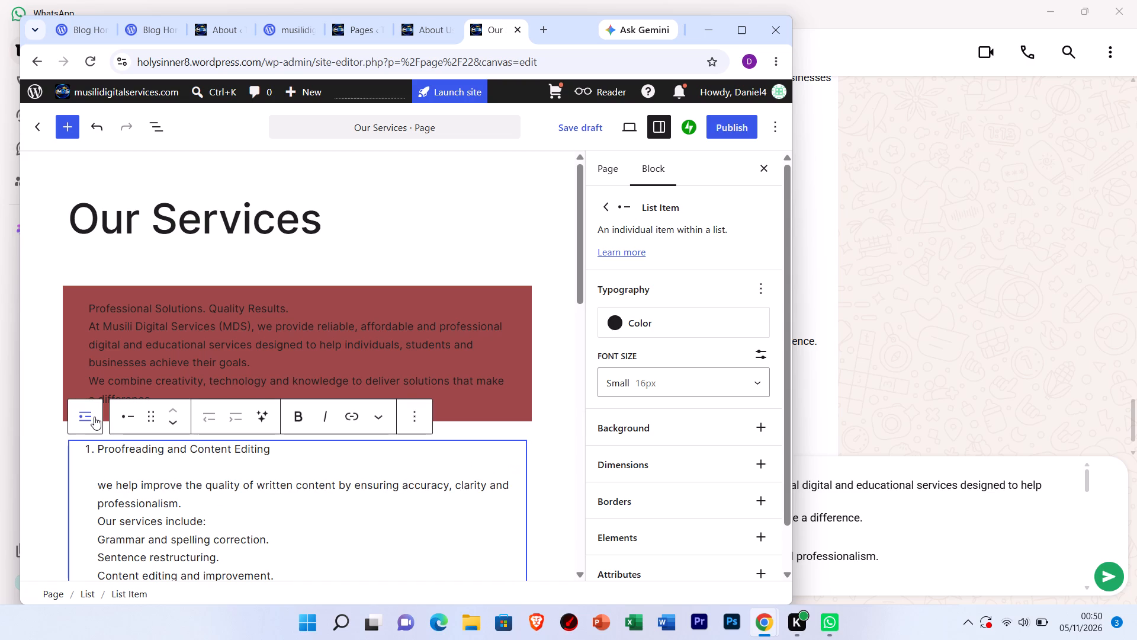
Set the text colour of the "Proofreading and Content Editing" list item to custom red #E81717.
{"action": "left_click", "coordinate": [97, 447]}
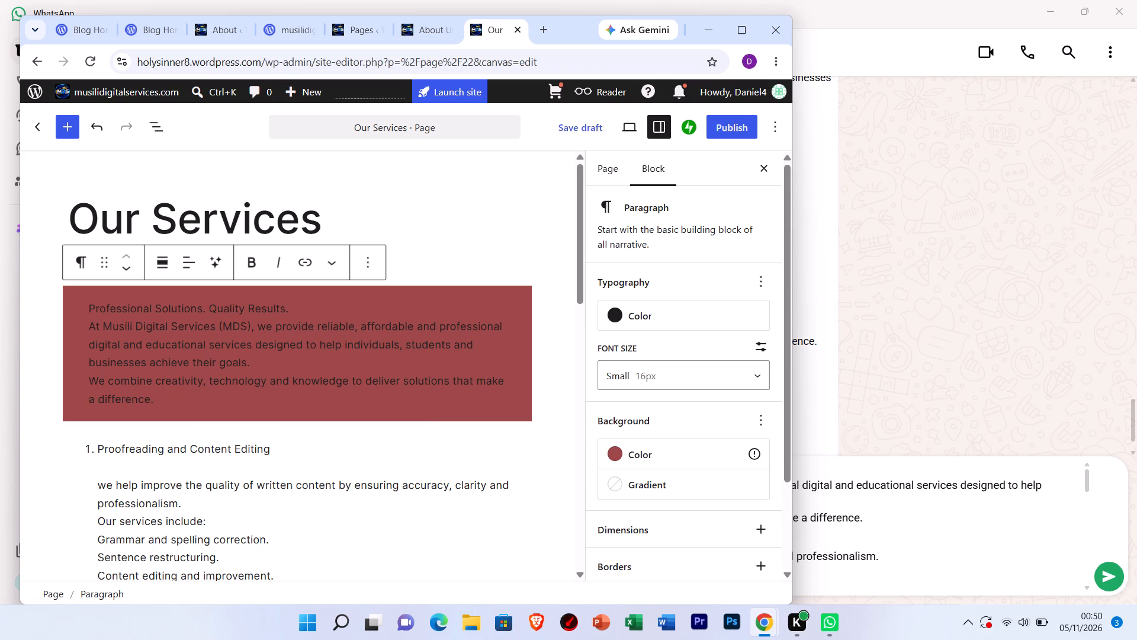
{"action": "left_click", "coordinate": [110, 449]}
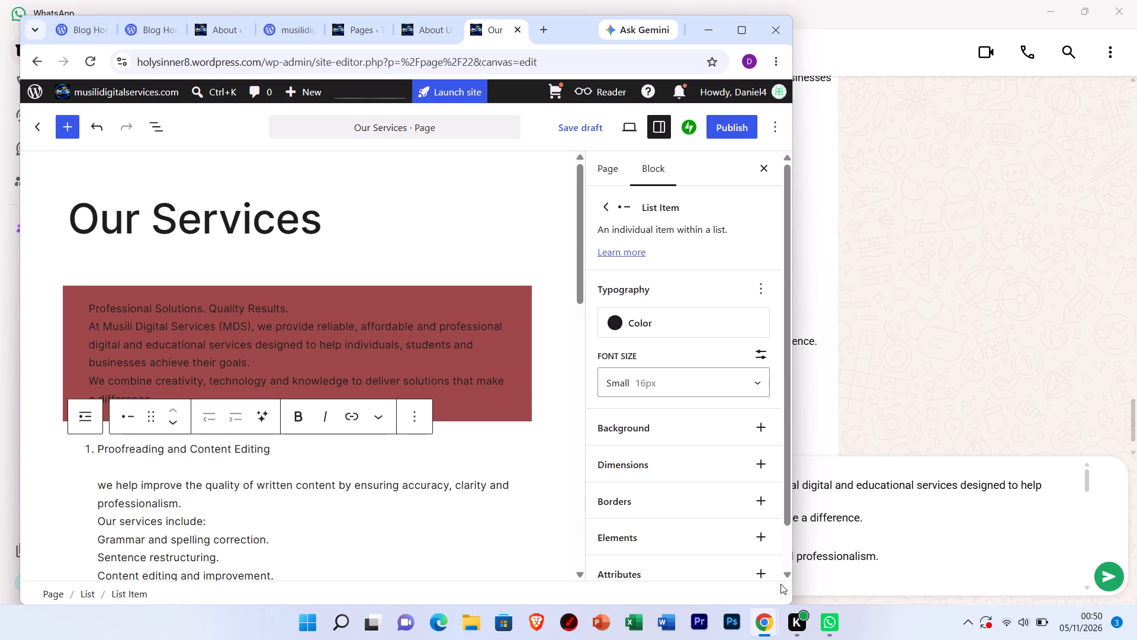
{"action": "left_click", "coordinate": [686, 321]}
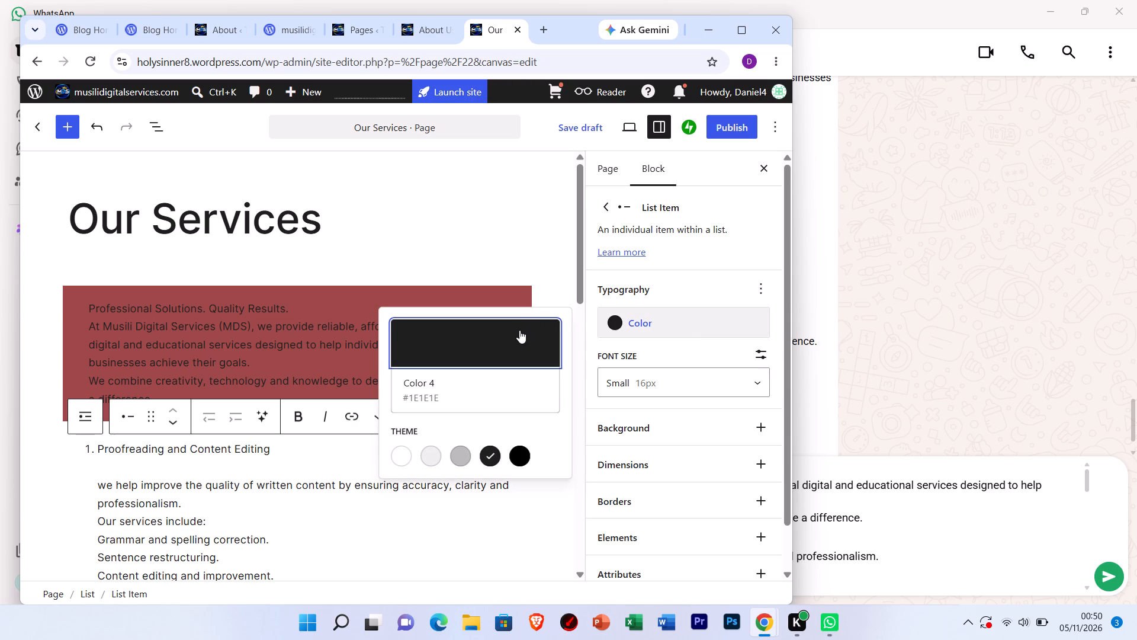
{"action": "left_click", "coordinate": [506, 331]}
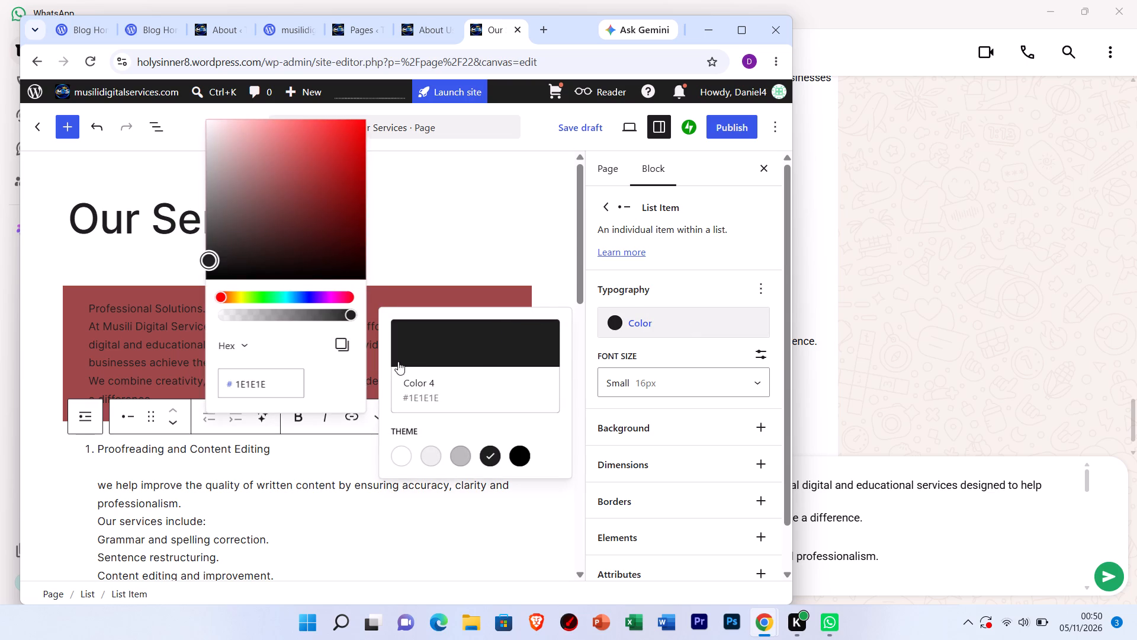
{"action": "left_click", "coordinate": [353, 295]}
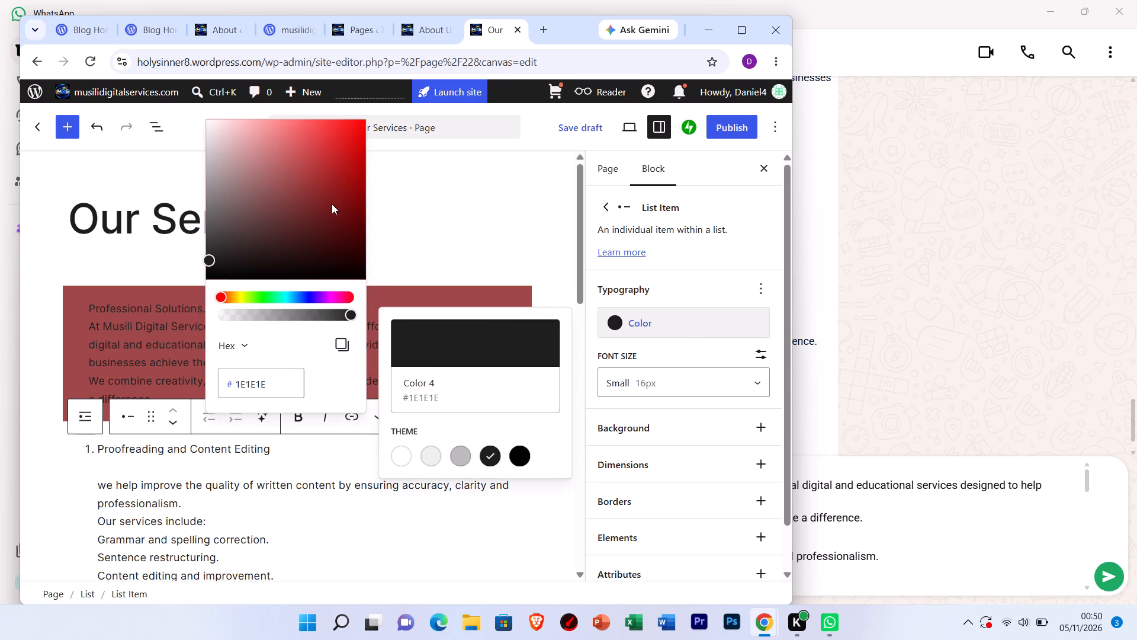
{"action": "left_click", "coordinate": [352, 135]}
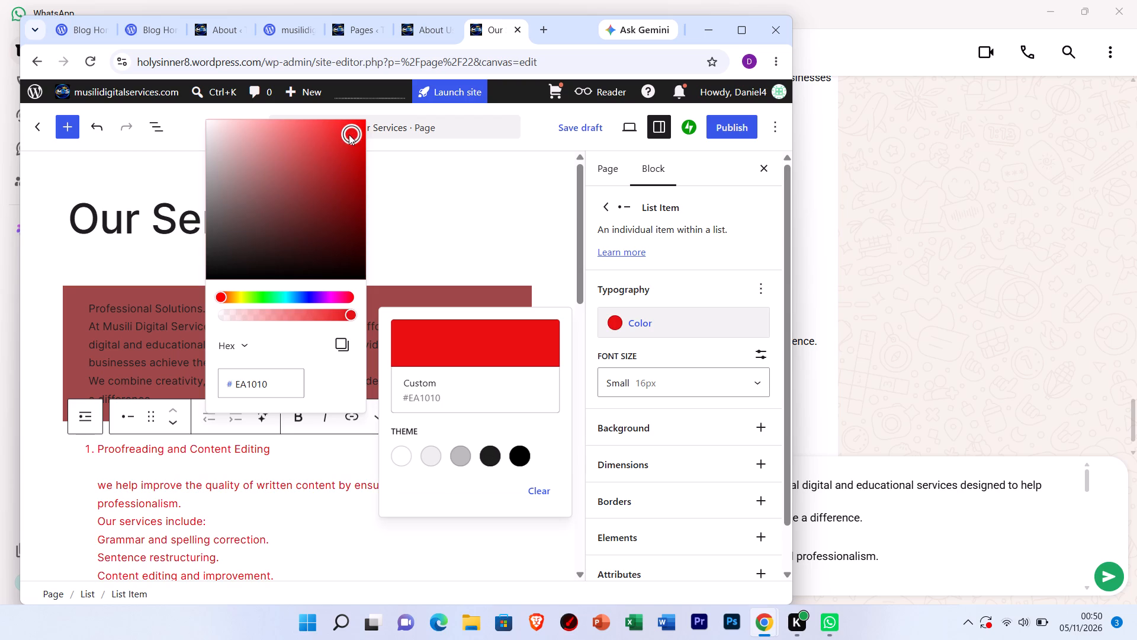
{"action": "left_click", "coordinate": [348, 135]}
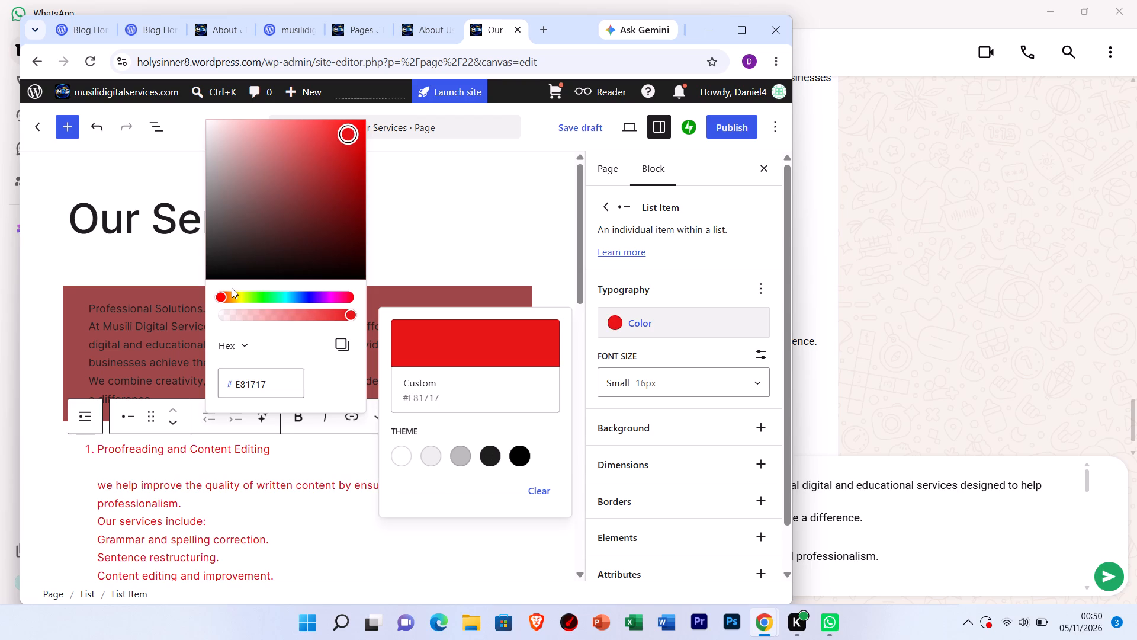
{"action": "left_click", "coordinate": [114, 455]}
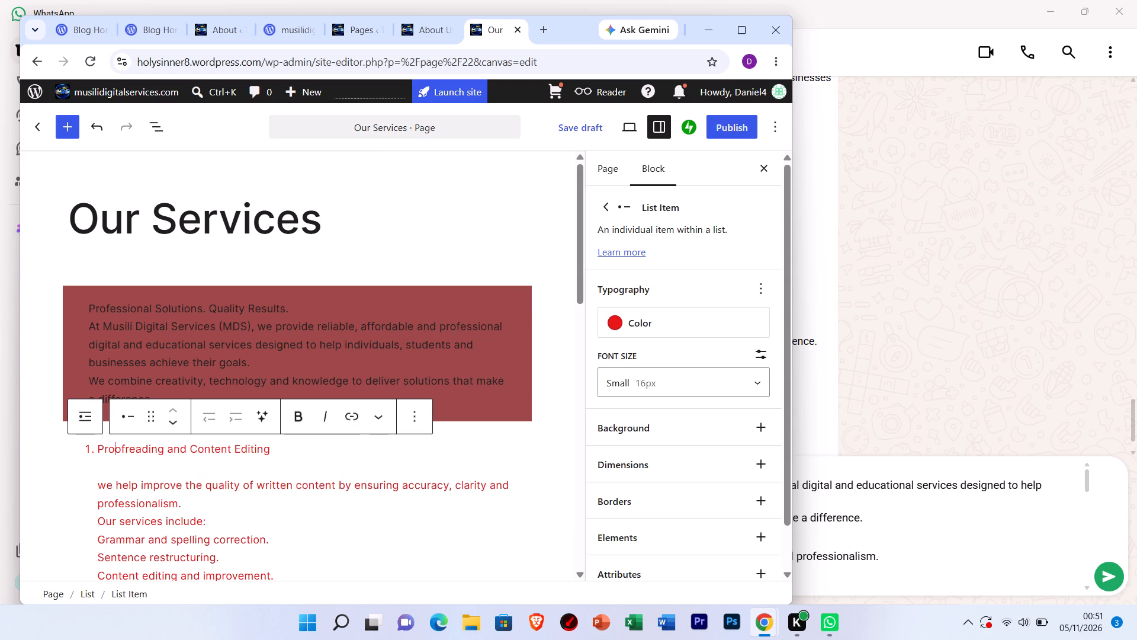
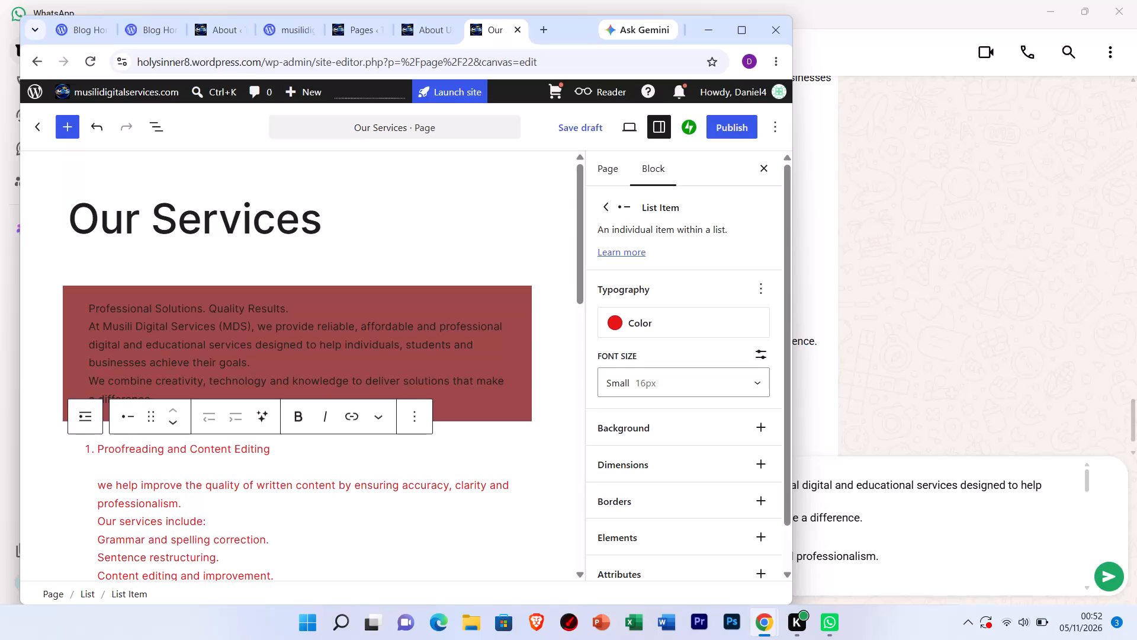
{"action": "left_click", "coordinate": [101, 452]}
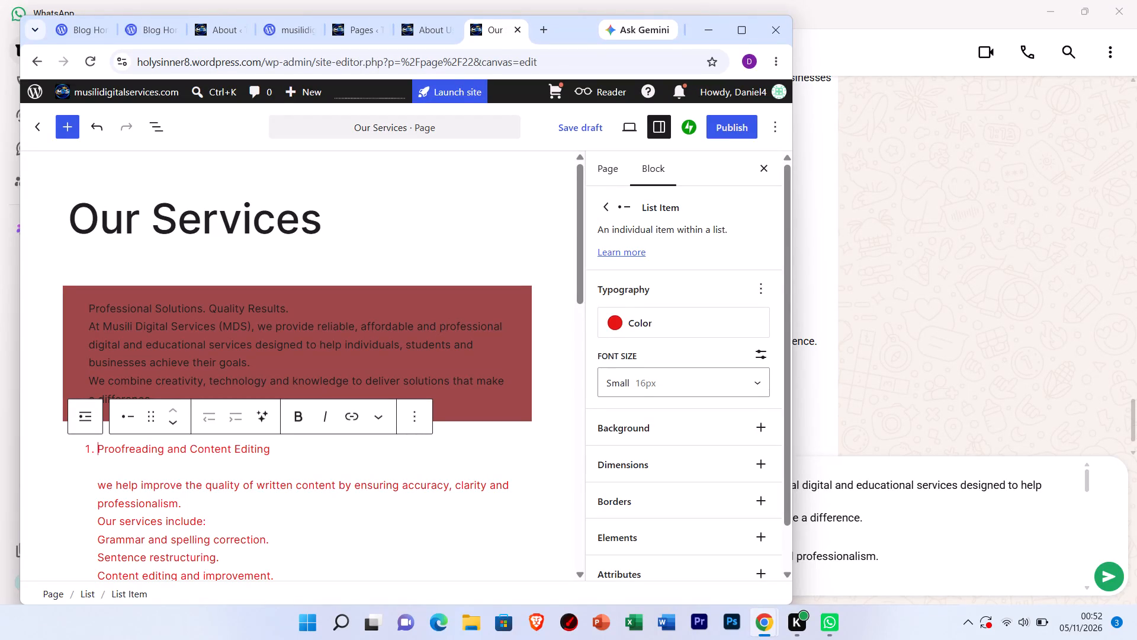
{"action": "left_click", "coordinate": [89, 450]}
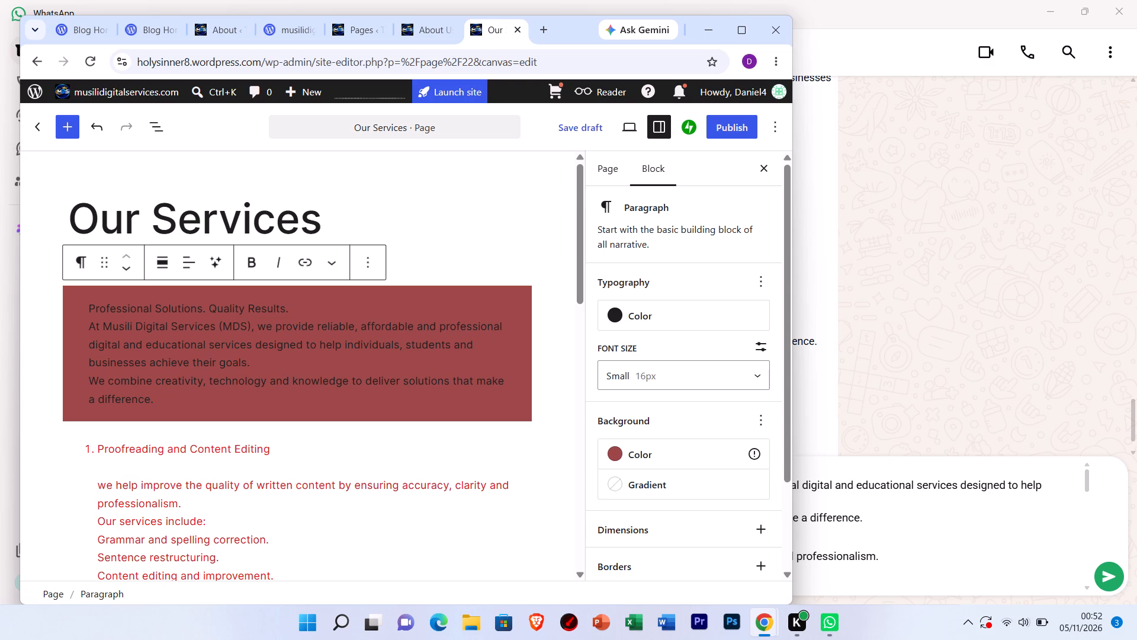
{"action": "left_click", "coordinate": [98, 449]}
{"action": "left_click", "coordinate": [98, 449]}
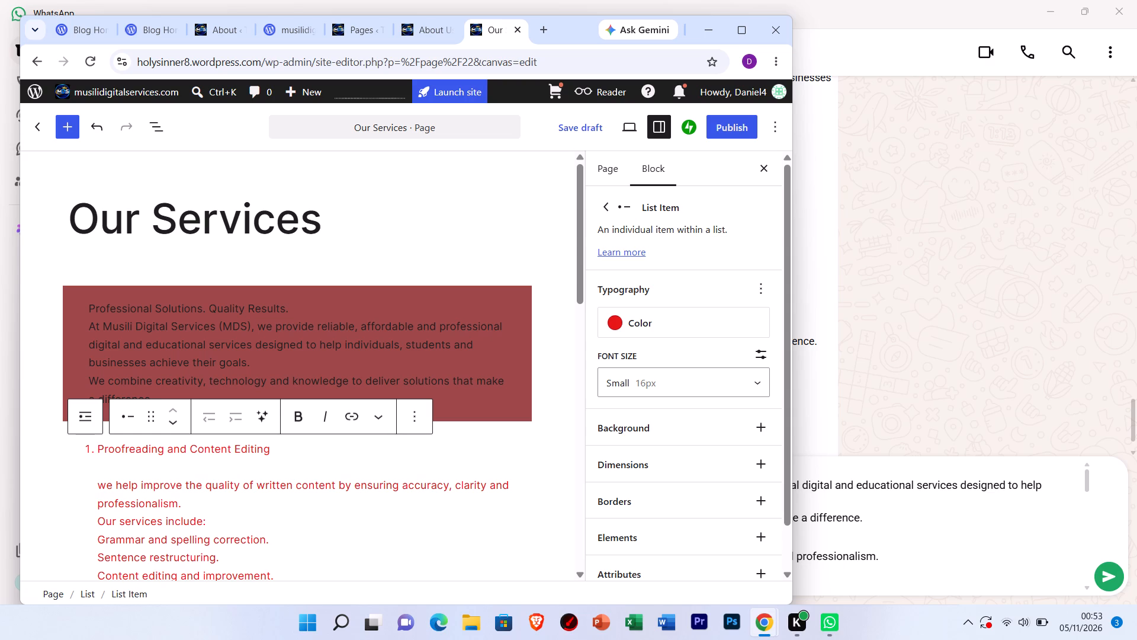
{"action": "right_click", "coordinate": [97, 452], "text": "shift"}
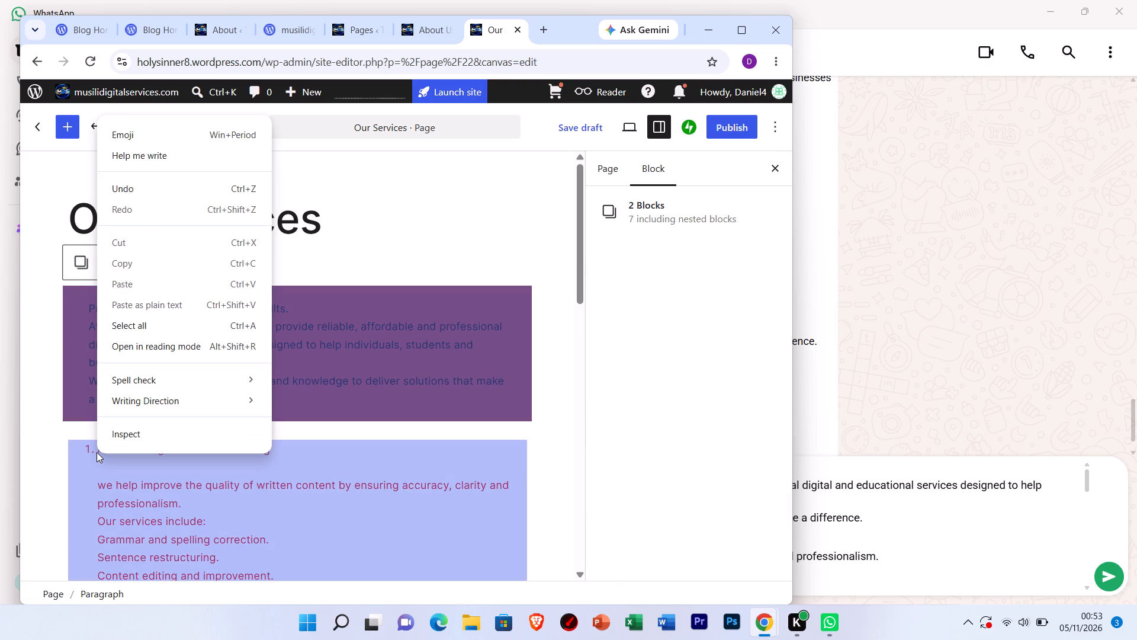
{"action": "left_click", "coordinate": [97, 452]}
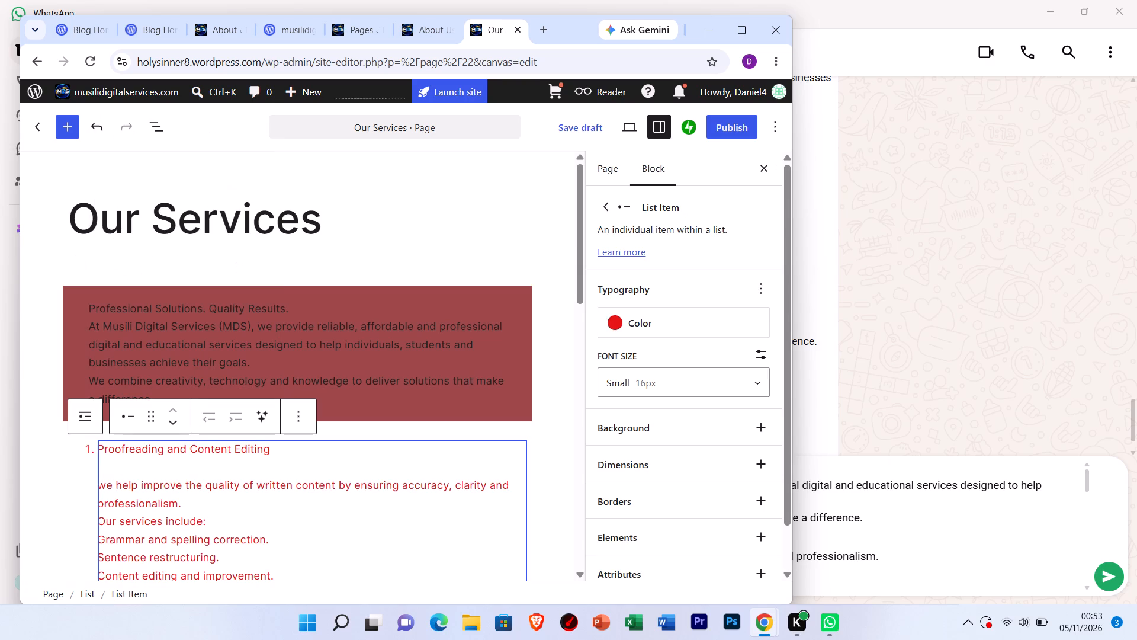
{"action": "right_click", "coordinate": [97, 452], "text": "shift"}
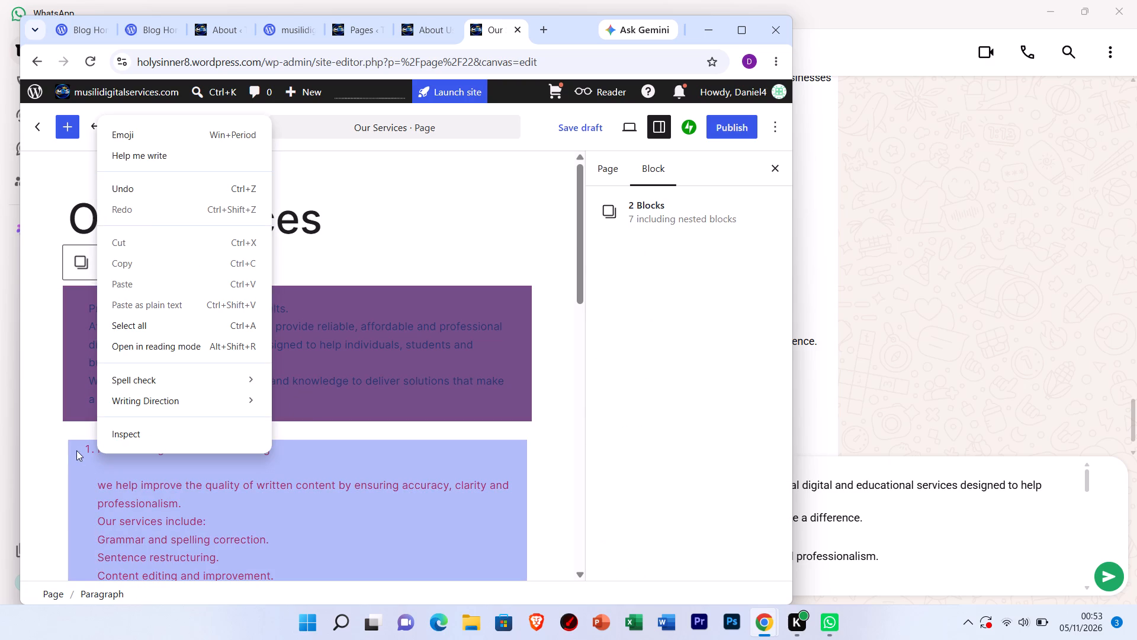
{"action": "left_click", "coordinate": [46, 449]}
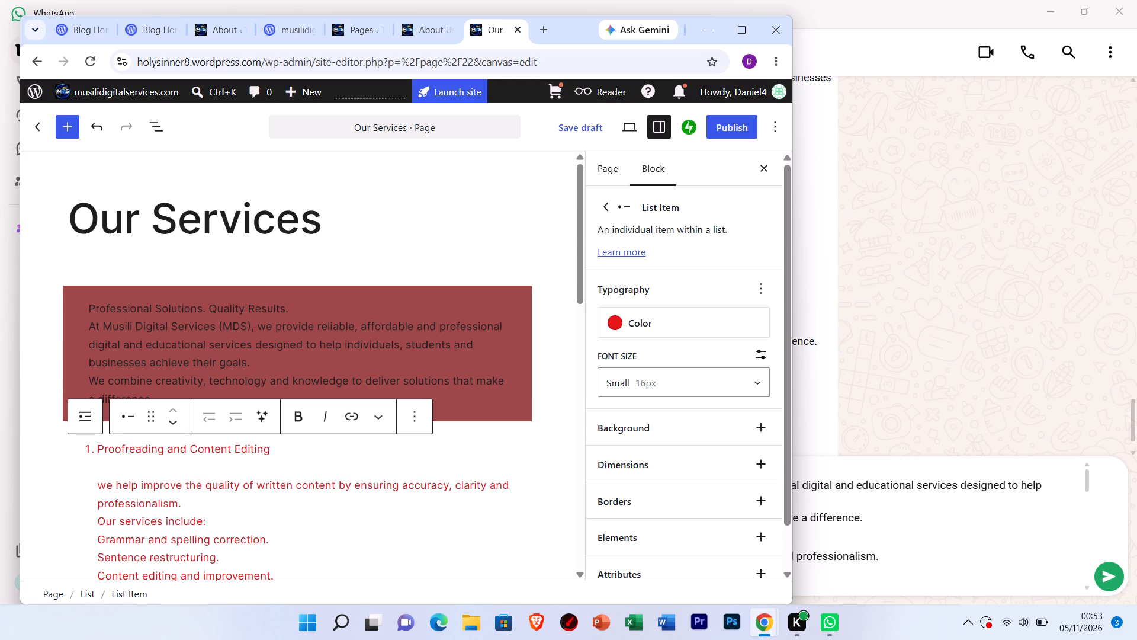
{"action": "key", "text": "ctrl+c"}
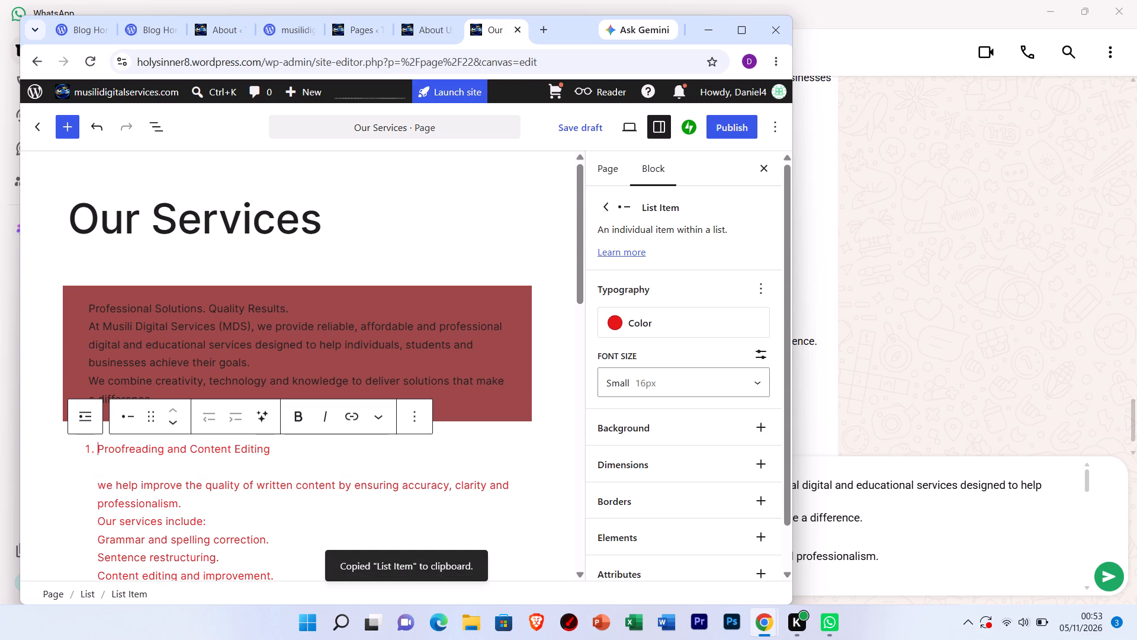
Cut the "English Tutoring" item from the end of the numbered services list.
{"action": "scroll", "coordinate": [46, 449], "scroll_direction": "down", "scroll_amount": 6}
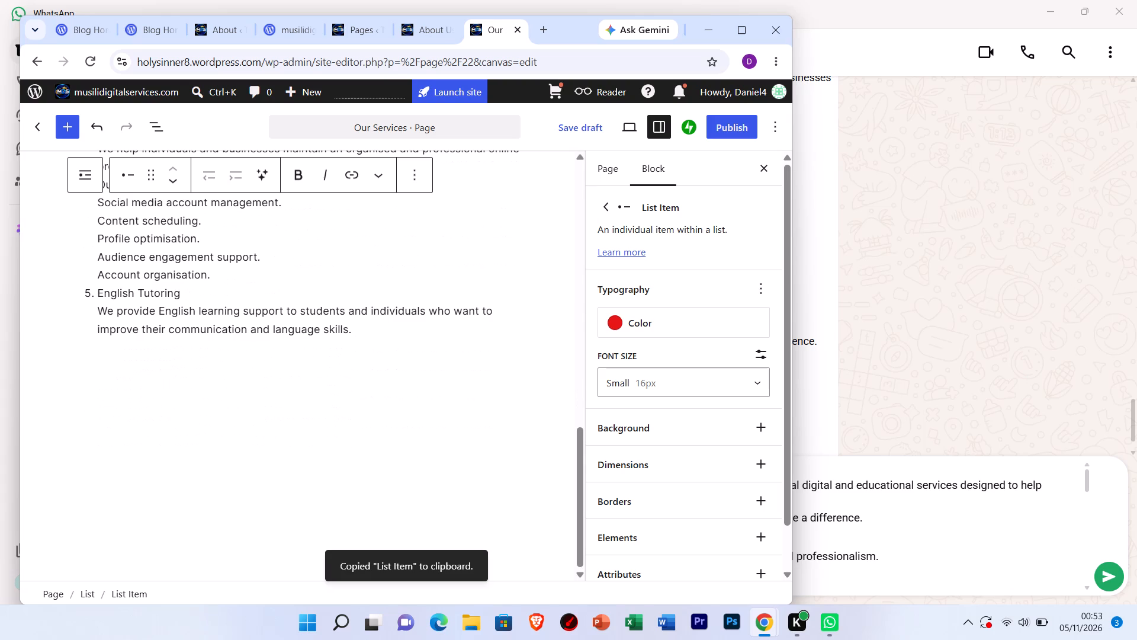
{"action": "scroll", "coordinate": [46, 449], "scroll_direction": "up", "scroll_amount": 1}
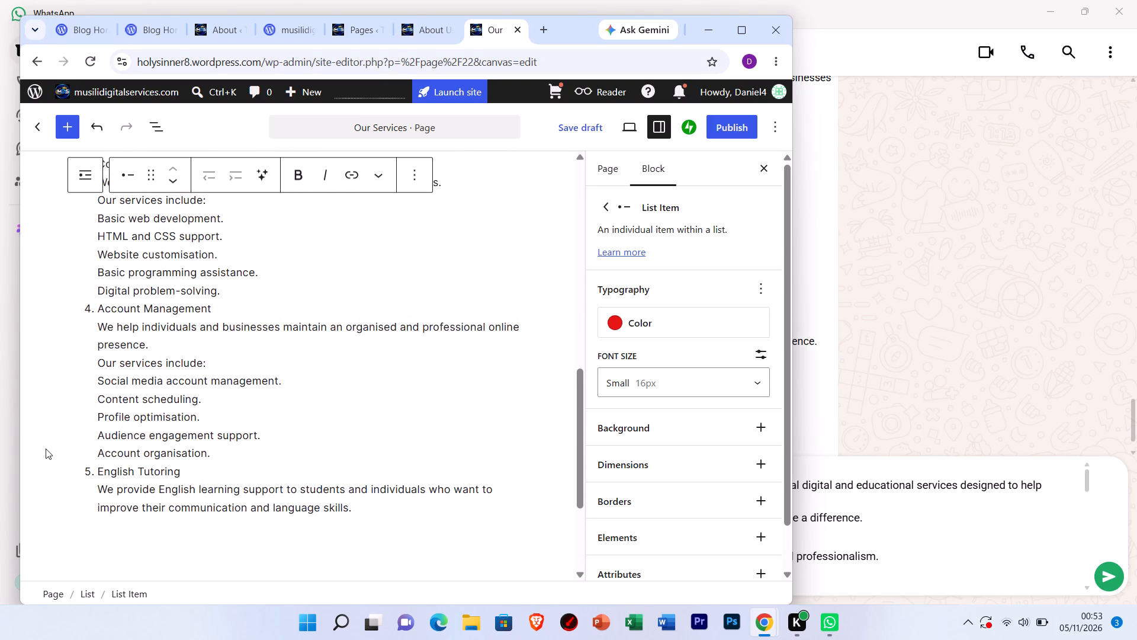
{"action": "left_click", "coordinate": [97, 472]}
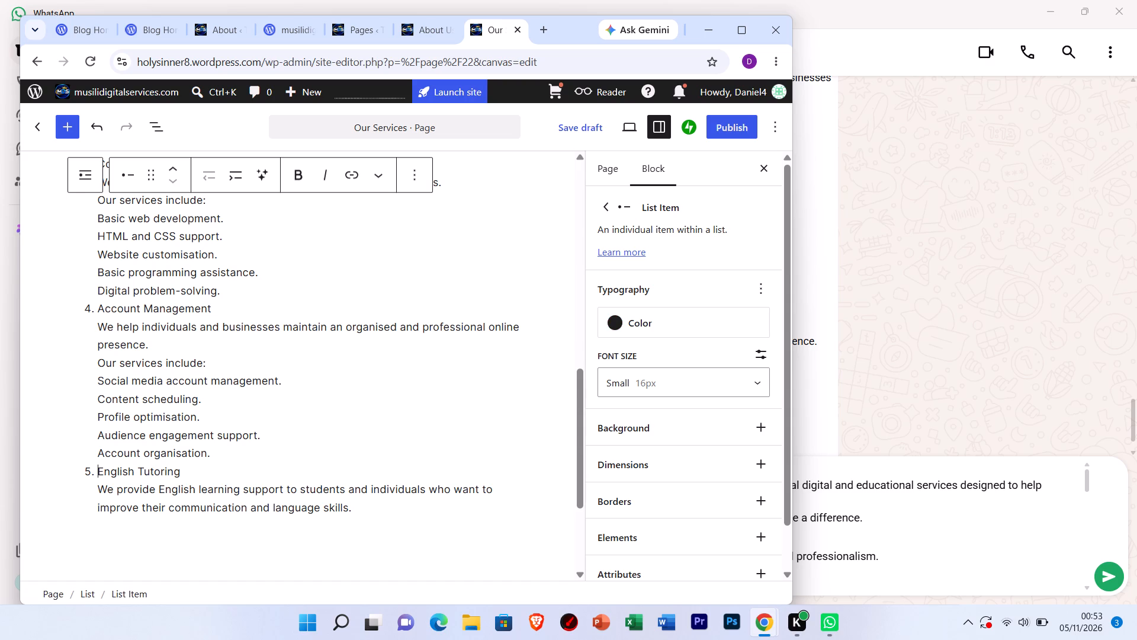
{"action": "key", "text": "ctrl+x"}
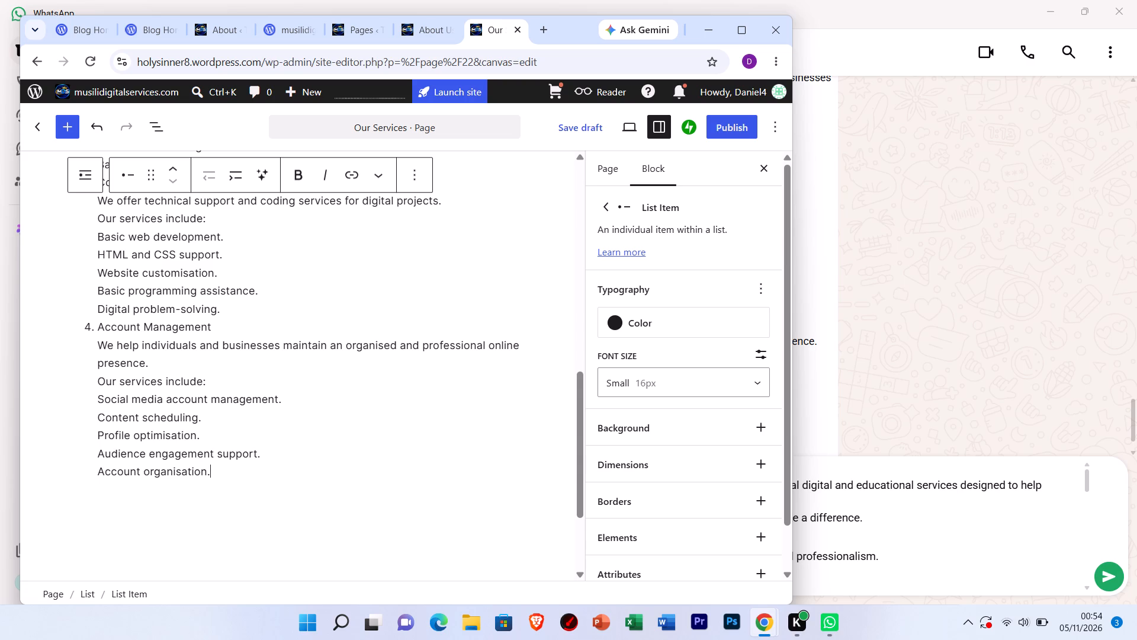
{"action": "key", "text": "5"}
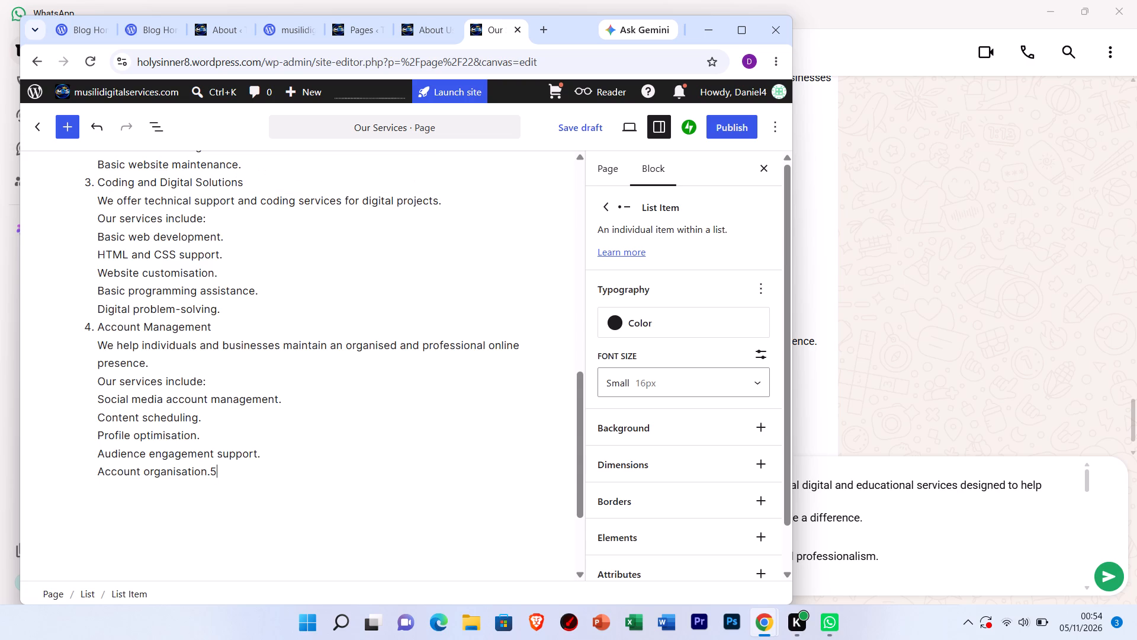
{"action": "key", "text": "BackSpace"}
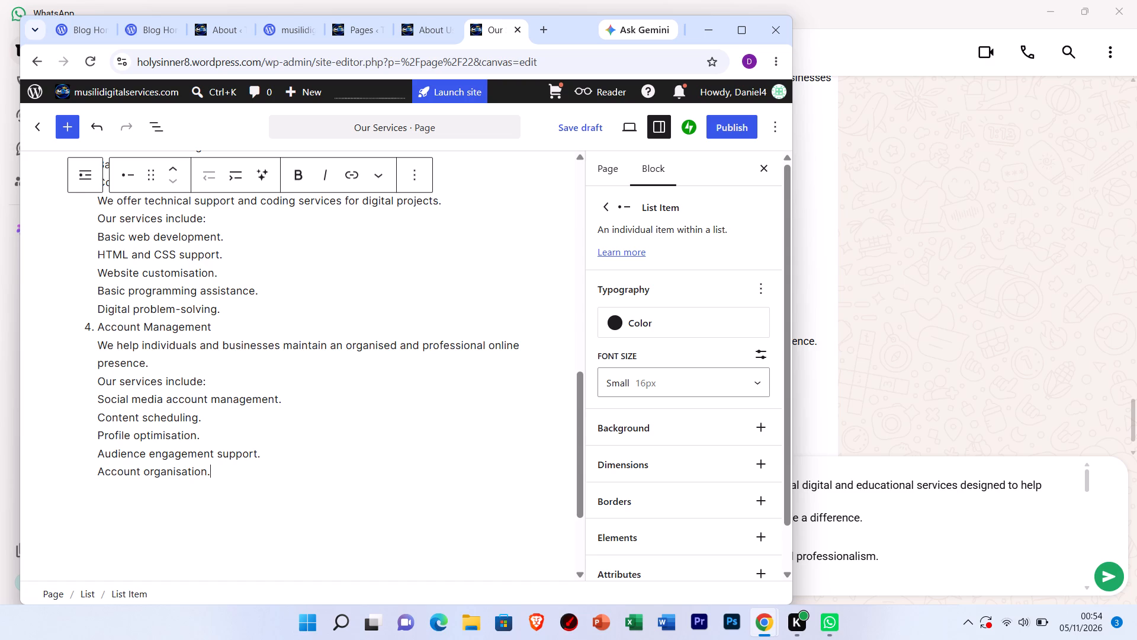
Cut the remaining services list items one at a time, from "Account Management" back to "Proofreading and Content Editing".
{"action": "scroll", "coordinate": [85, 472], "scroll_direction": "down", "scroll_amount": 2}
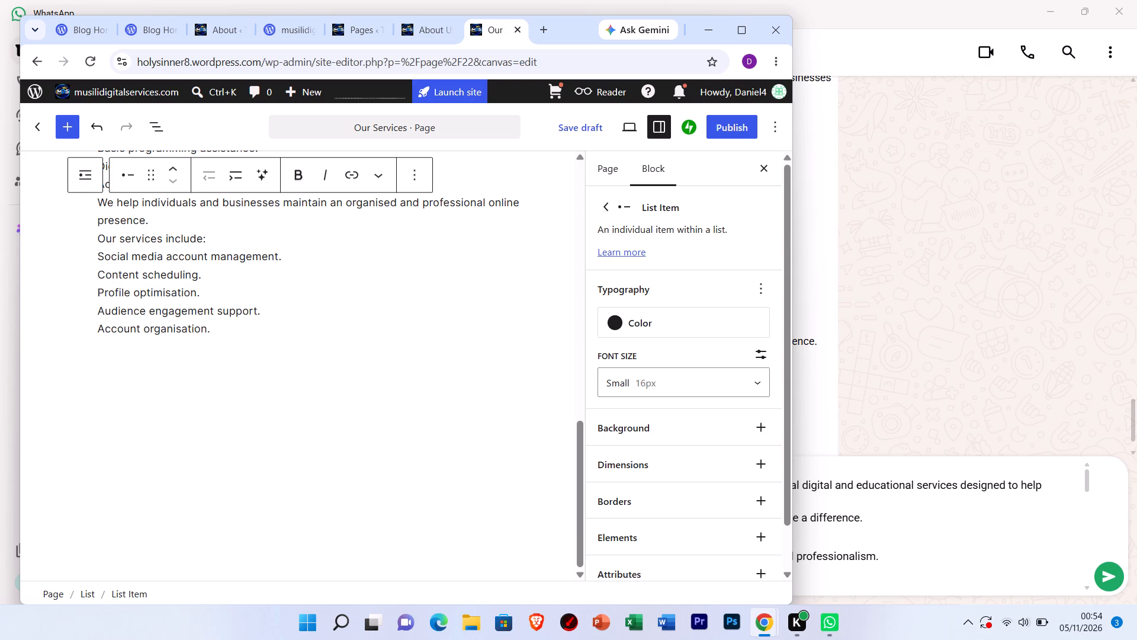
{"action": "key", "text": "ctrl+x"}
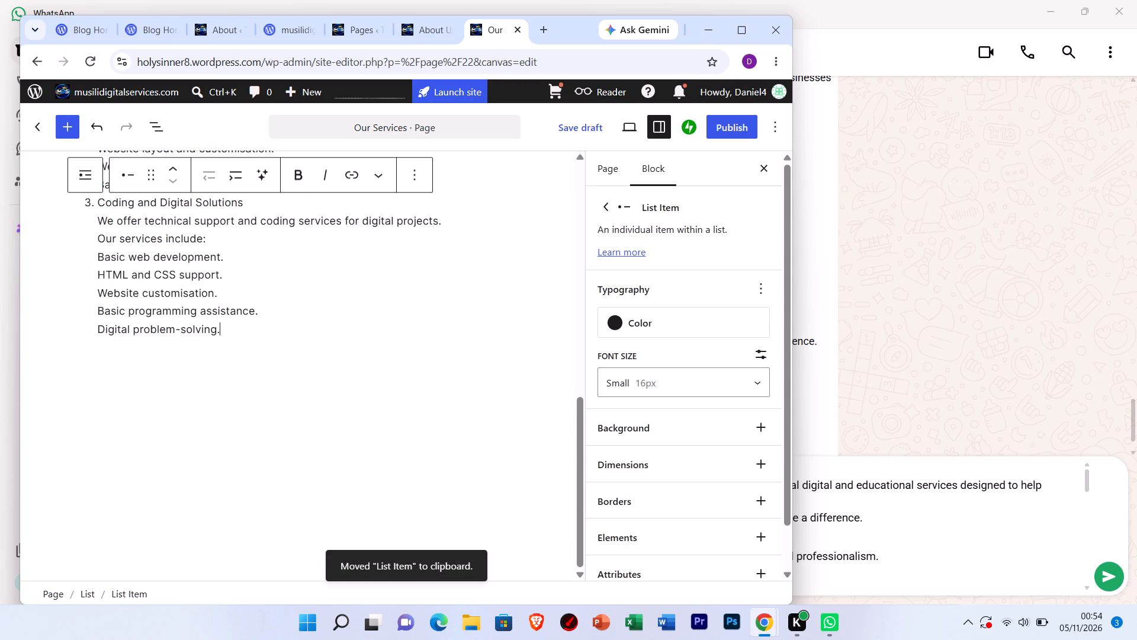
{"action": "scroll", "coordinate": [97, 398], "scroll_direction": "up", "scroll_amount": 3}
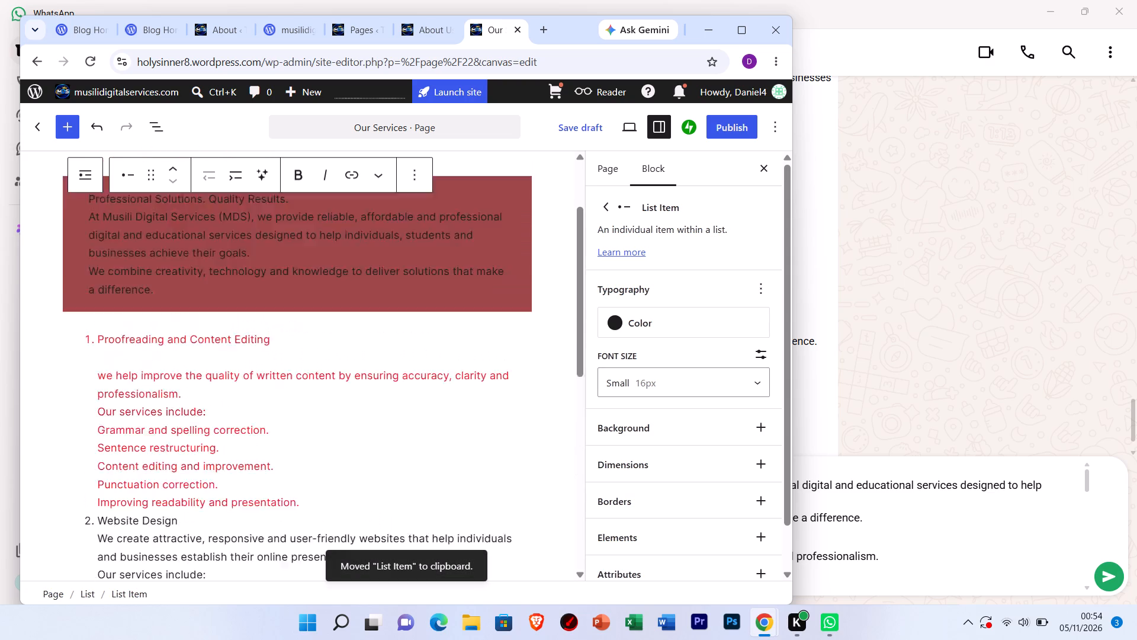
{"action": "scroll", "coordinate": [97, 398], "scroll_direction": "up", "scroll_amount": 2}
{"action": "scroll", "coordinate": [97, 398], "scroll_direction": "down", "scroll_amount": 2}
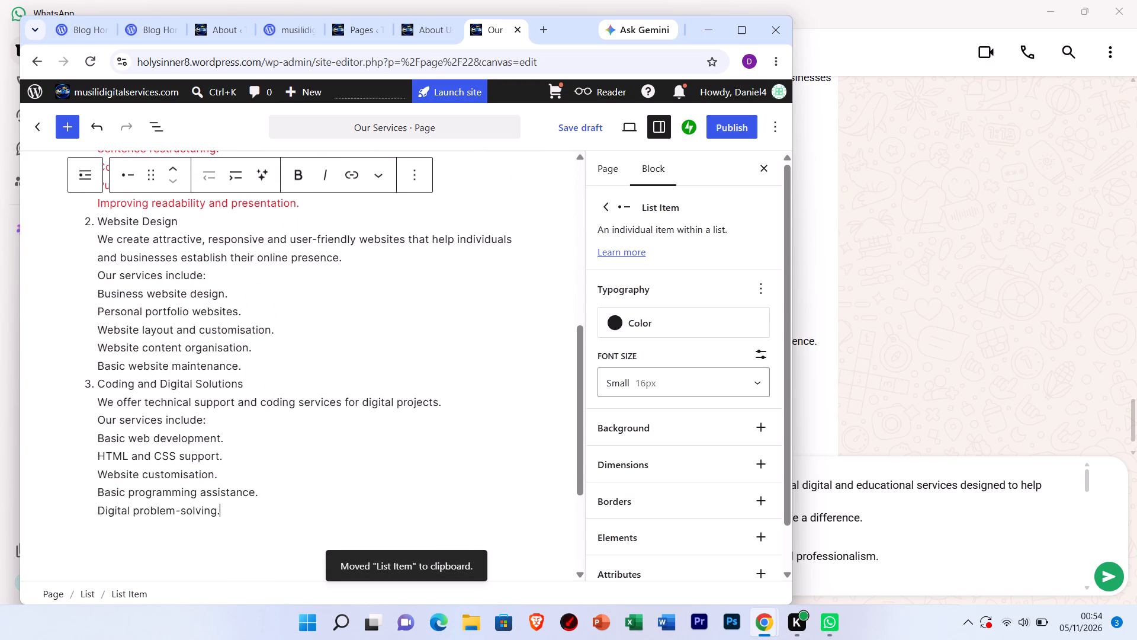
{"action": "key", "text": "ctrl+x"}
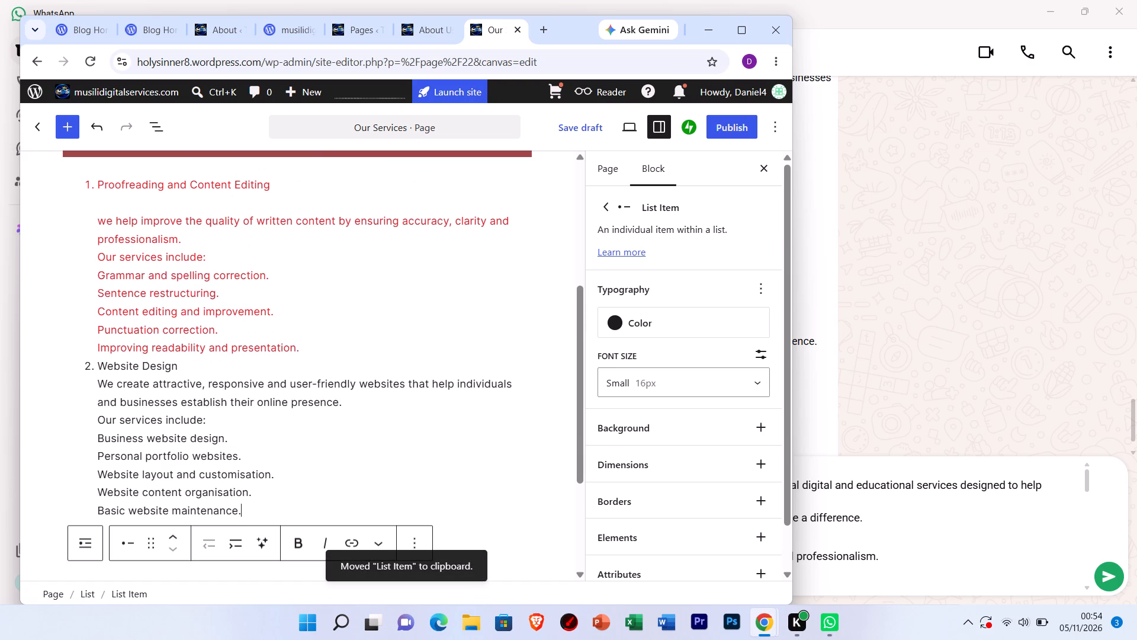
{"action": "key", "text": "ctrl+x"}
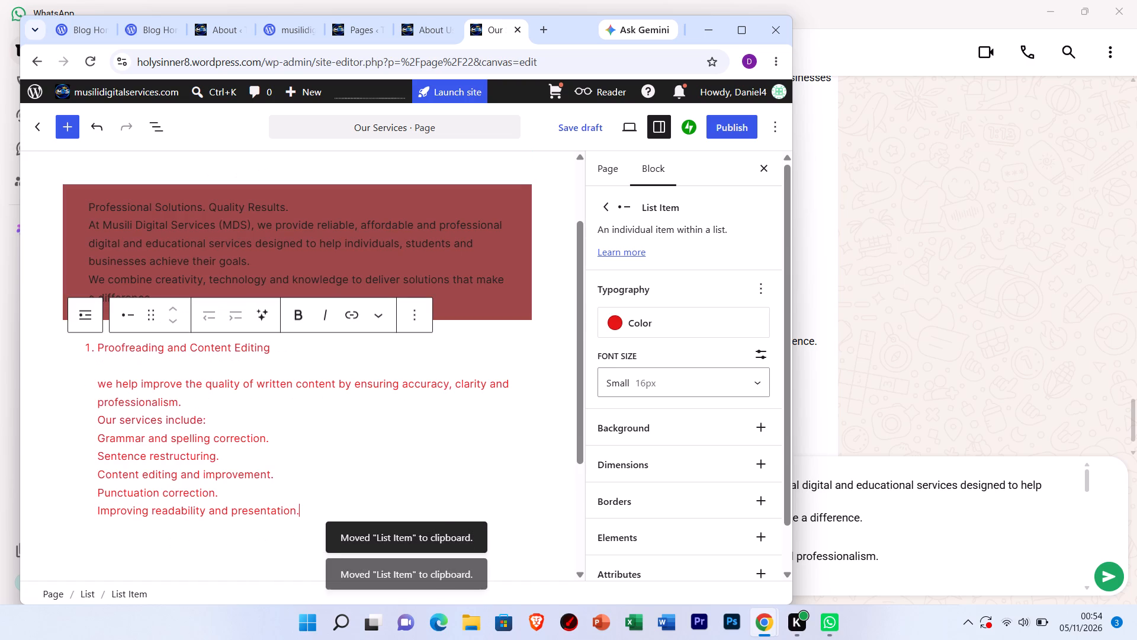
{"action": "key", "text": "ctrl+x"}
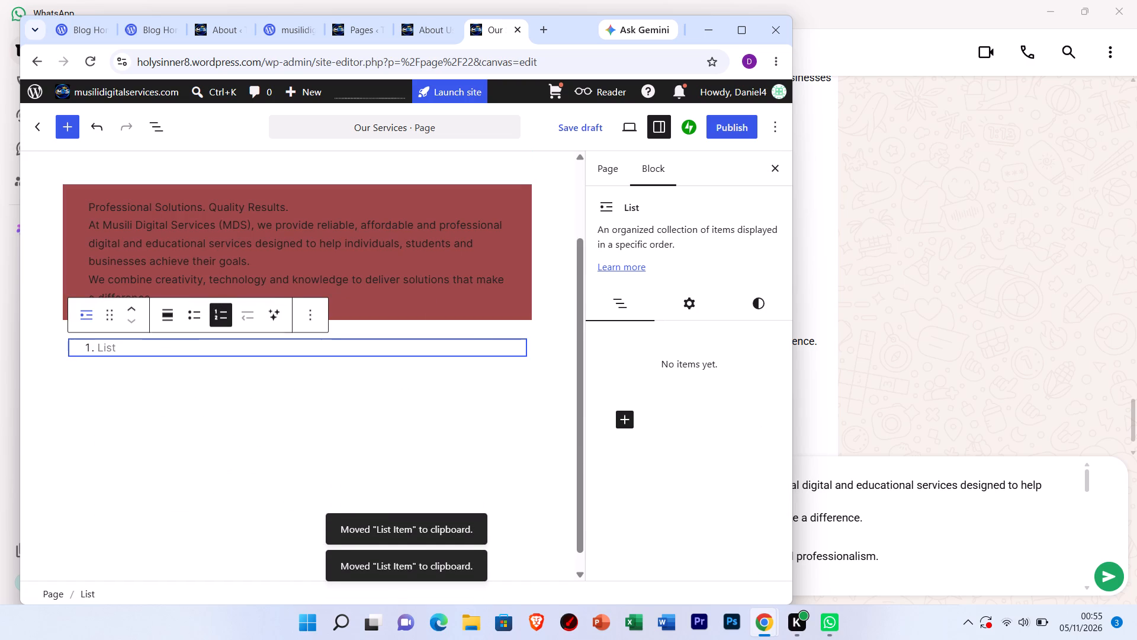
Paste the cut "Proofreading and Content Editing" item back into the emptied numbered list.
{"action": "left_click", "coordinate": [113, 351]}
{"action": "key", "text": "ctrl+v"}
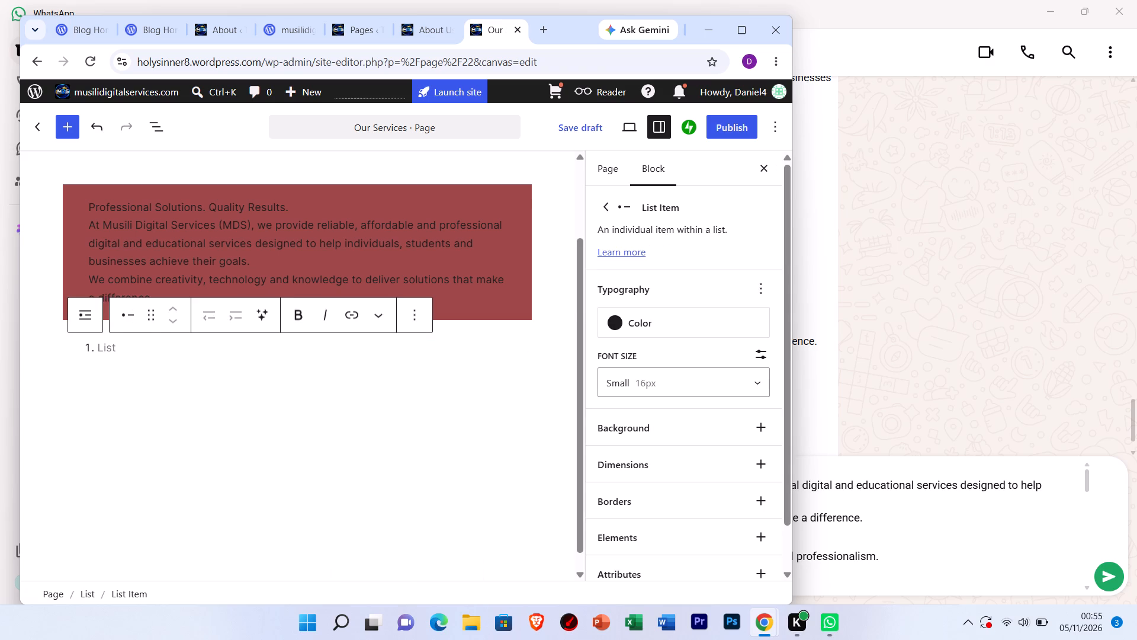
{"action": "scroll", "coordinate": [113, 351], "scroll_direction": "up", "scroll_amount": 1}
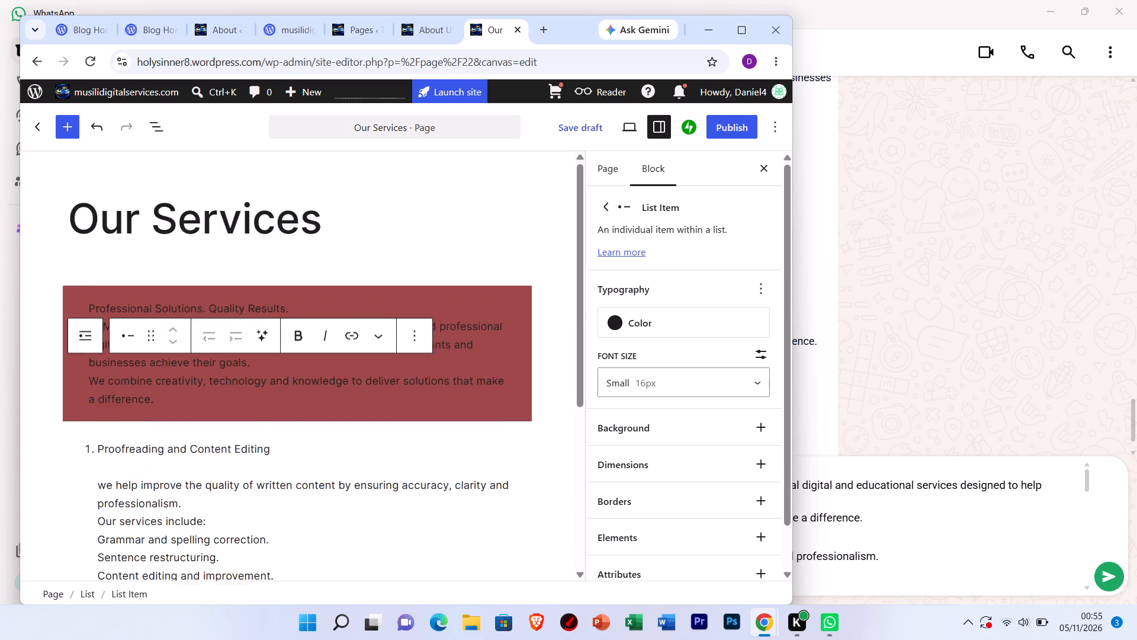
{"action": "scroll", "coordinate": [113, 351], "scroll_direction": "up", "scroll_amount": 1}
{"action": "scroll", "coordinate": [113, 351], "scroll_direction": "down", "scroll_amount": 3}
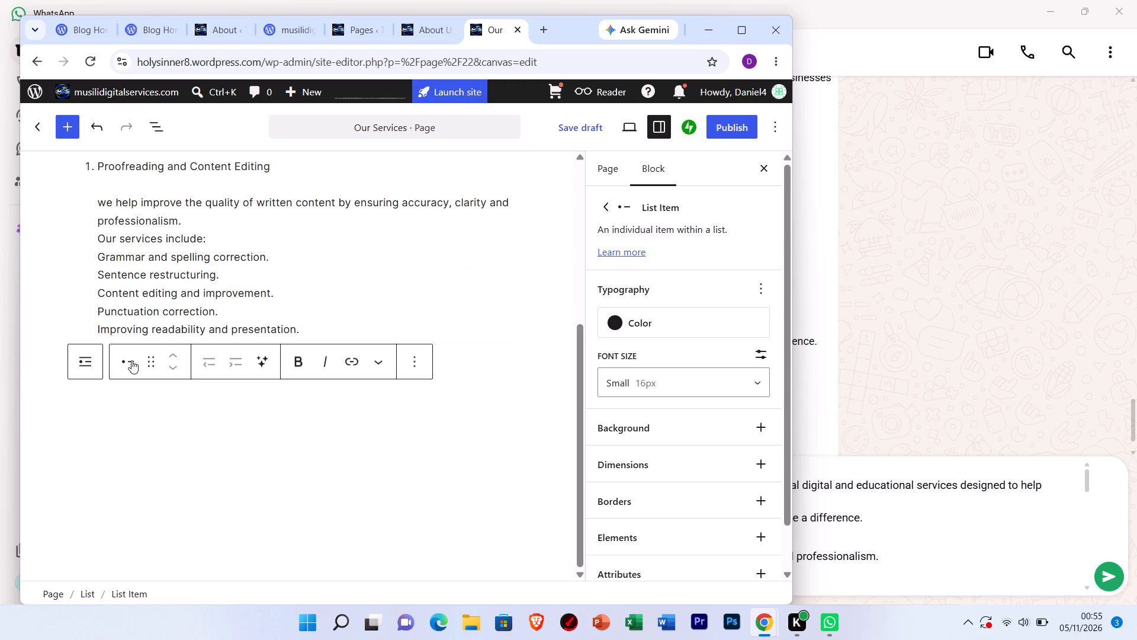
Clear the page body by cutting the pasted list item, the empty numbered list and the introductory paragraph.
{"action": "key", "text": "ctrl+x"}
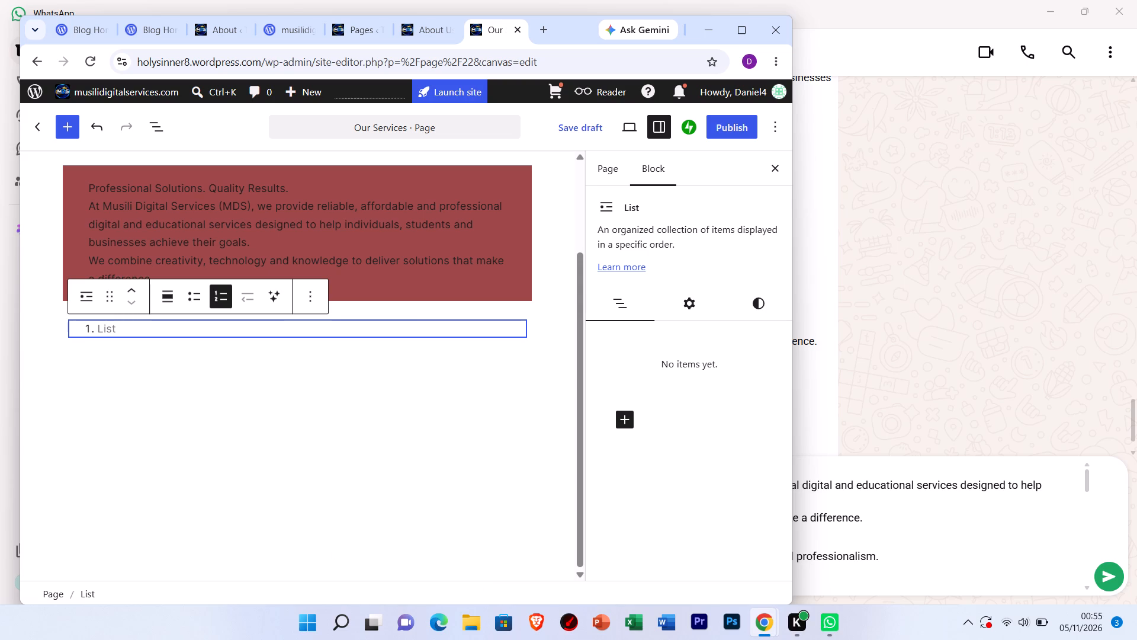
{"action": "key", "text": "ctrl+x"}
{"action": "key", "text": "ctrl+x"}
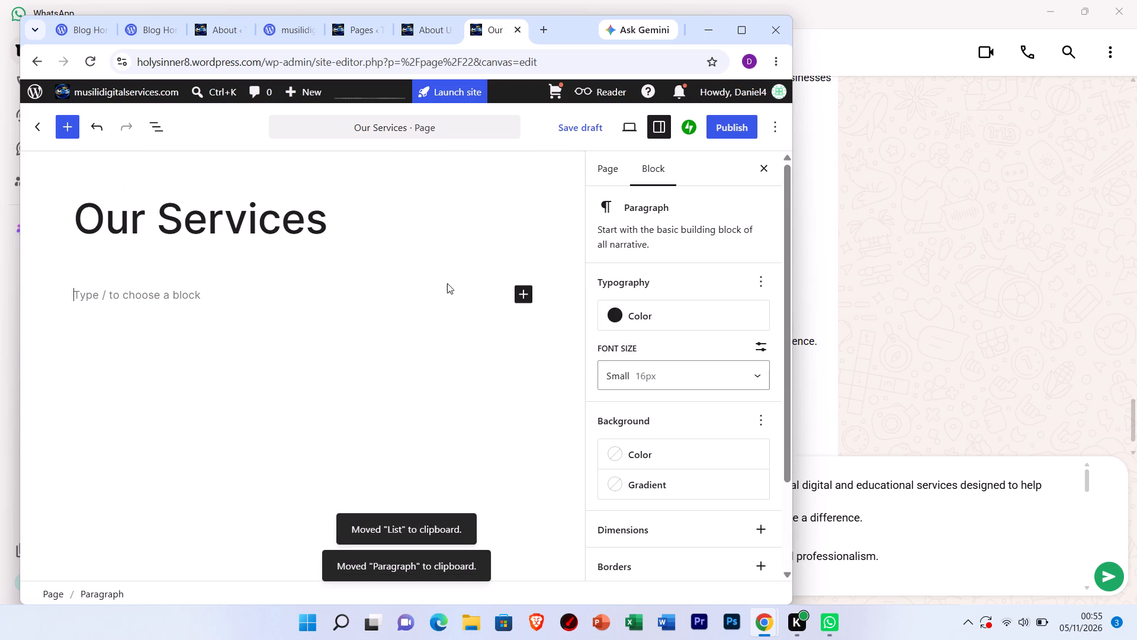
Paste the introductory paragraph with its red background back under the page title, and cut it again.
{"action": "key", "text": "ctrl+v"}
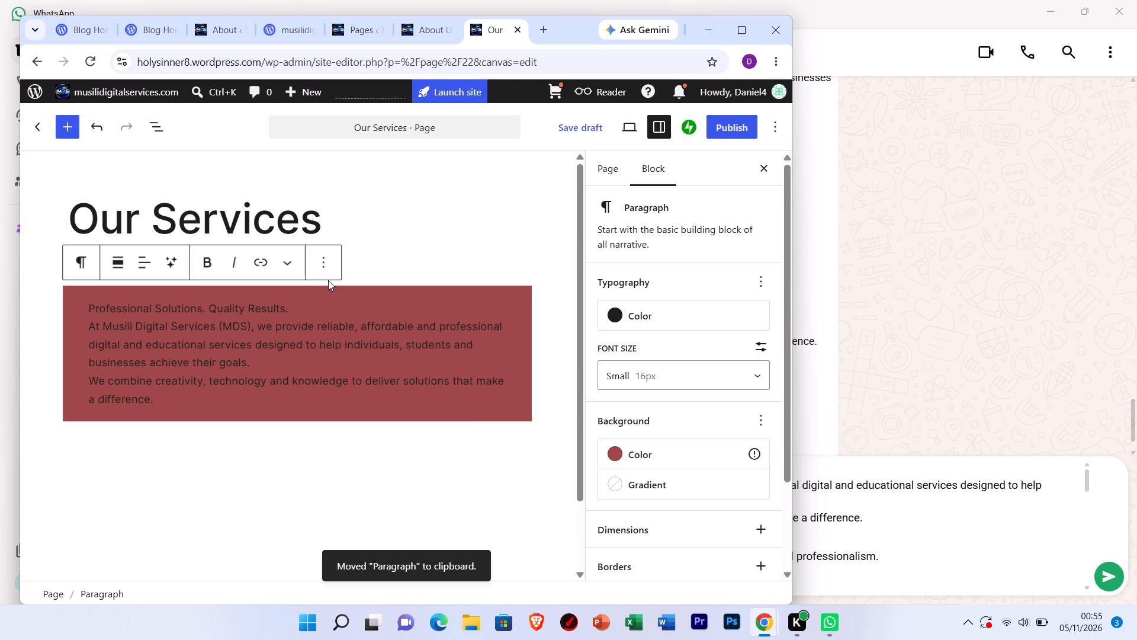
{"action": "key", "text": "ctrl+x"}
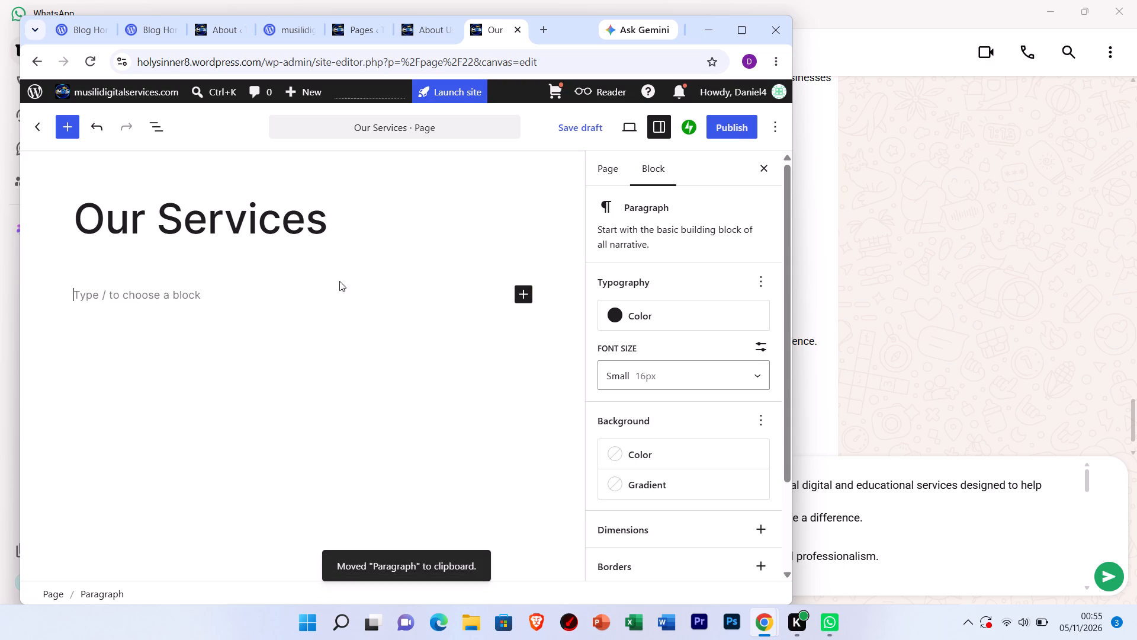
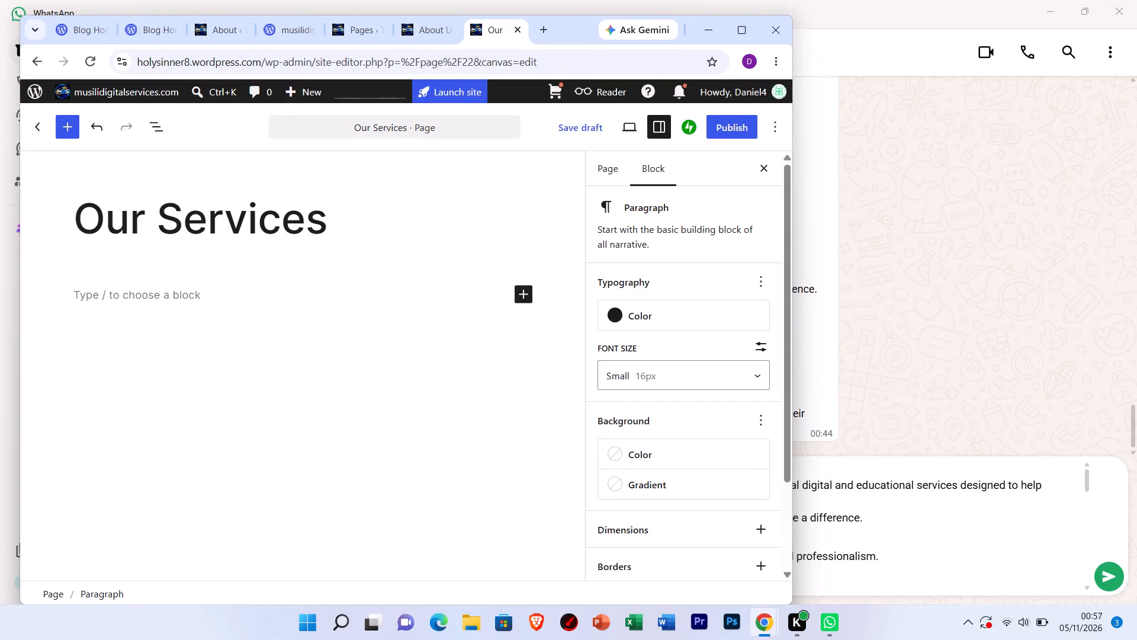
Paste the services text, with its introductory paragraph and five-item numbered list, under the "Our Services" page title.
{"action": "key", "text": "ctrl+v"}
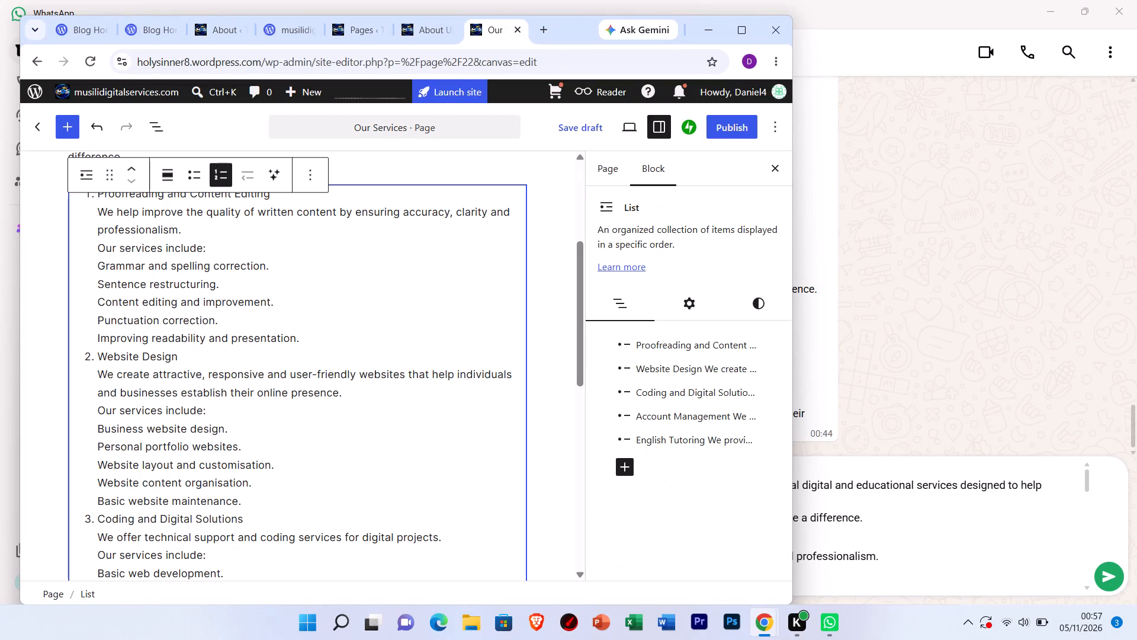
Set the introductory paragraph's background to the custom red #D15252.
{"action": "scroll", "coordinate": [264, 289], "scroll_direction": "up", "scroll_amount": 4}
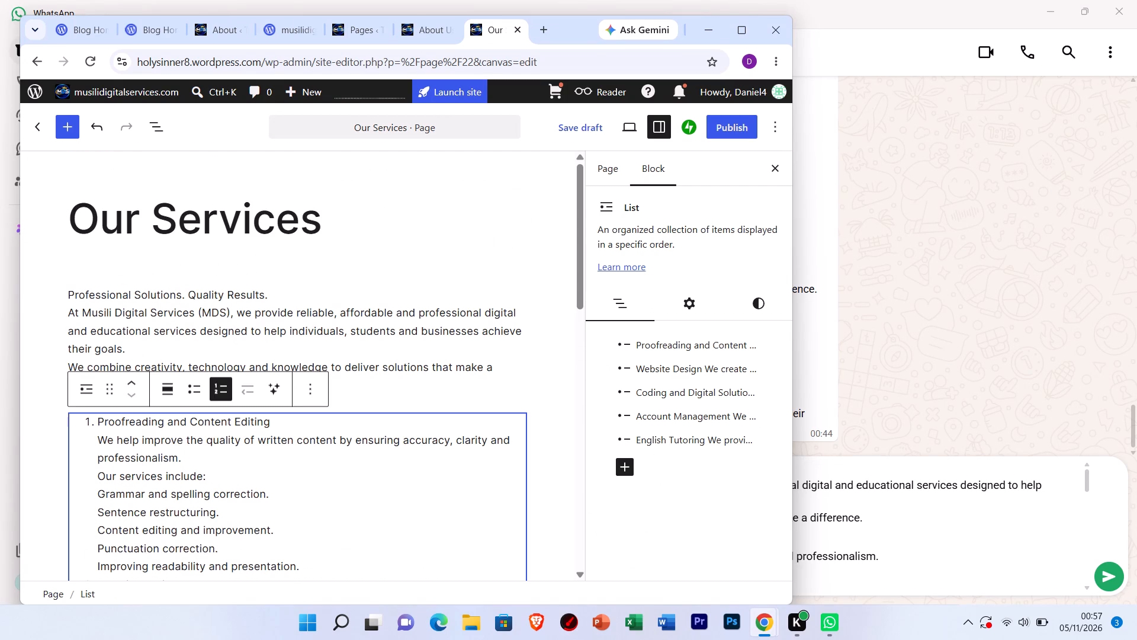
{"action": "left_click", "coordinate": [70, 296]}
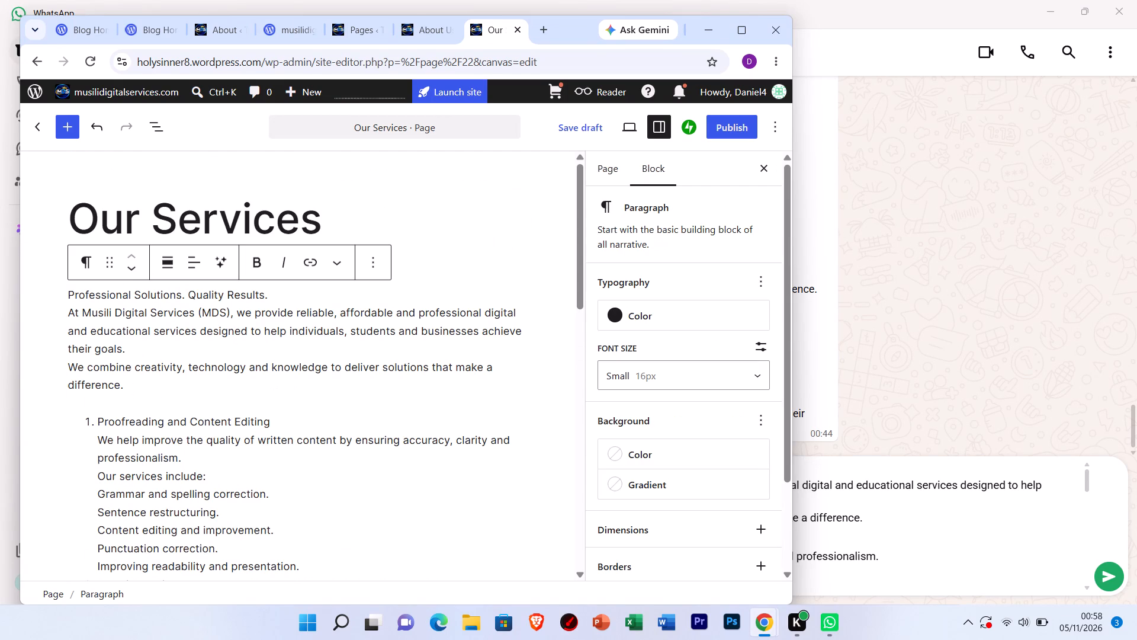
{"action": "left_click", "coordinate": [647, 455]}
{"action": "left_click", "coordinate": [510, 338]}
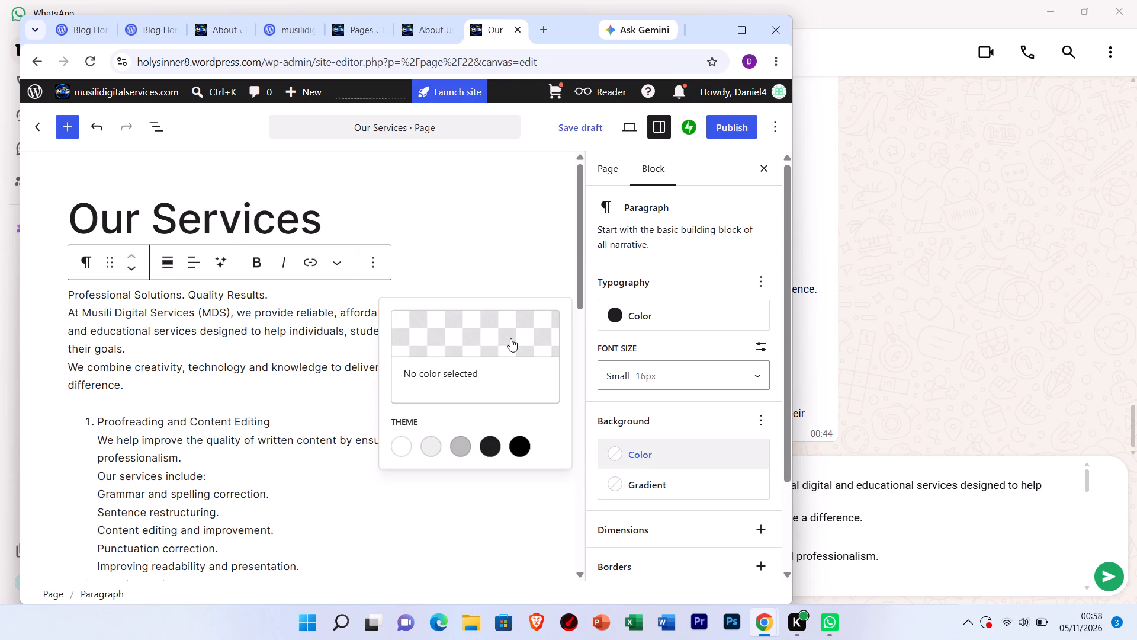
{"action": "left_click", "coordinate": [302, 339]}
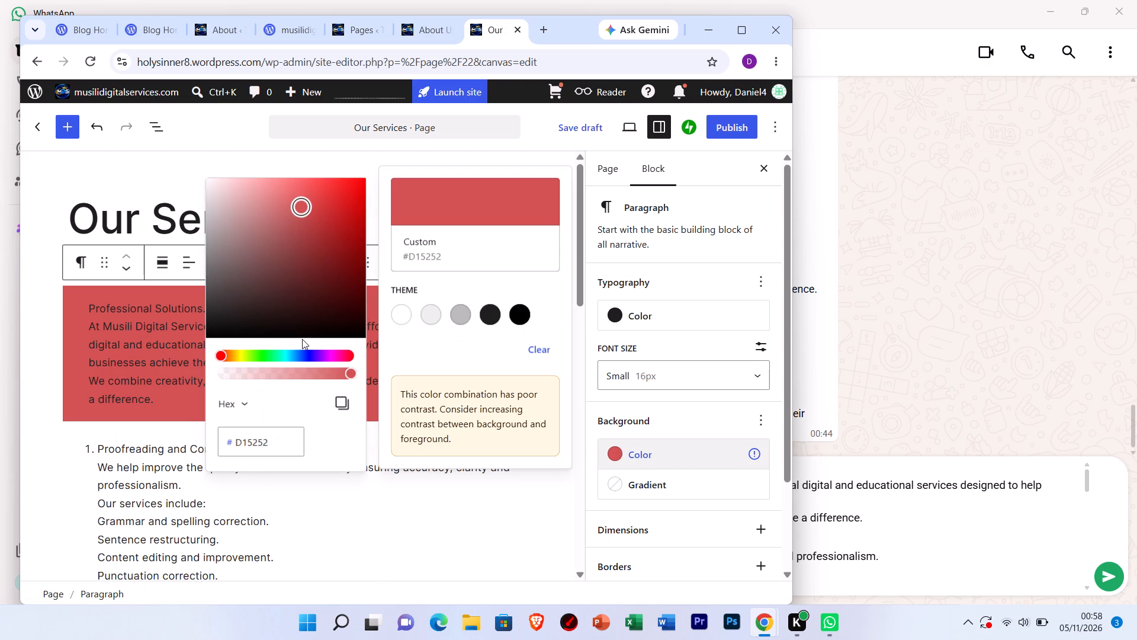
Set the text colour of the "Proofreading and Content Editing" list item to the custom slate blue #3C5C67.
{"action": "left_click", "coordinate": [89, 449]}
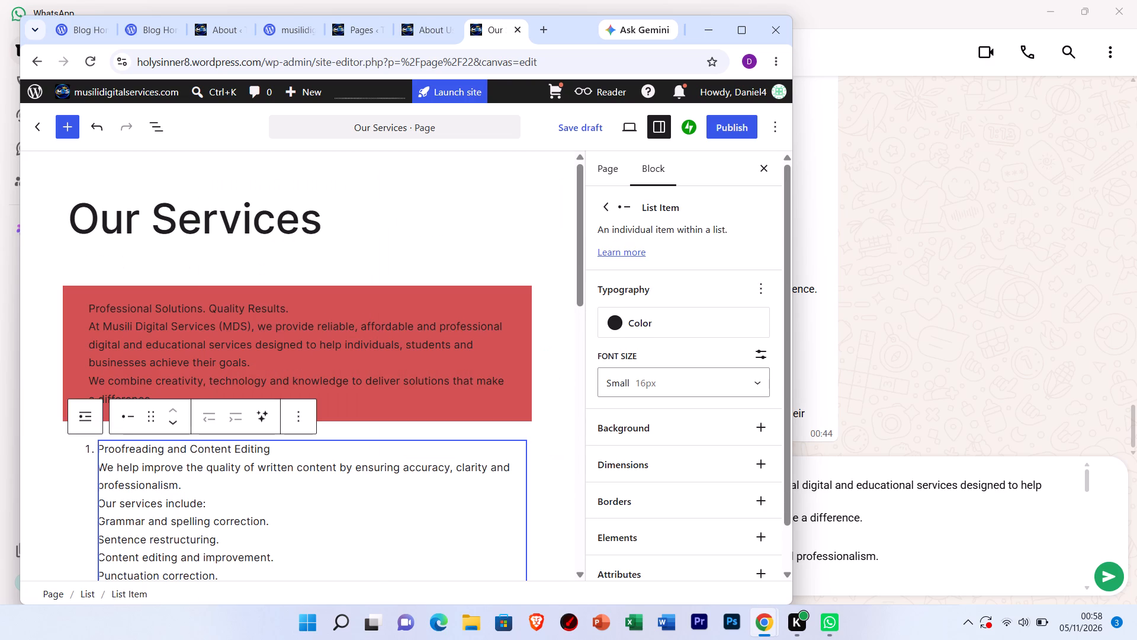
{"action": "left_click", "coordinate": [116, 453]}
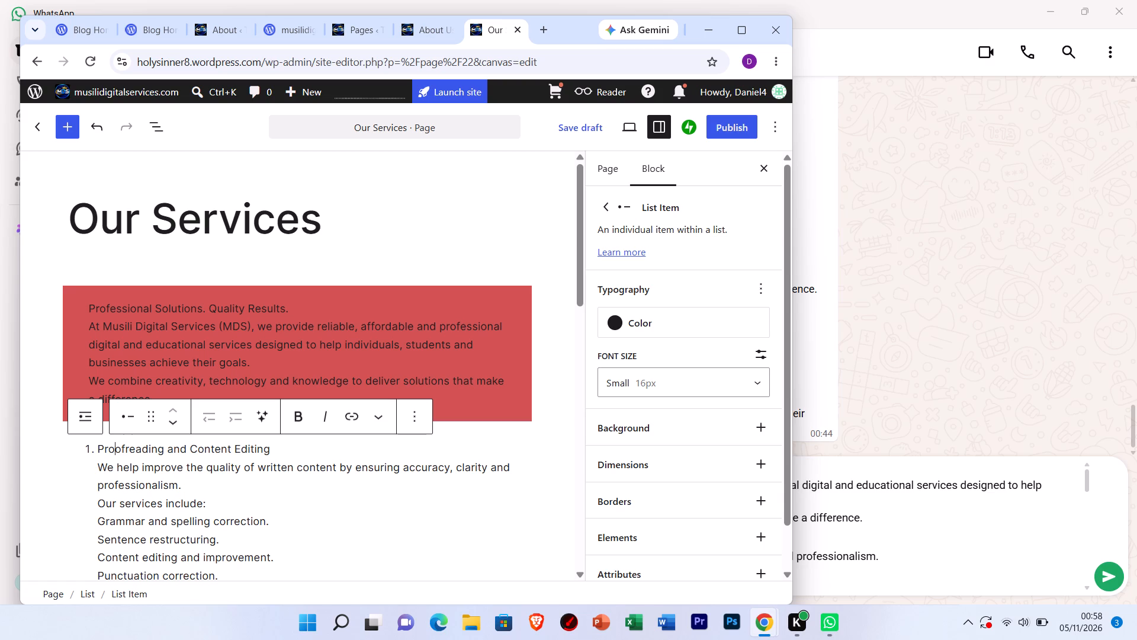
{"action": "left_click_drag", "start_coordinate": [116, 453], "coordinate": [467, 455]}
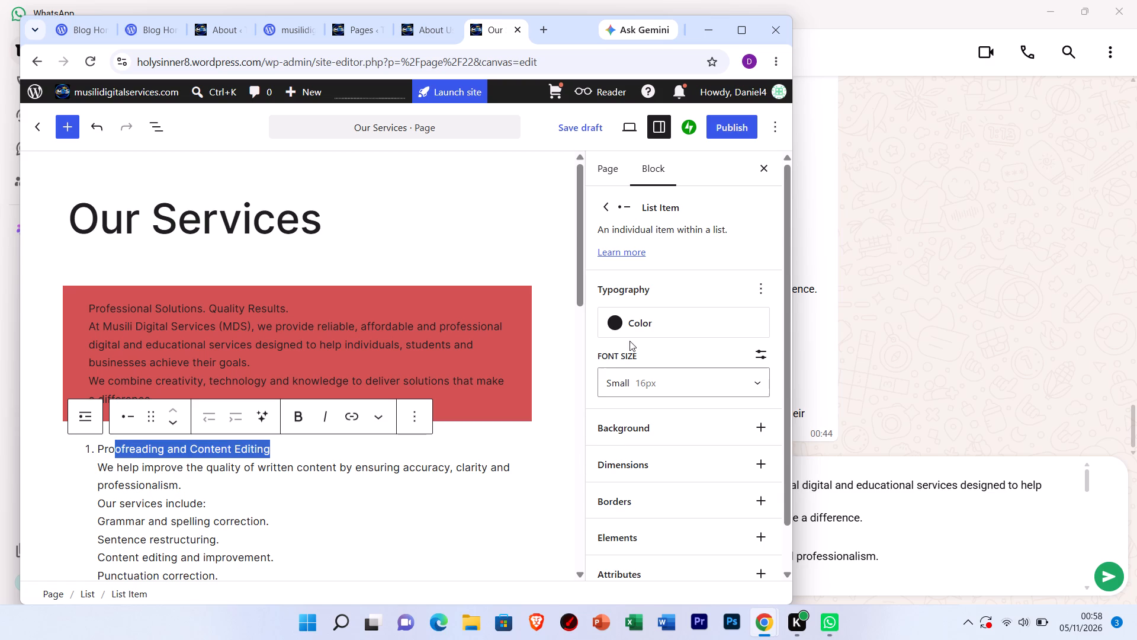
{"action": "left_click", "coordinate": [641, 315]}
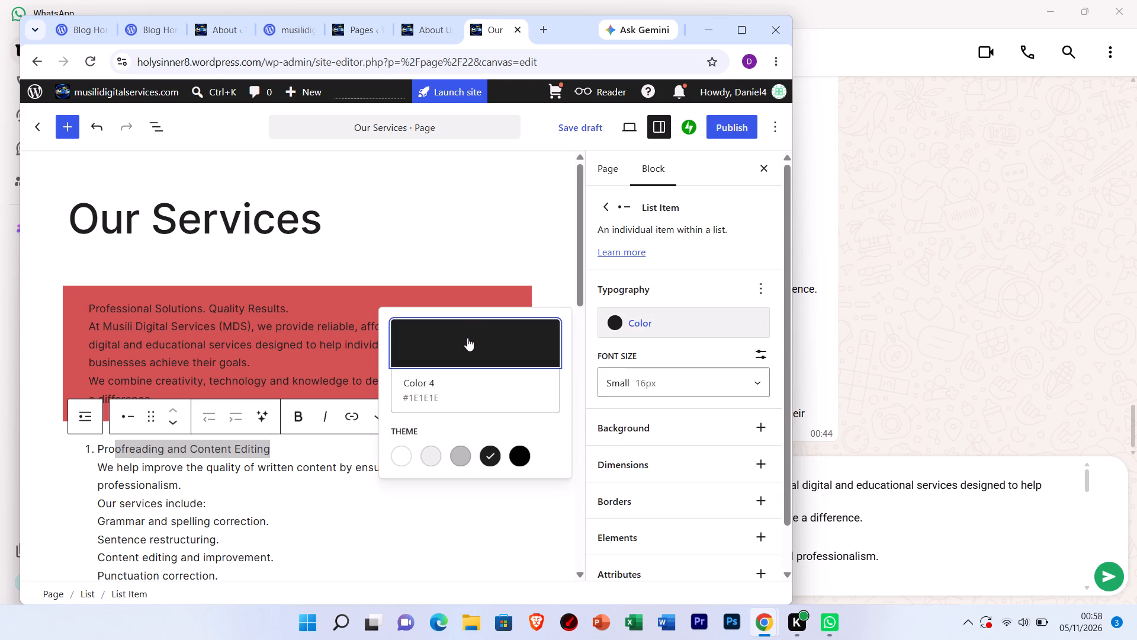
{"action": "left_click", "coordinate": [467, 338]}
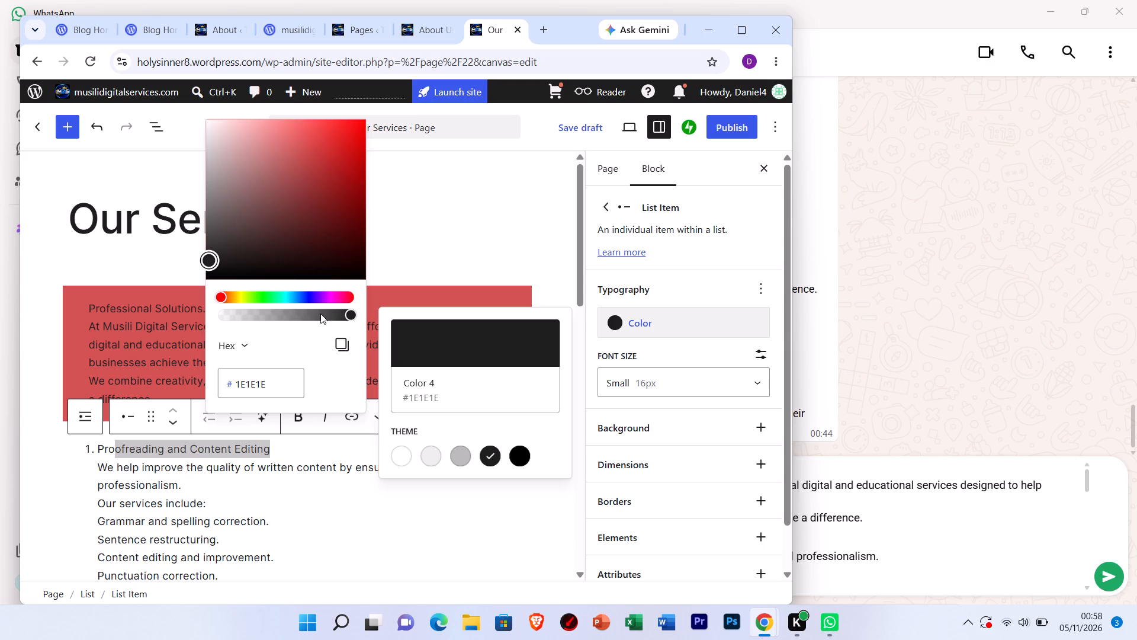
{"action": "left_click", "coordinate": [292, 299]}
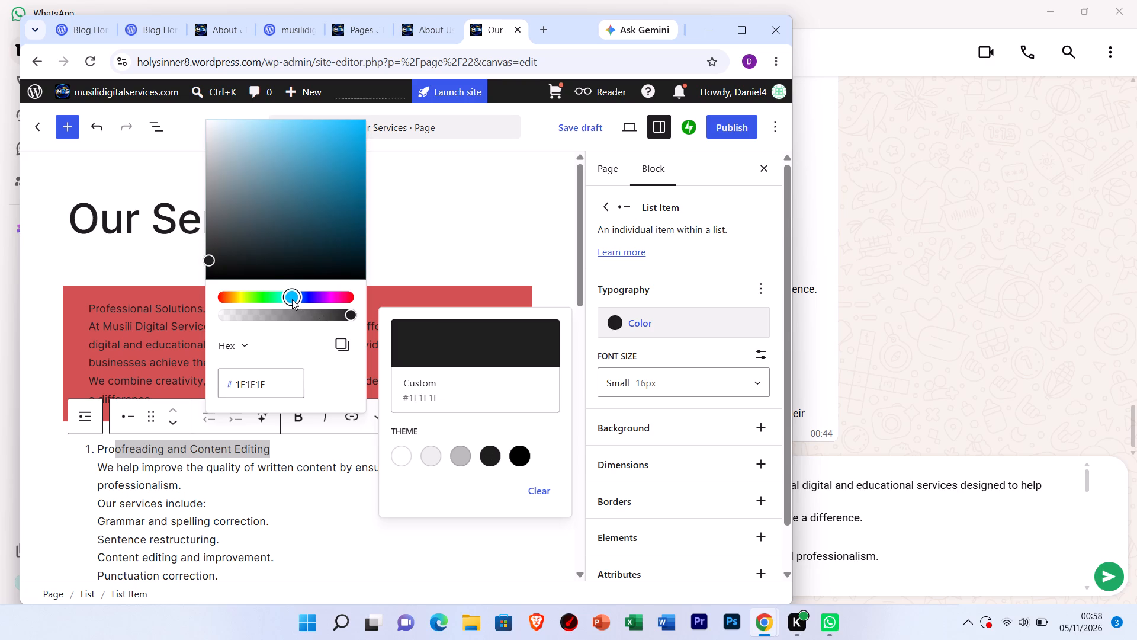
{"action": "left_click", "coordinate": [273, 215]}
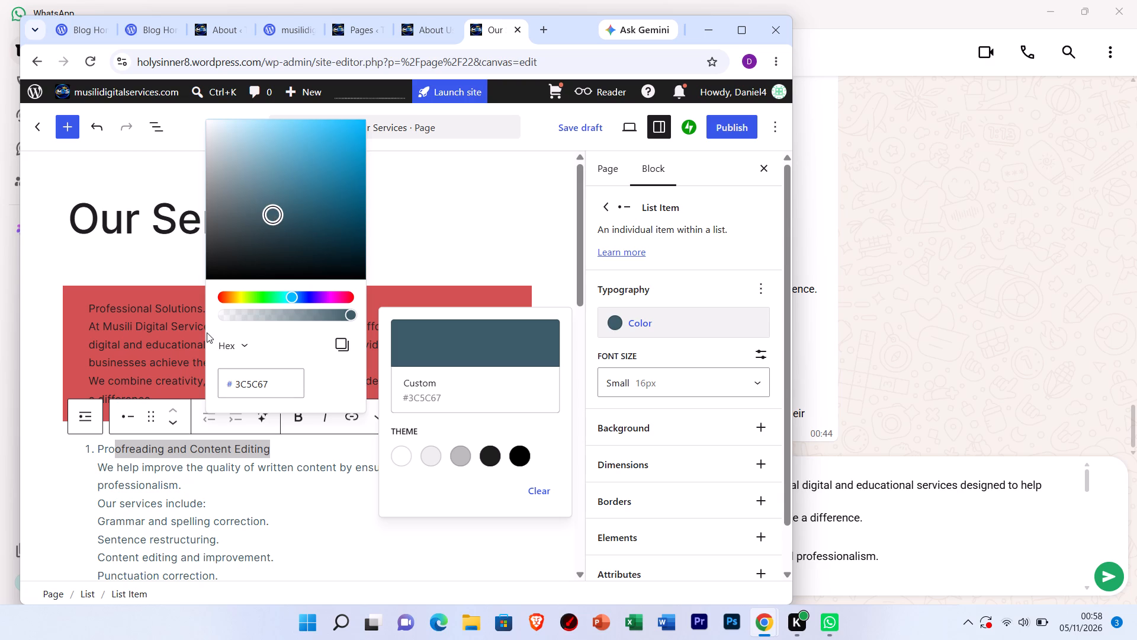
Recolour the "Proofreading and Content Editing" list item's text to the semi-transparent purple #2E0ABDB8, using the HSL colour format.
{"action": "left_click", "coordinate": [116, 450]}
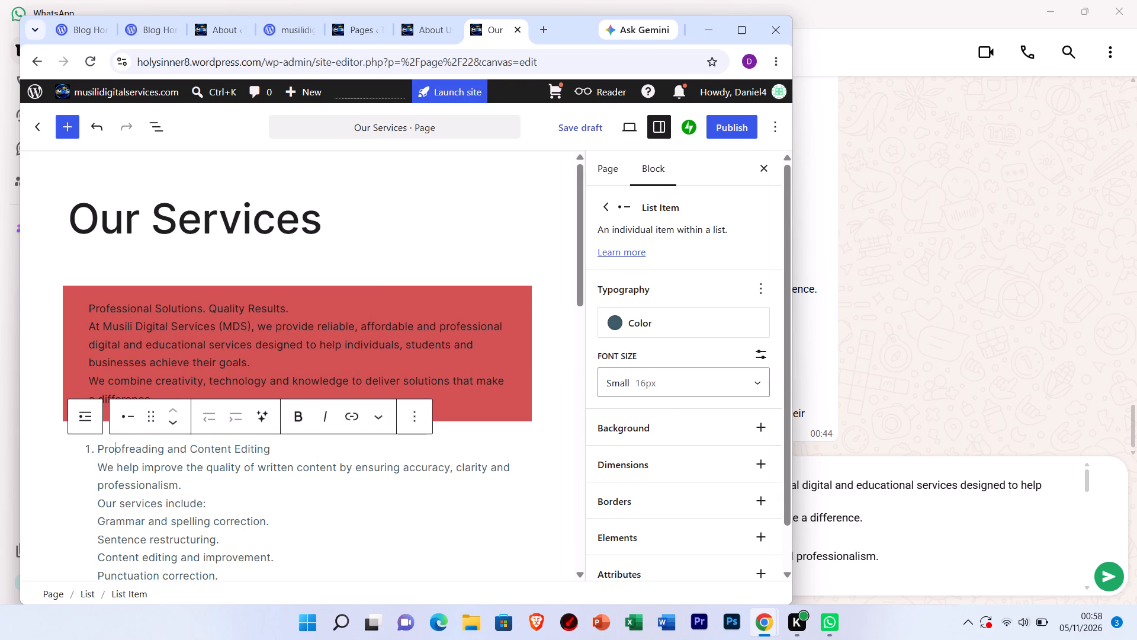
{"action": "left_click", "coordinate": [116, 450]}
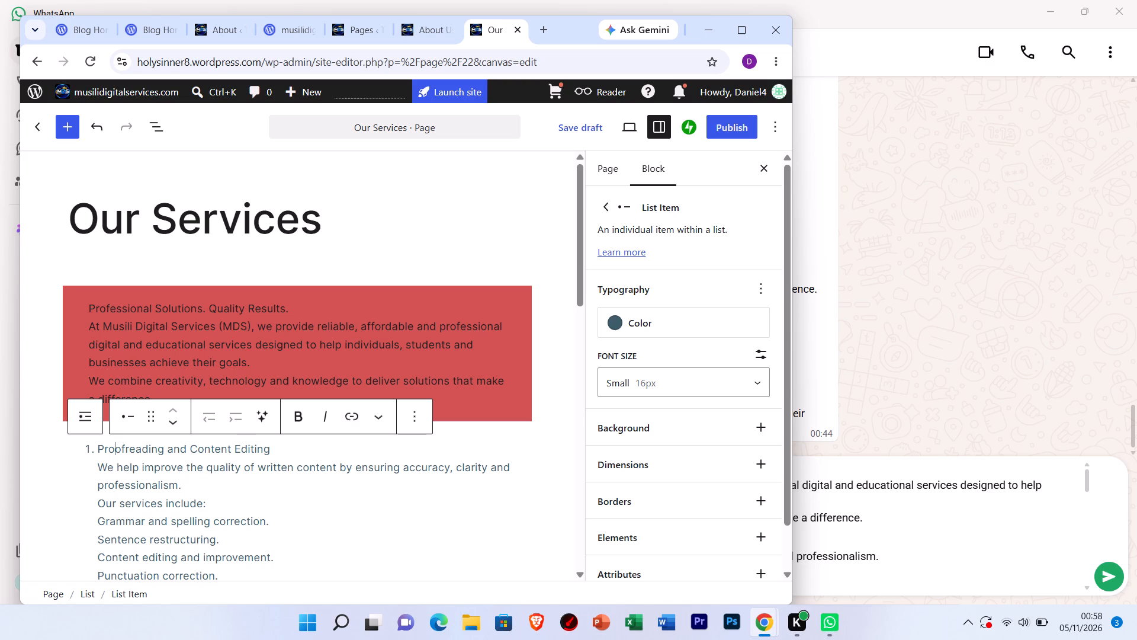
{"action": "left_click", "coordinate": [97, 450]}
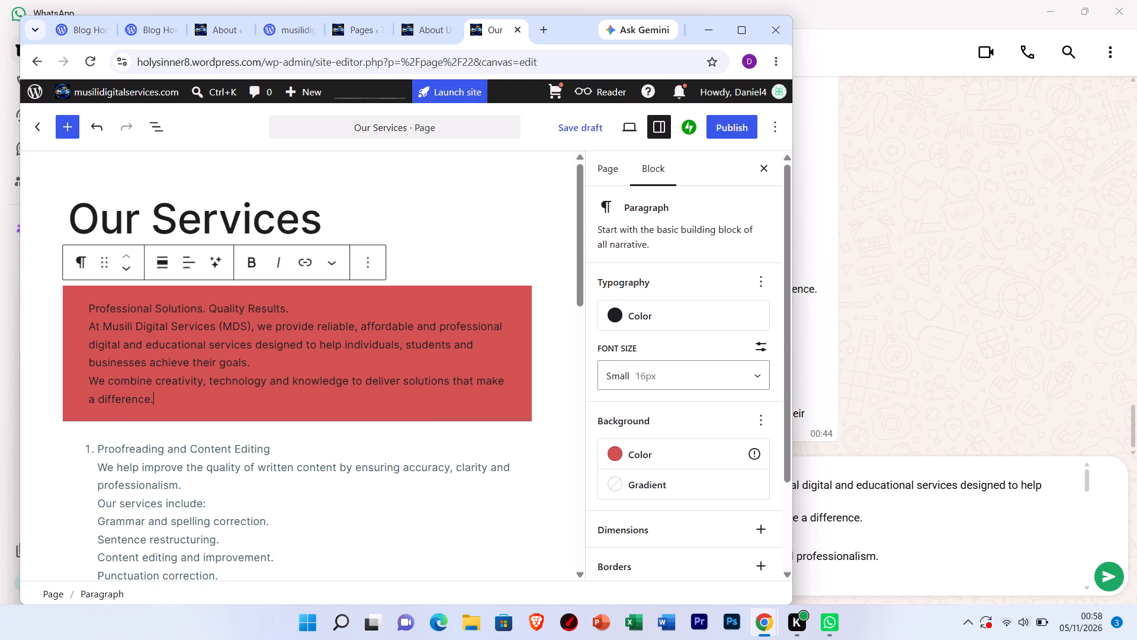
{"action": "left_click", "coordinate": [97, 448]}
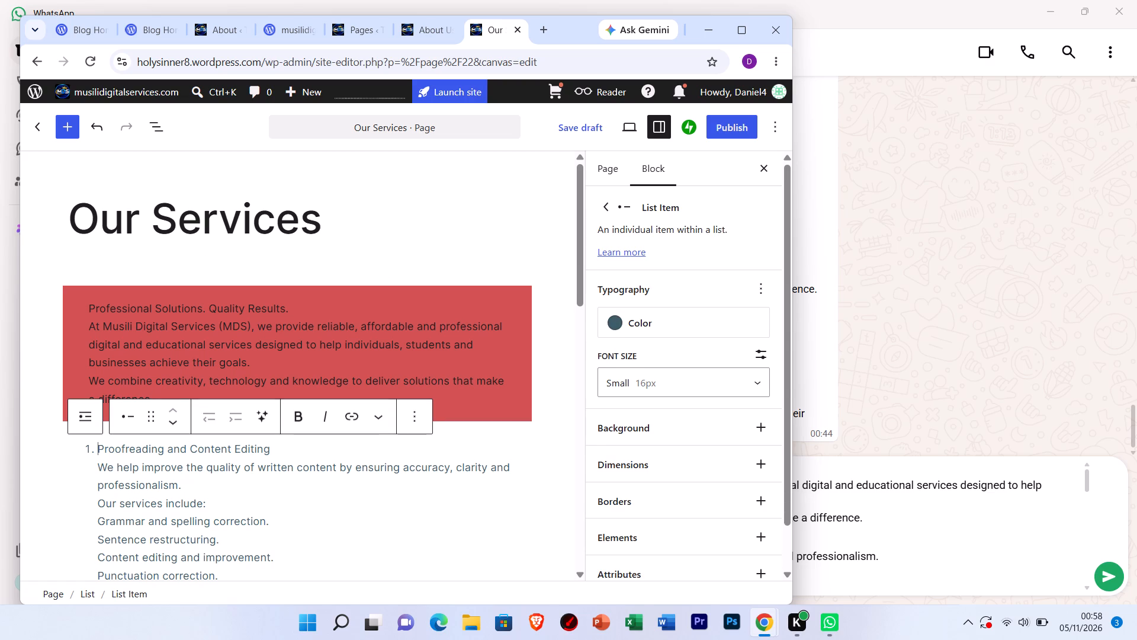
{"action": "left_click", "coordinate": [638, 328]}
{"action": "left_click", "coordinate": [500, 322]}
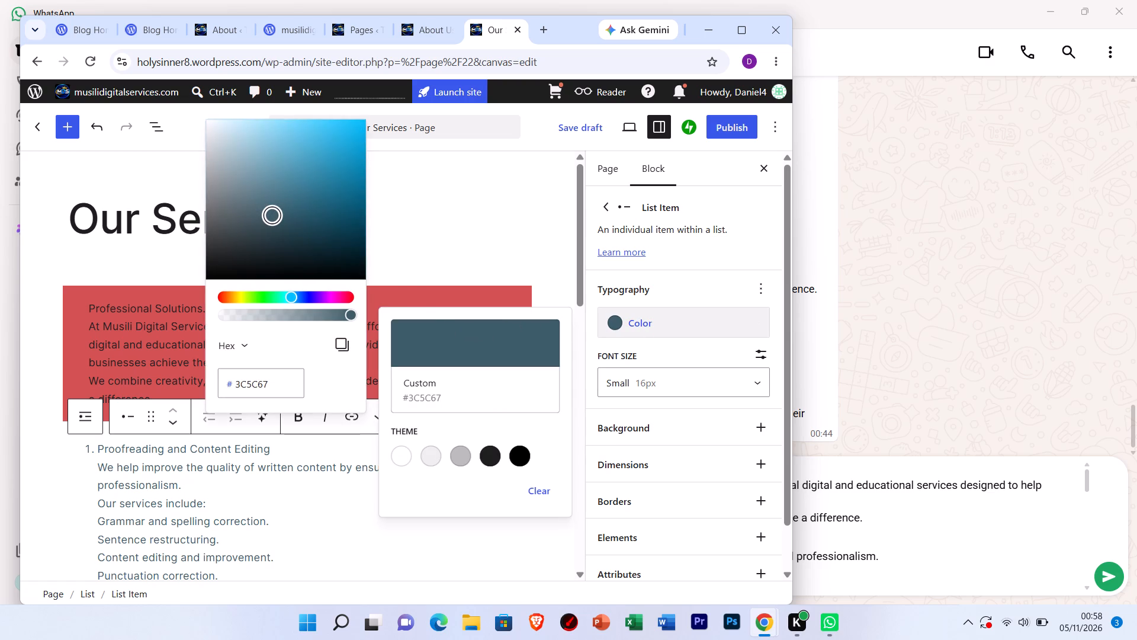
{"action": "left_click", "coordinate": [275, 177]}
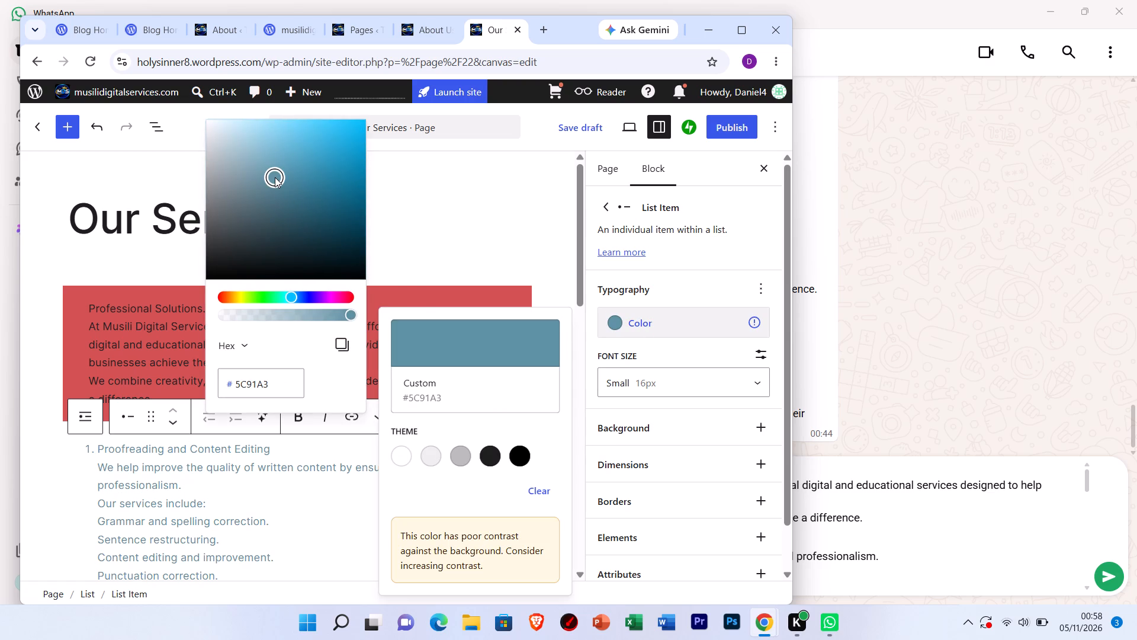
{"action": "left_click", "coordinate": [339, 124]}
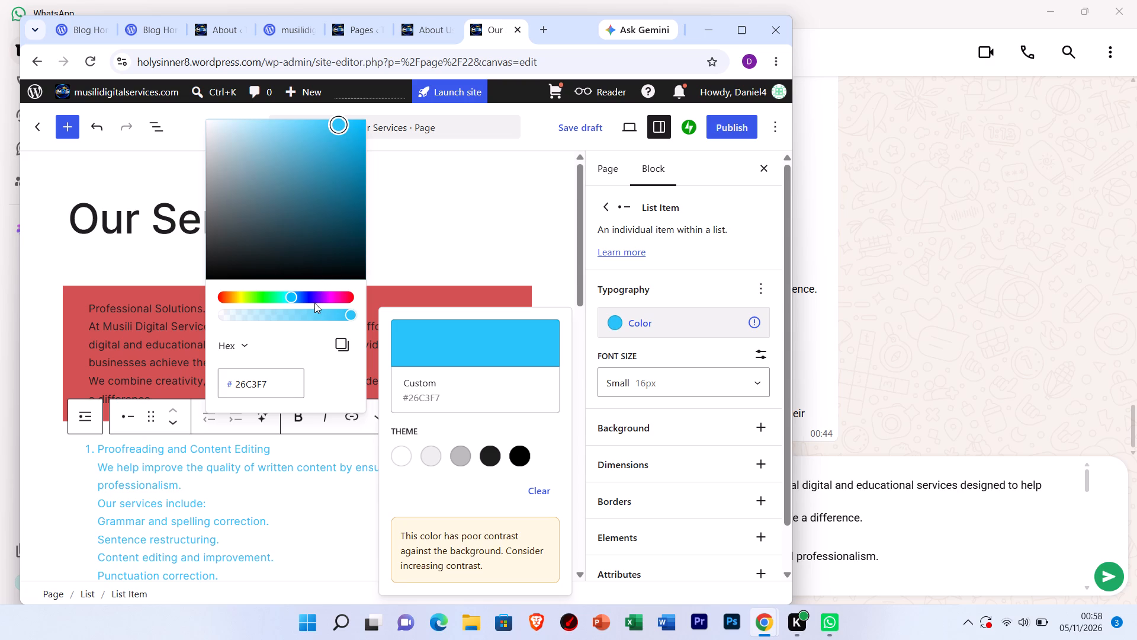
{"action": "left_click", "coordinate": [314, 319]}
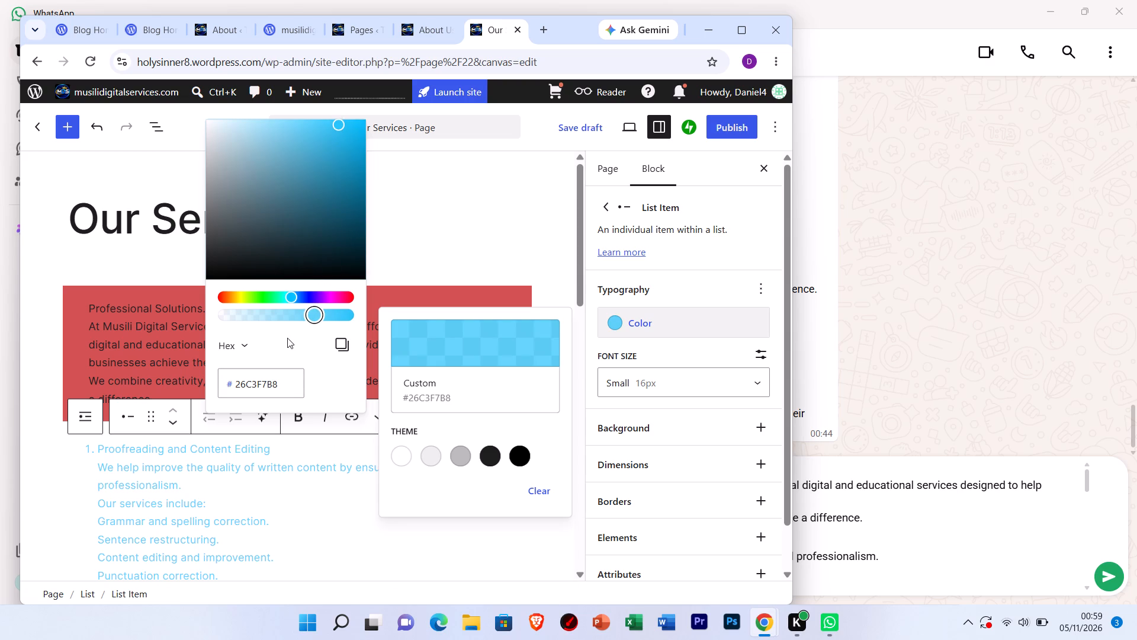
{"action": "left_click", "coordinate": [233, 347]}
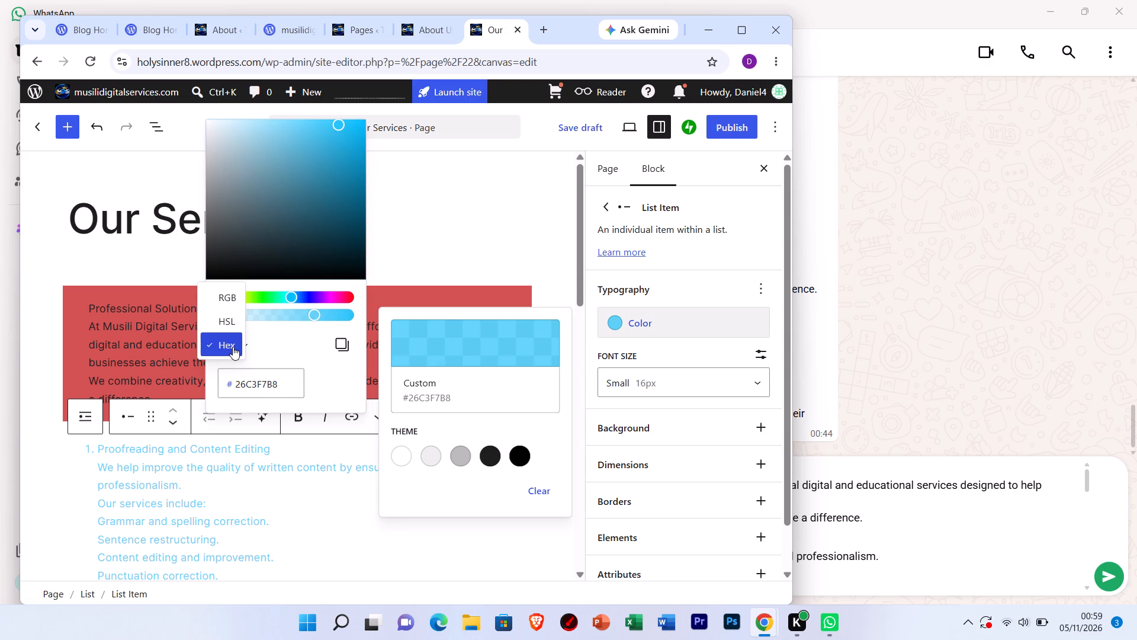
{"action": "left_click", "coordinate": [235, 321]}
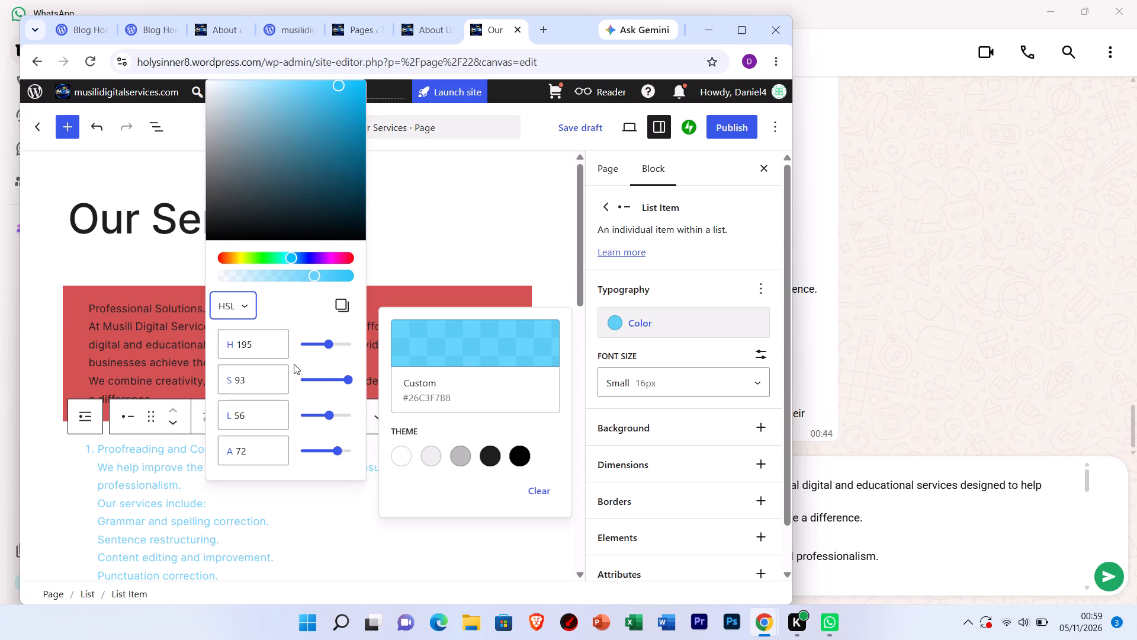
{"action": "left_click", "coordinate": [312, 259]}
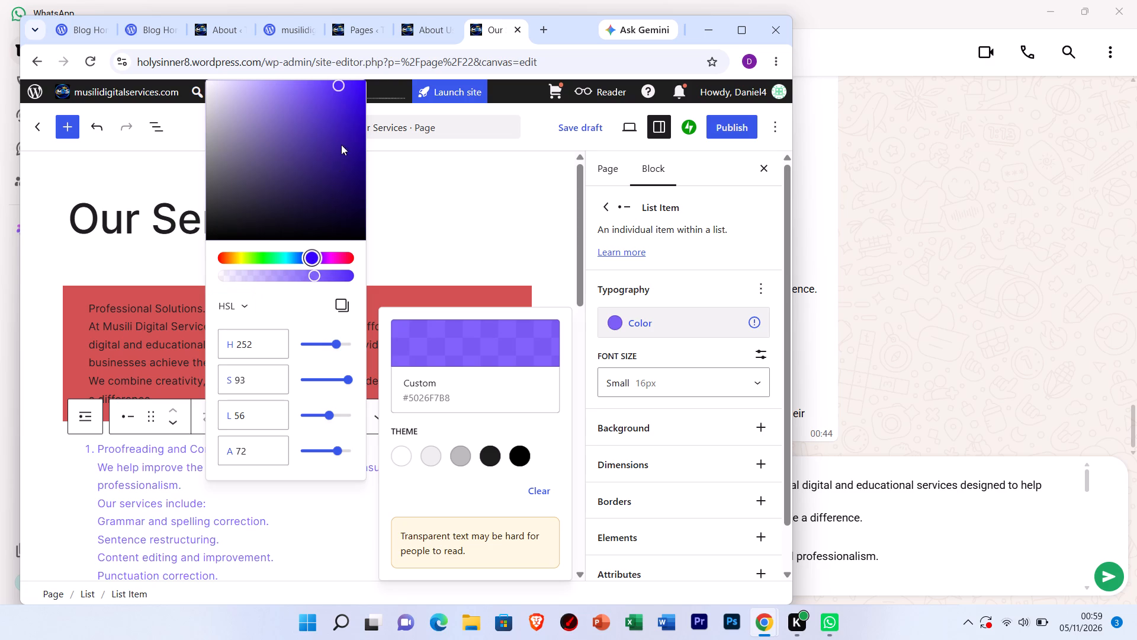
{"action": "left_click", "coordinate": [355, 121]}
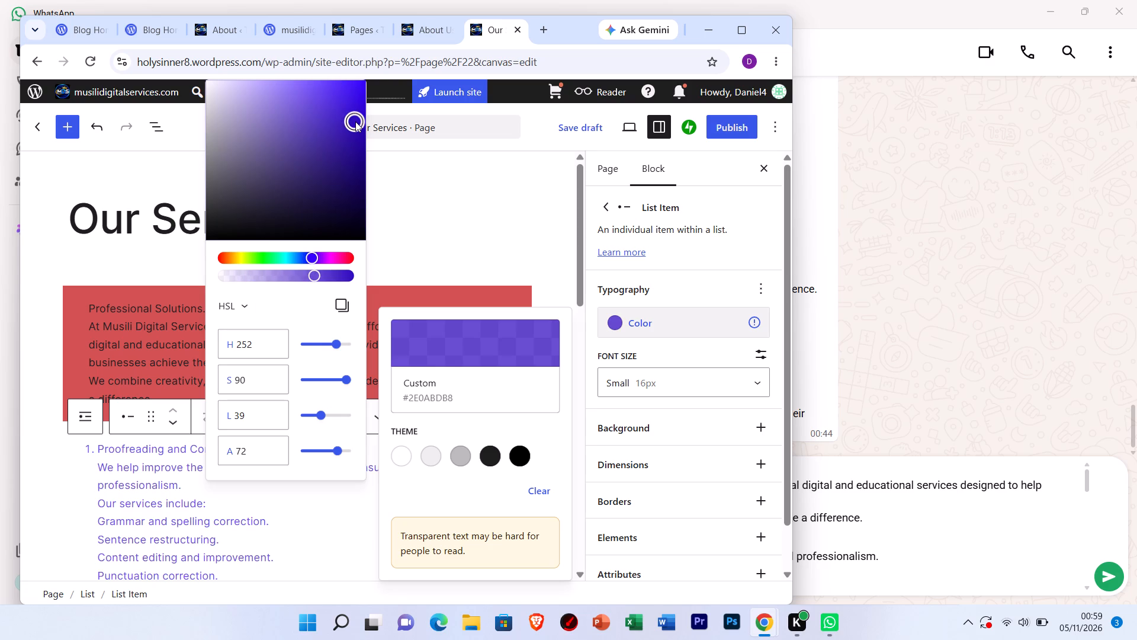
{"action": "left_click", "coordinate": [157, 252]}
Set the text colour of the "Website Design" list item to the custom blue #3059C0.
{"action": "scroll", "coordinate": [120, 457], "scroll_direction": "down", "scroll_amount": 3}
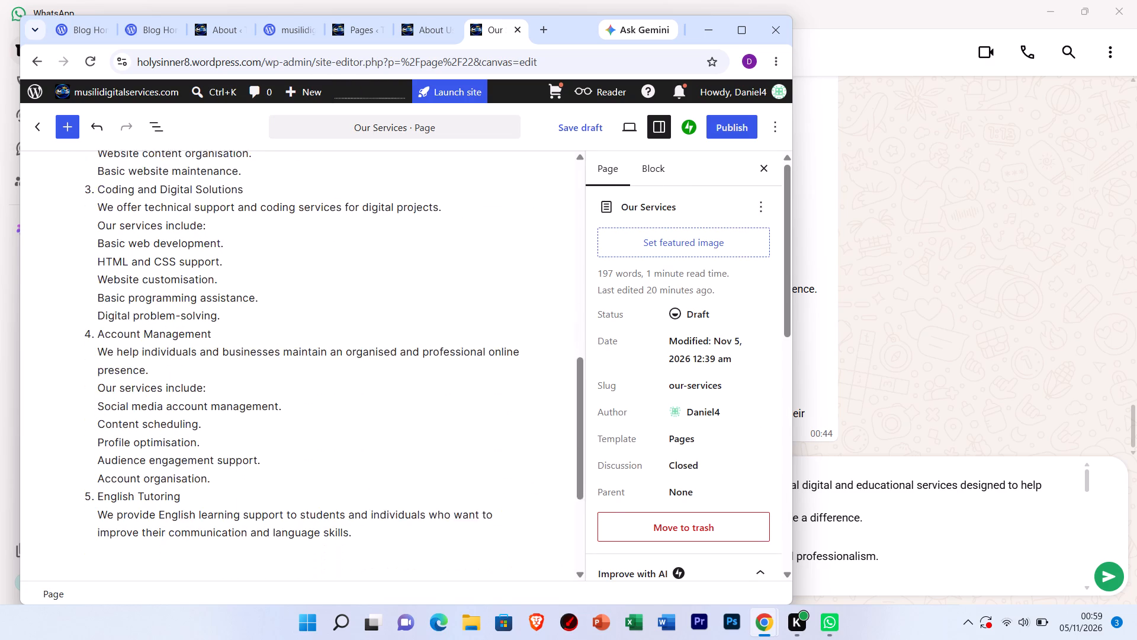
{"action": "scroll", "coordinate": [120, 457], "scroll_direction": "down", "scroll_amount": 1}
{"action": "scroll", "coordinate": [120, 457], "scroll_direction": "up", "scroll_amount": 3}
{"action": "scroll", "coordinate": [120, 457], "scroll_direction": "down", "scroll_amount": 1}
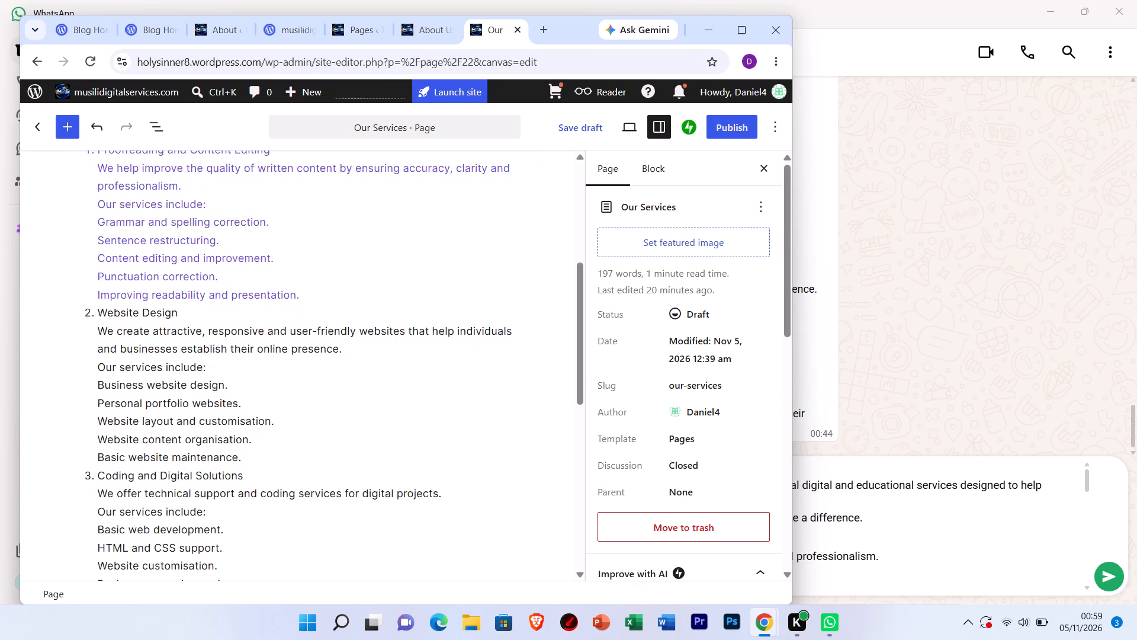
{"action": "left_click", "coordinate": [97, 313]}
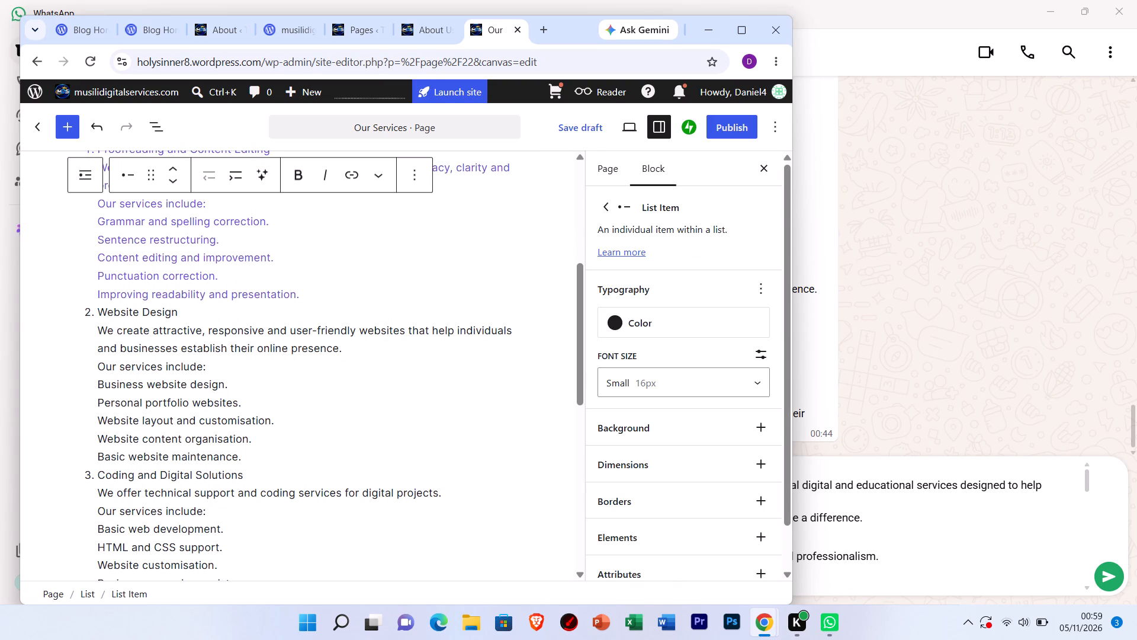
{"action": "left_click", "coordinate": [642, 311]}
{"action": "left_click", "coordinate": [503, 328]}
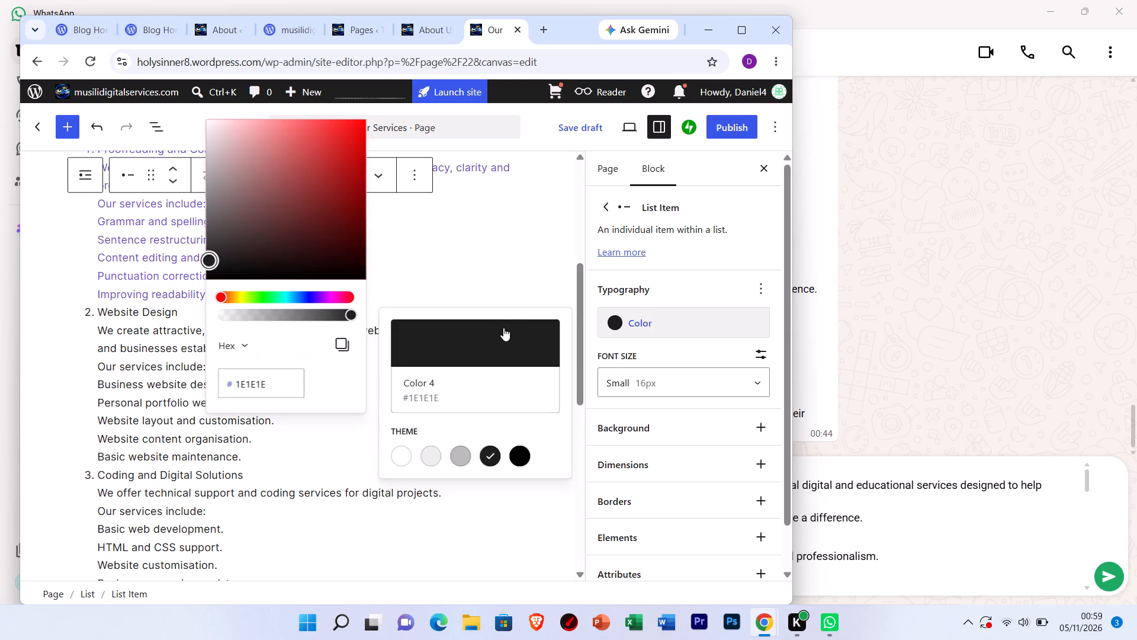
{"action": "left_click", "coordinate": [311, 290]}
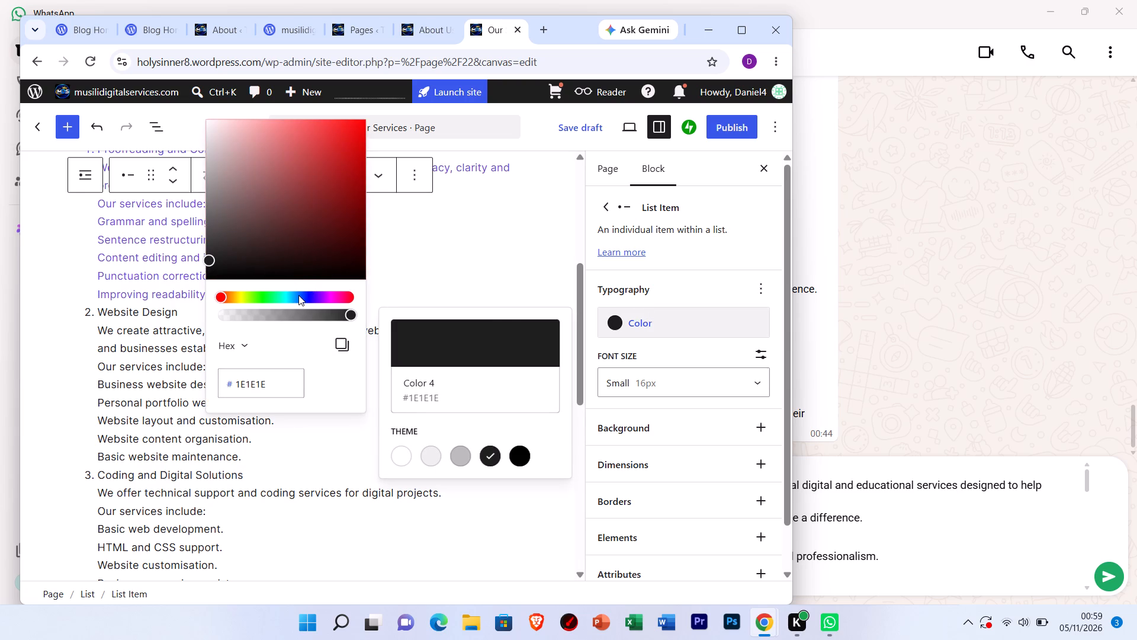
{"action": "left_click", "coordinate": [301, 295]}
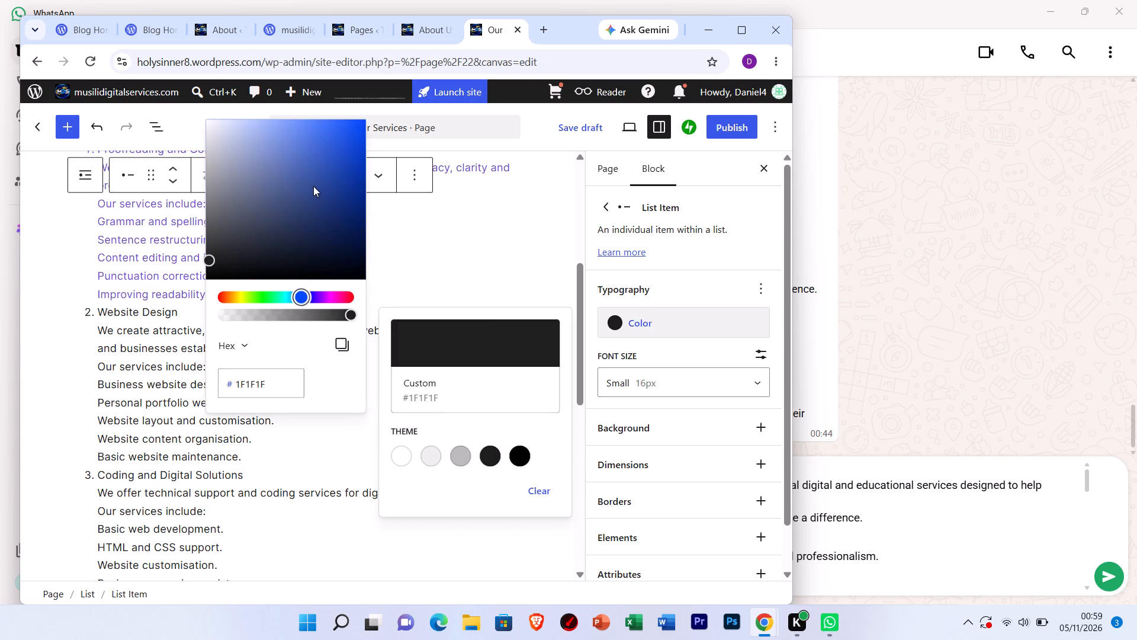
{"action": "left_click", "coordinate": [313, 186]}
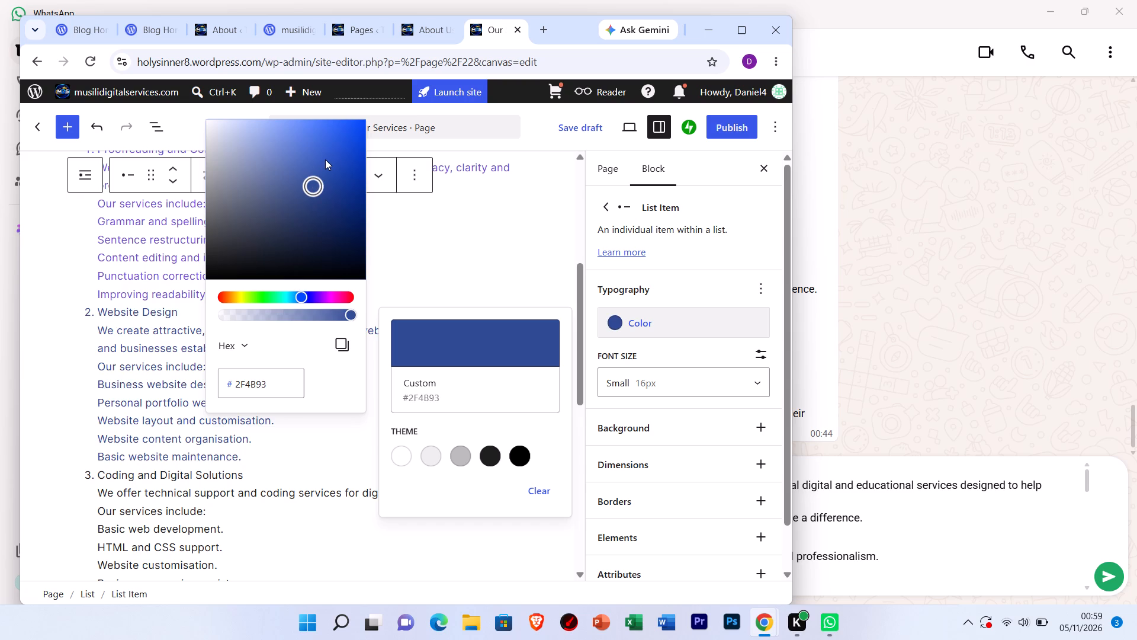
{"action": "left_click", "coordinate": [325, 159]}
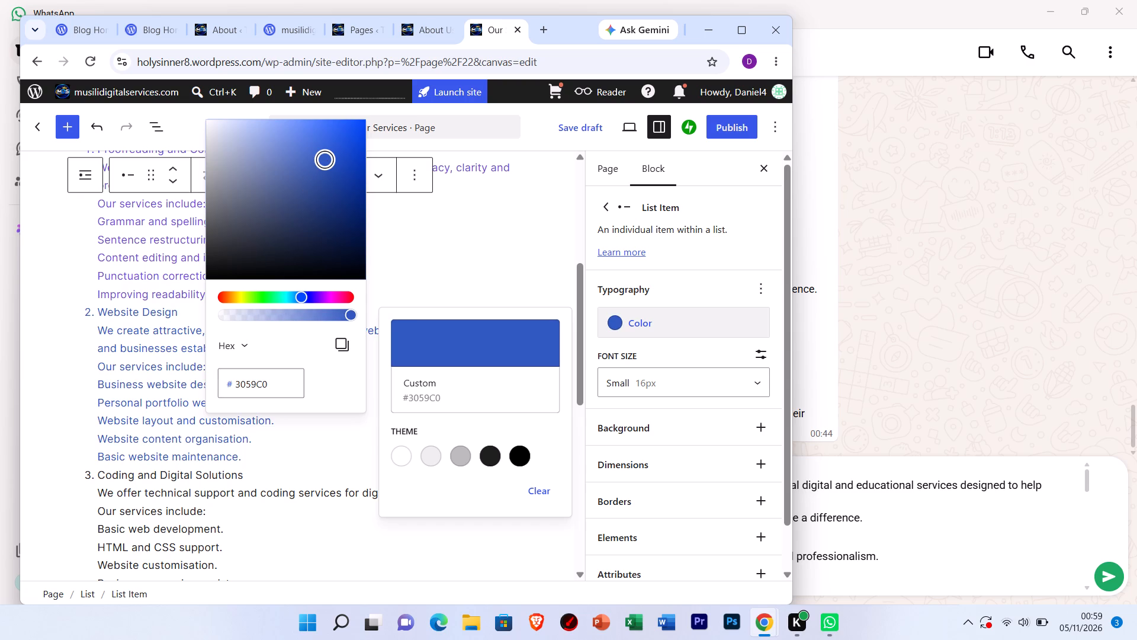
Set the text colour of the "Coding and Digital Solutions" list item to the custom dark purple #3D2C96.
{"action": "left_click", "coordinate": [174, 485]}
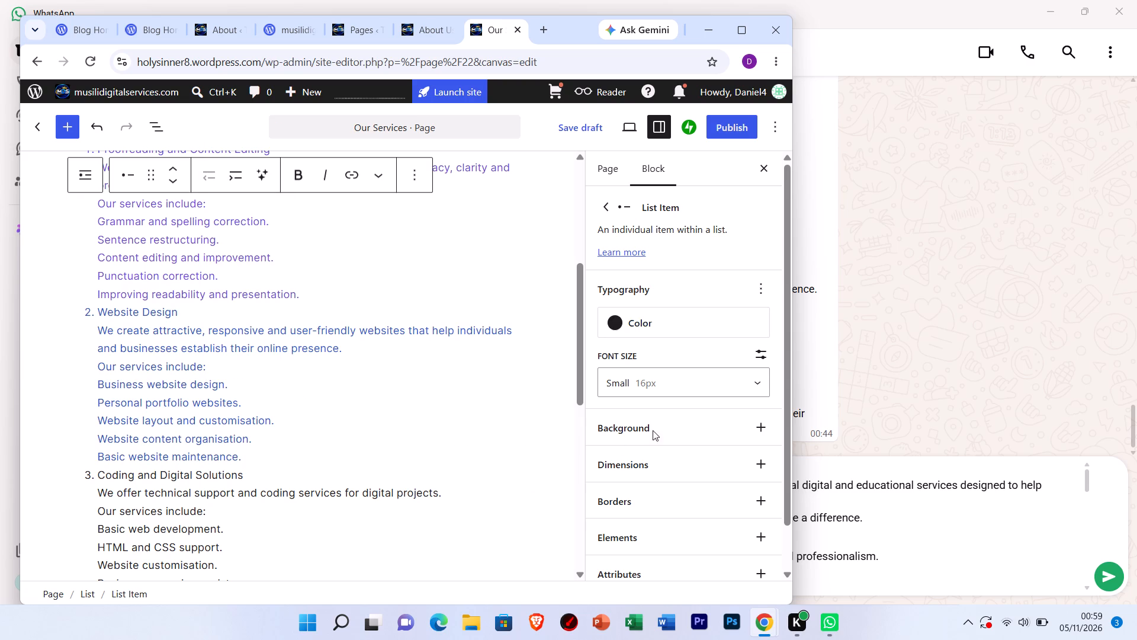
{"action": "left_click", "coordinate": [679, 321]}
{"action": "left_click_drag", "start_coordinate": [531, 334], "coordinate": [406, 280]}
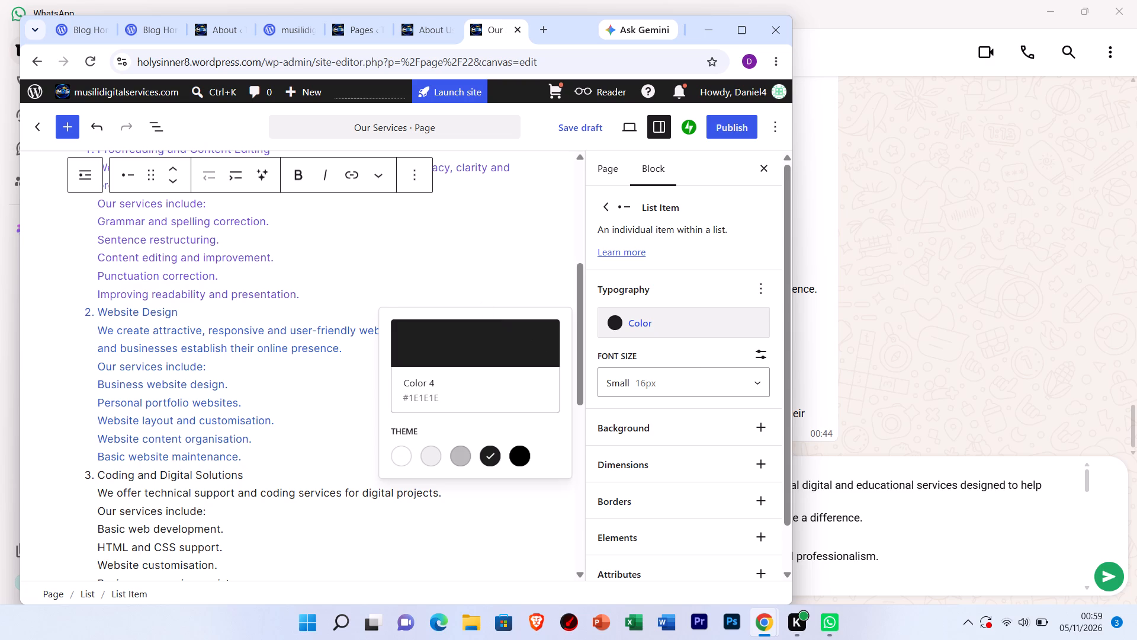
{"action": "left_click_drag", "start_coordinate": [406, 280], "coordinate": [432, 337]}
{"action": "left_click", "coordinate": [432, 337]}
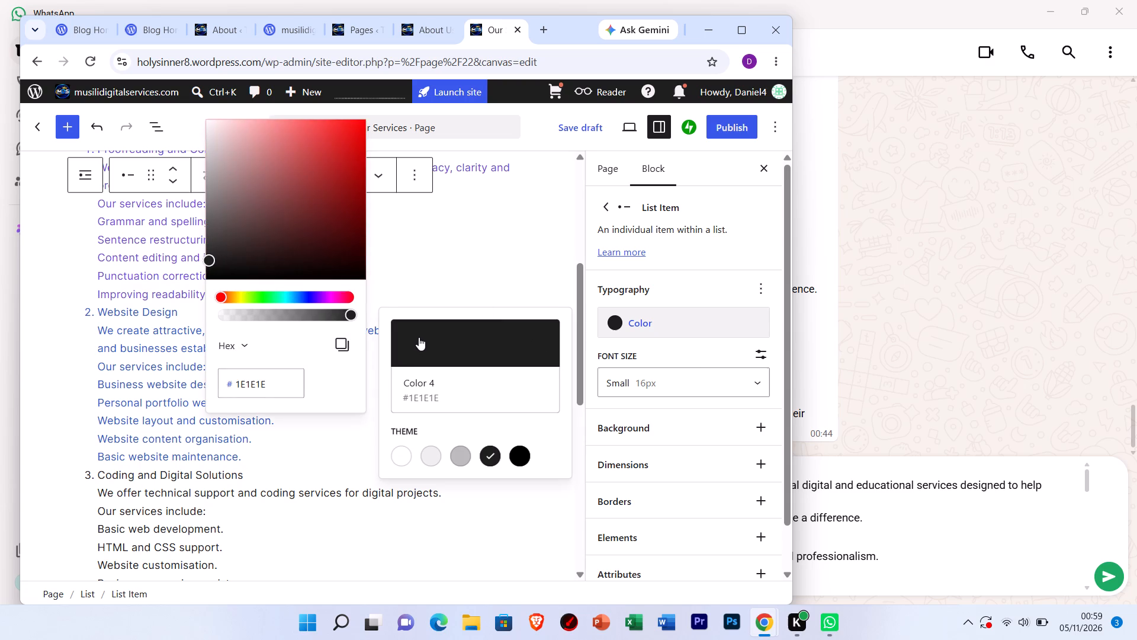
{"action": "left_click", "coordinate": [419, 337]}
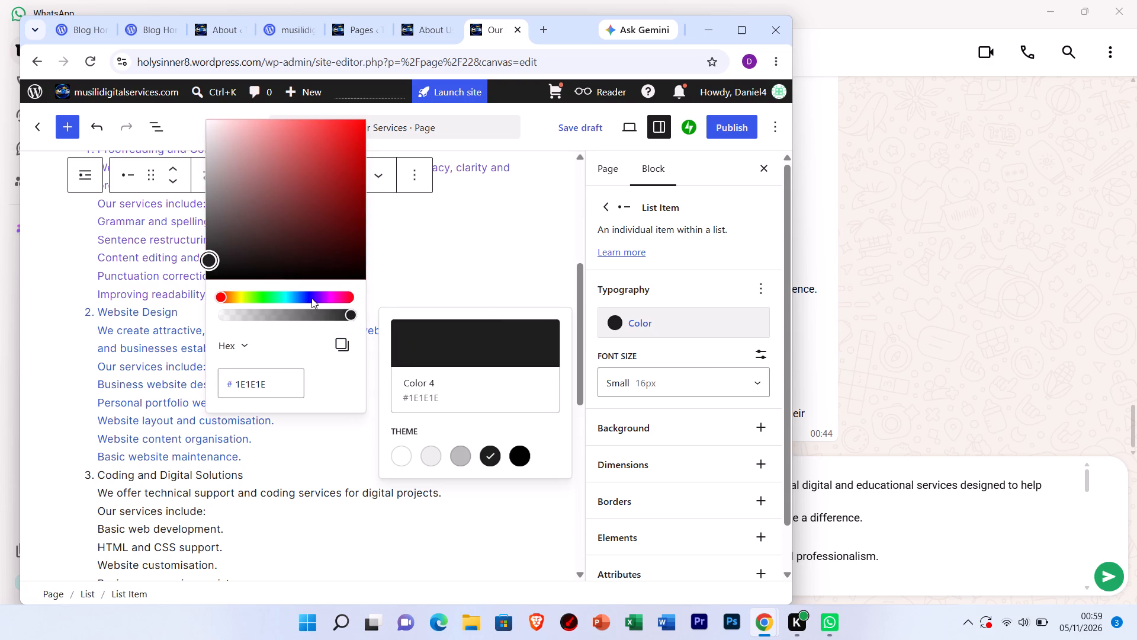
{"action": "left_click", "coordinate": [311, 298]}
{"action": "left_click", "coordinate": [319, 185]}
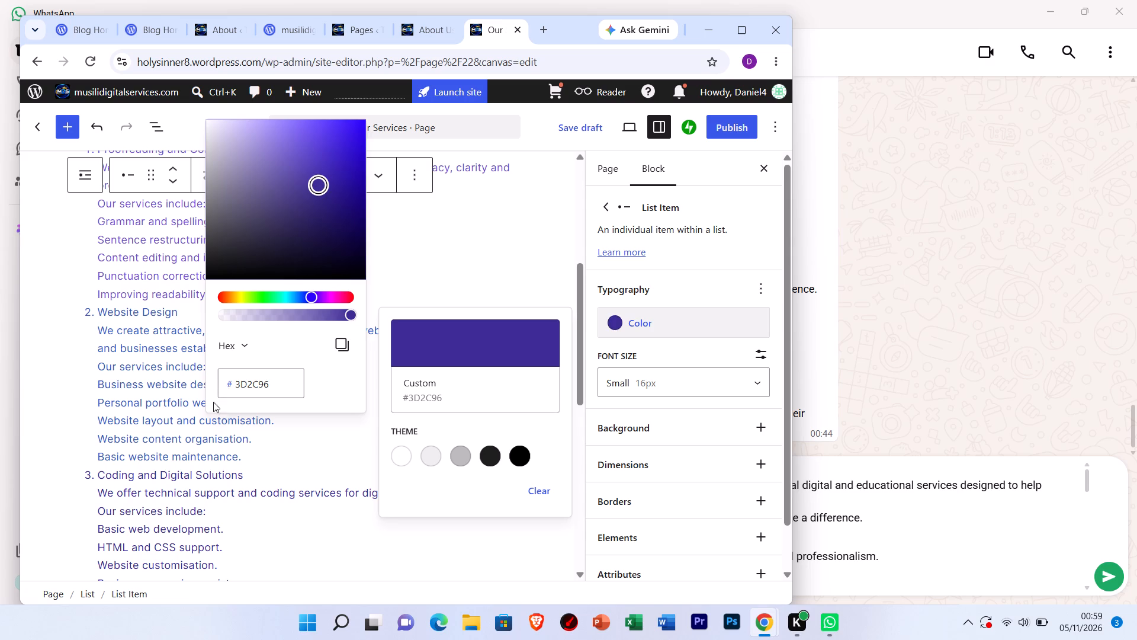
Set the text colour of the "Account Management" list item to the custom indigo #3331AF.
{"action": "scroll", "coordinate": [189, 427], "scroll_direction": "down", "scroll_amount": 2}
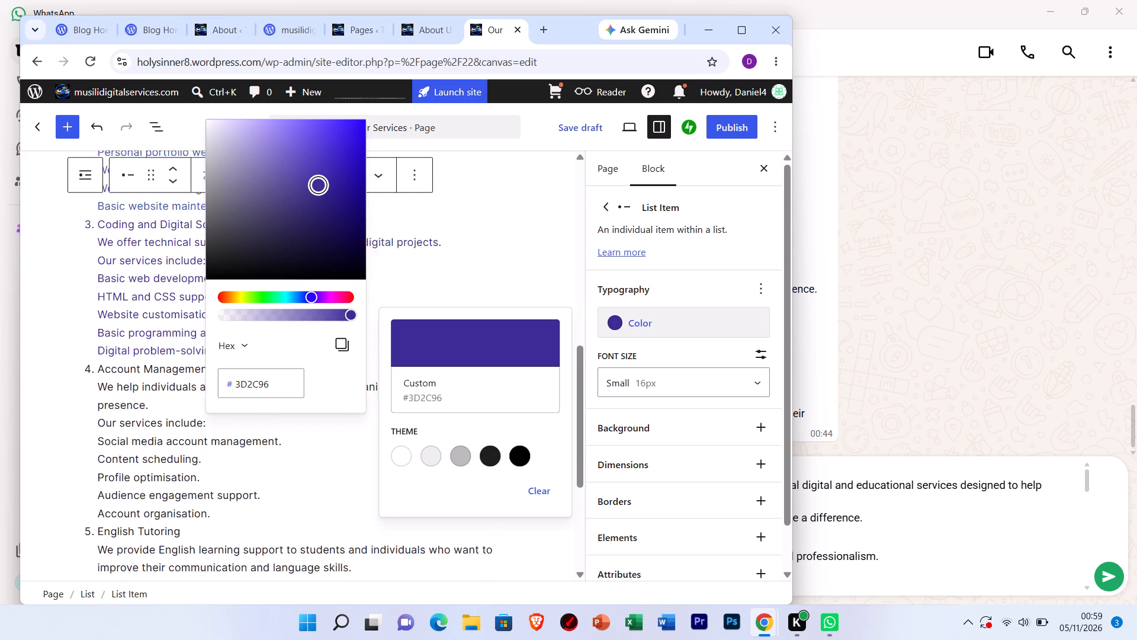
{"action": "scroll", "coordinate": [189, 427], "scroll_direction": "up", "scroll_amount": 1}
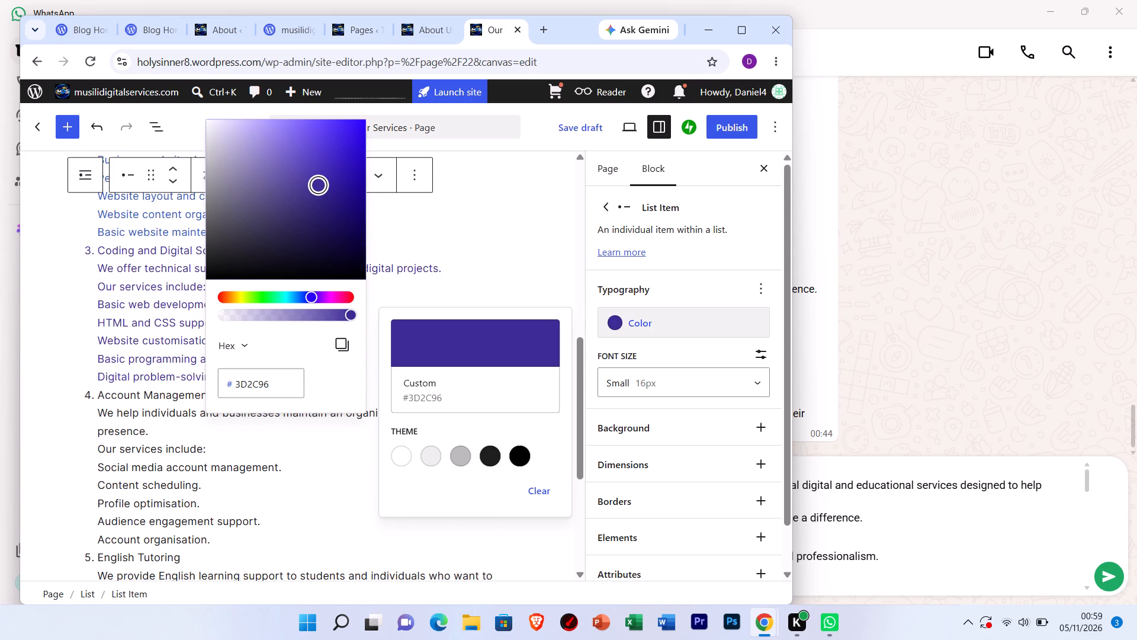
{"action": "left_click", "coordinate": [146, 447]}
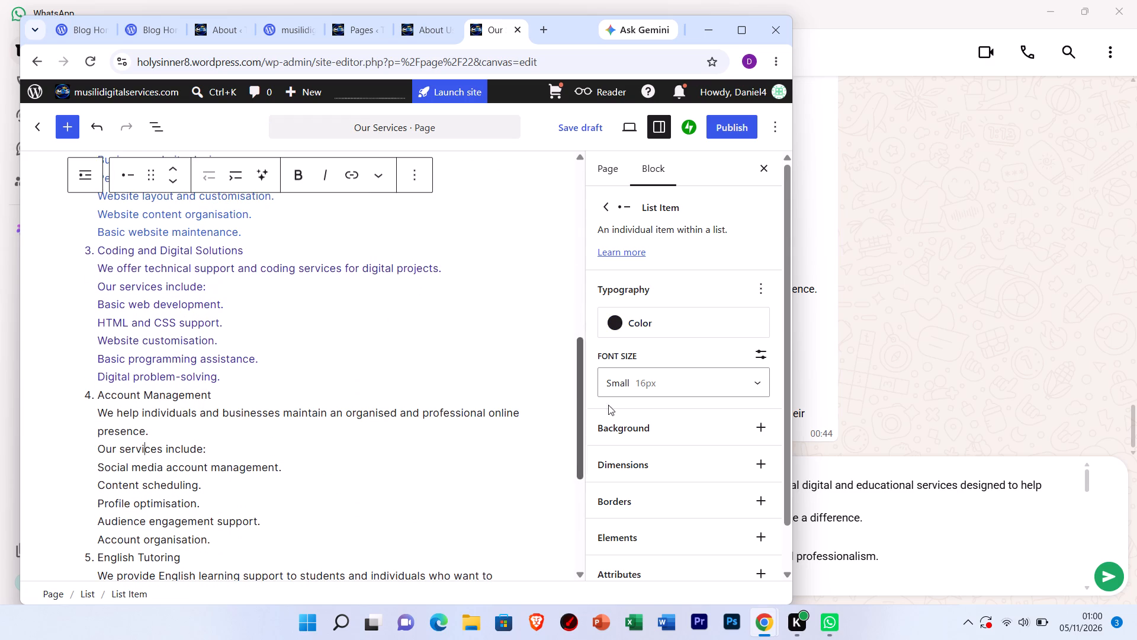
{"action": "left_click", "coordinate": [680, 314]}
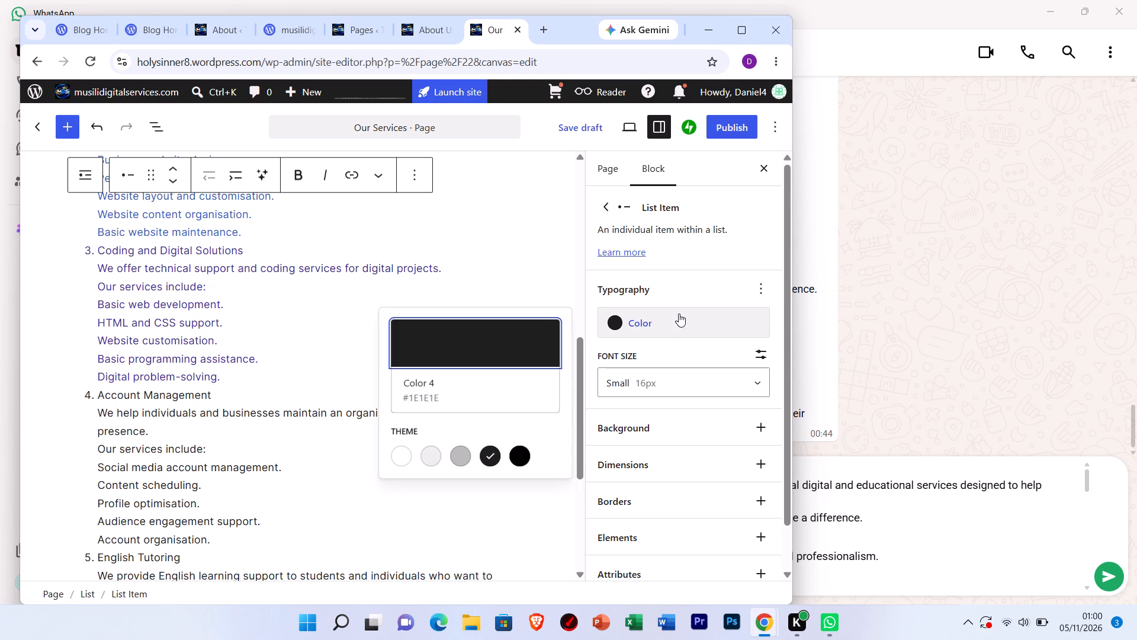
{"action": "left_click", "coordinate": [526, 347]}
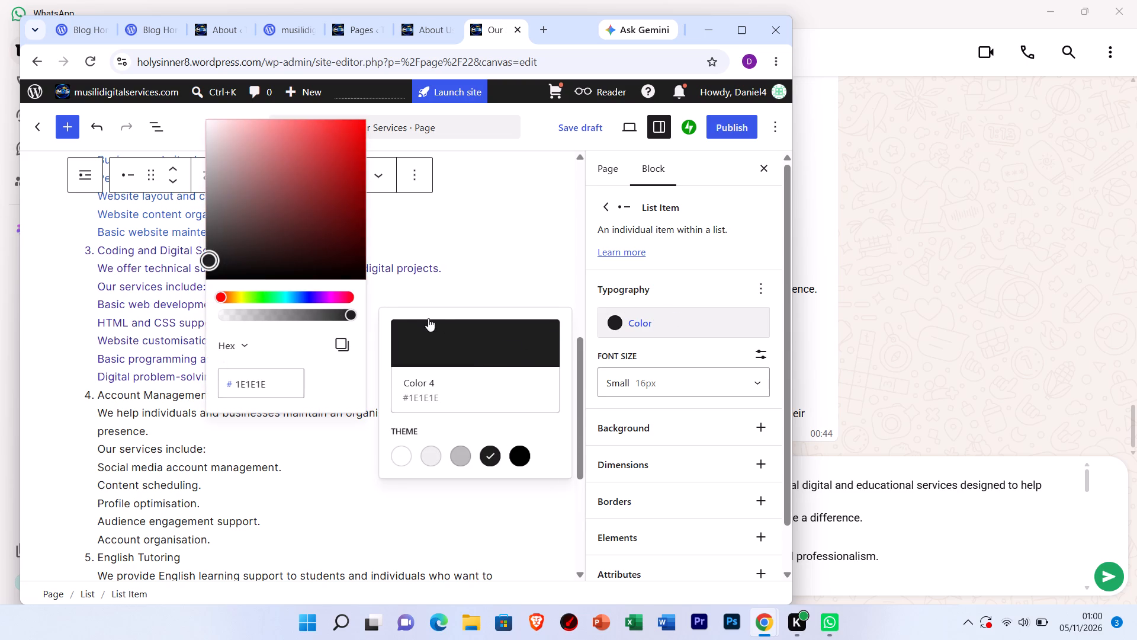
{"action": "left_click", "coordinate": [309, 295]}
{"action": "left_click", "coordinate": [319, 168]}
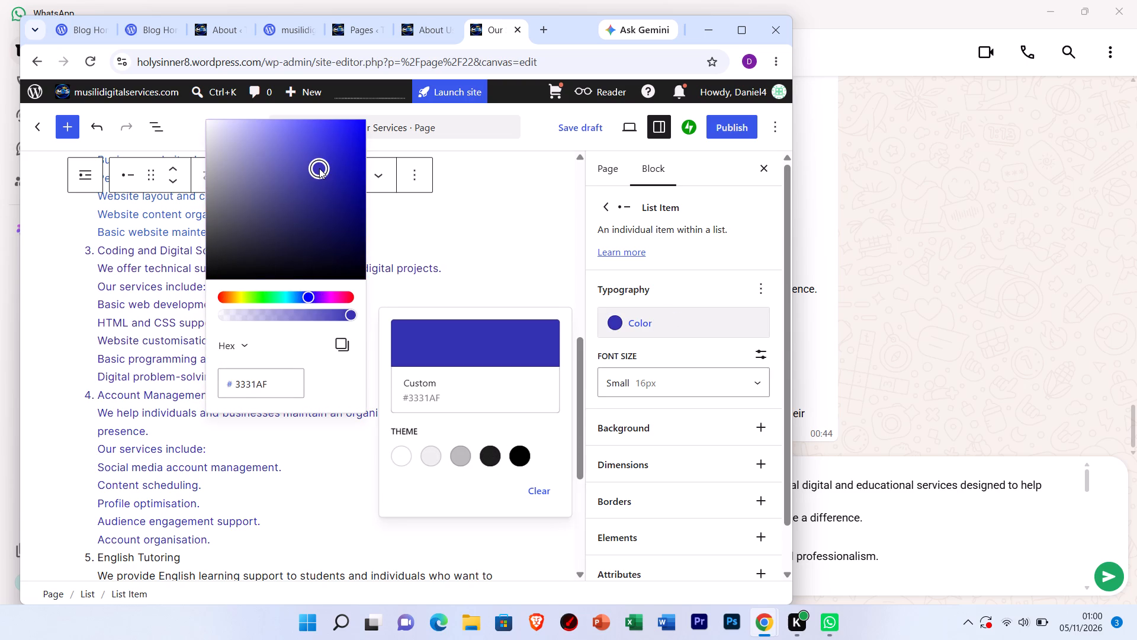
Set the text colour of the "English Tutoring" list item to the custom muted purple #5445A1 and deselect the item.
{"action": "scroll", "coordinate": [136, 385], "scroll_direction": "down", "scroll_amount": 4}
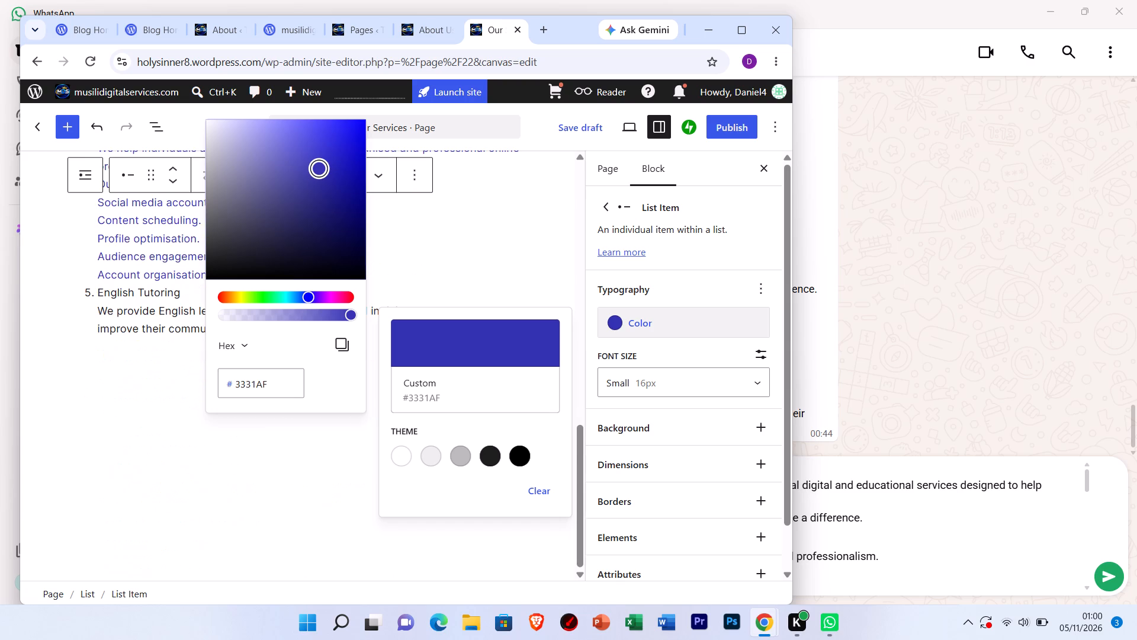
{"action": "left_click", "coordinate": [133, 313]}
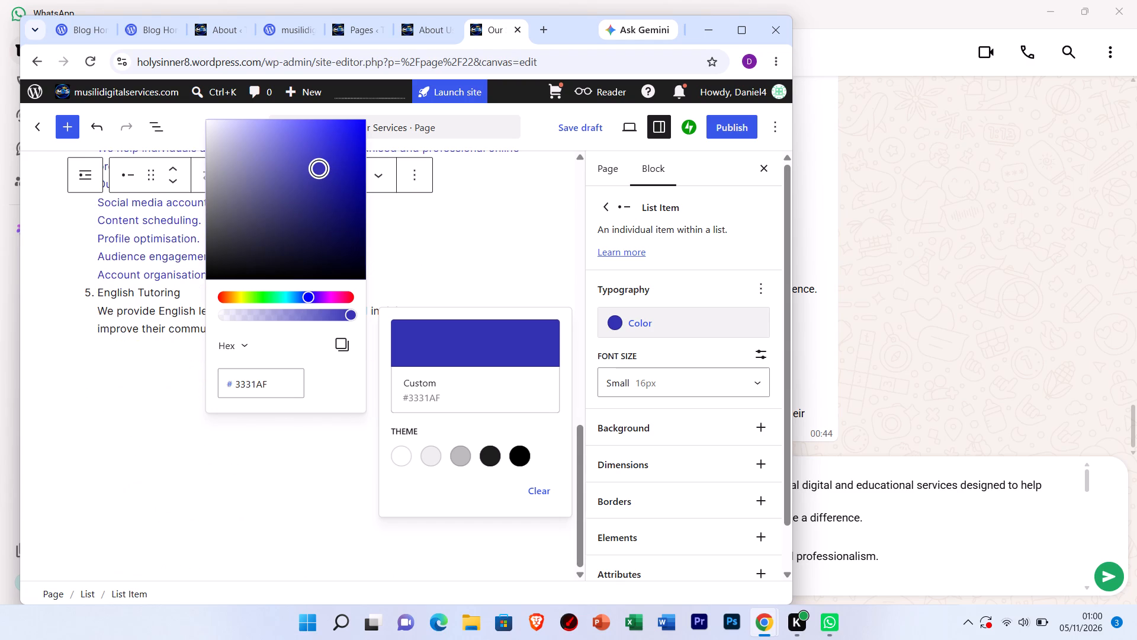
{"action": "left_click", "coordinate": [133, 313]}
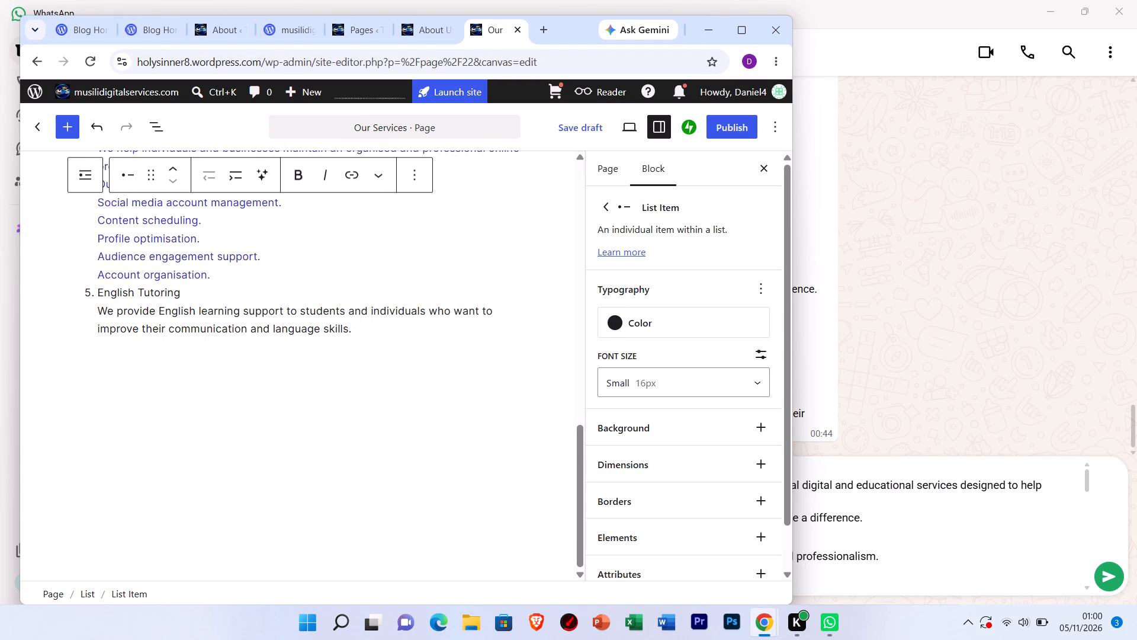
{"action": "left_click", "coordinate": [612, 322]}
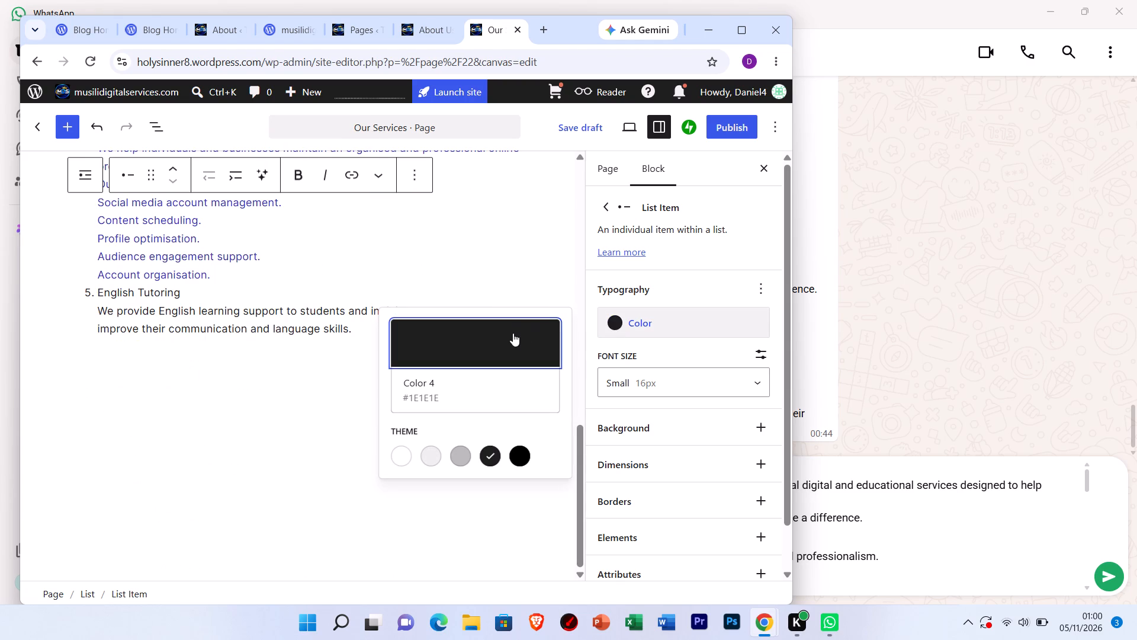
{"action": "left_click", "coordinate": [511, 334]}
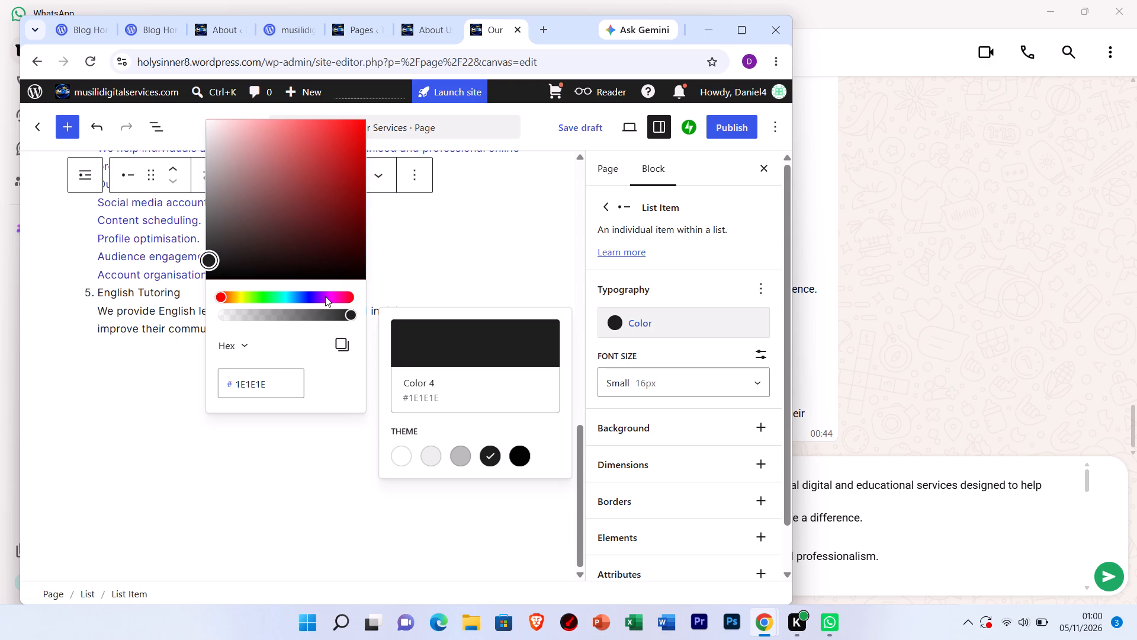
{"action": "left_click", "coordinate": [311, 296]}
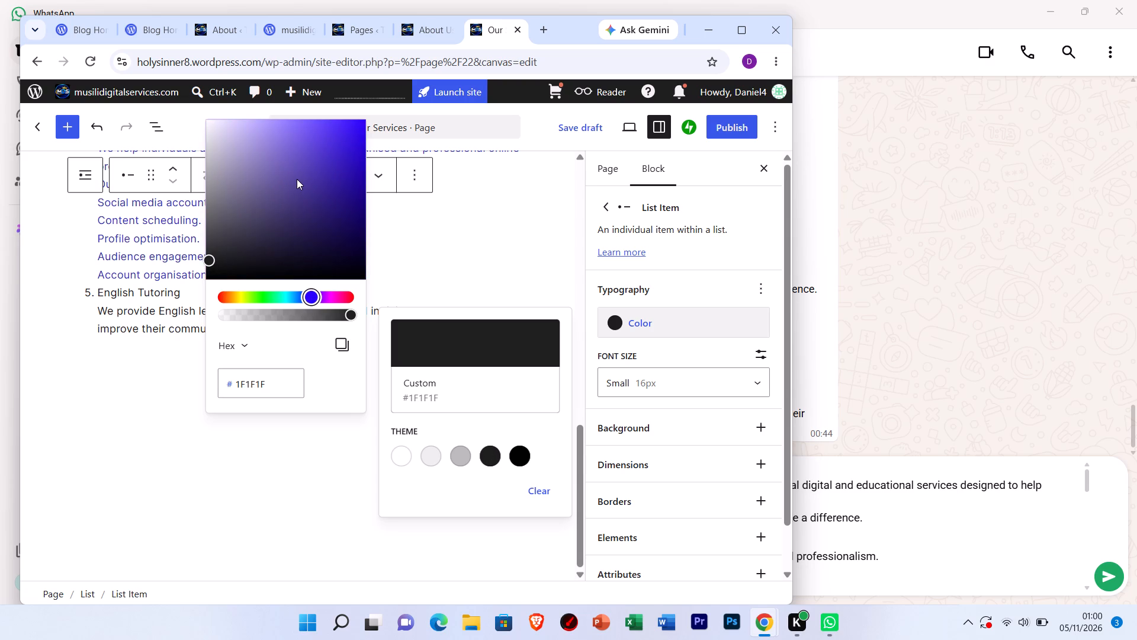
{"action": "left_click", "coordinate": [297, 179]}
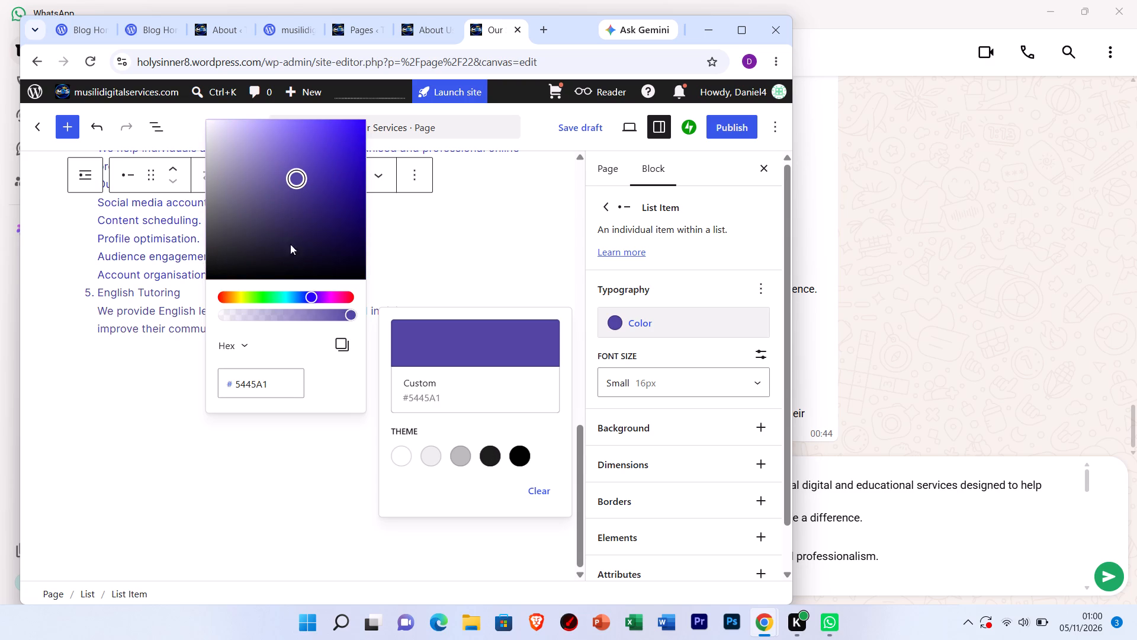
{"action": "left_click", "coordinate": [156, 391]}
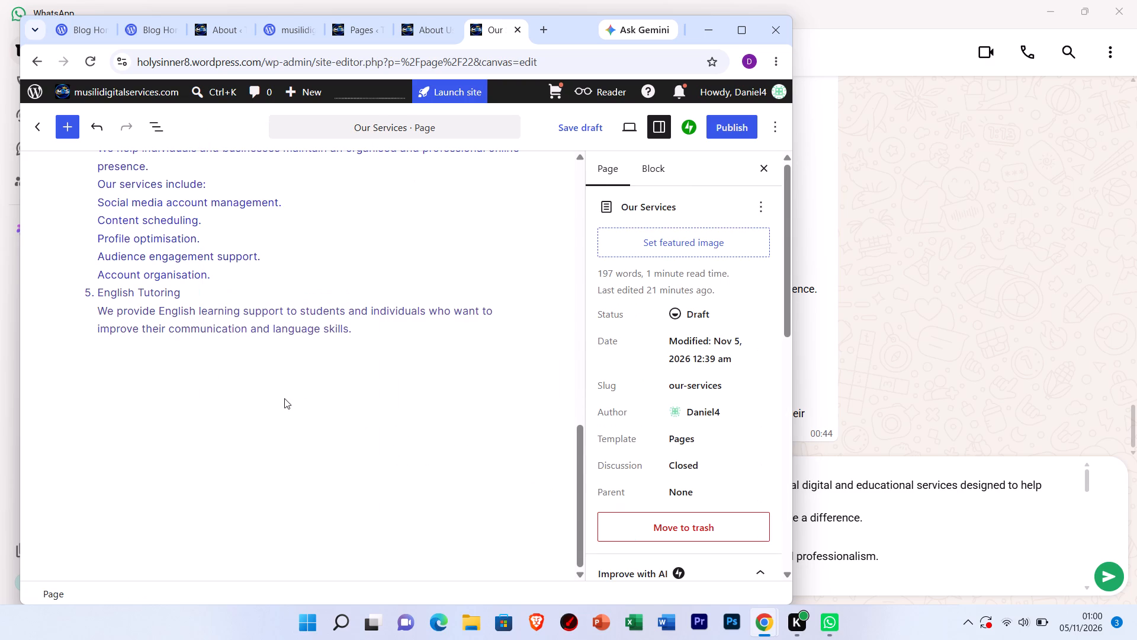
Publish the Our Services page.
{"action": "scroll", "coordinate": [270, 306], "scroll_direction": "up", "scroll_amount": 6}
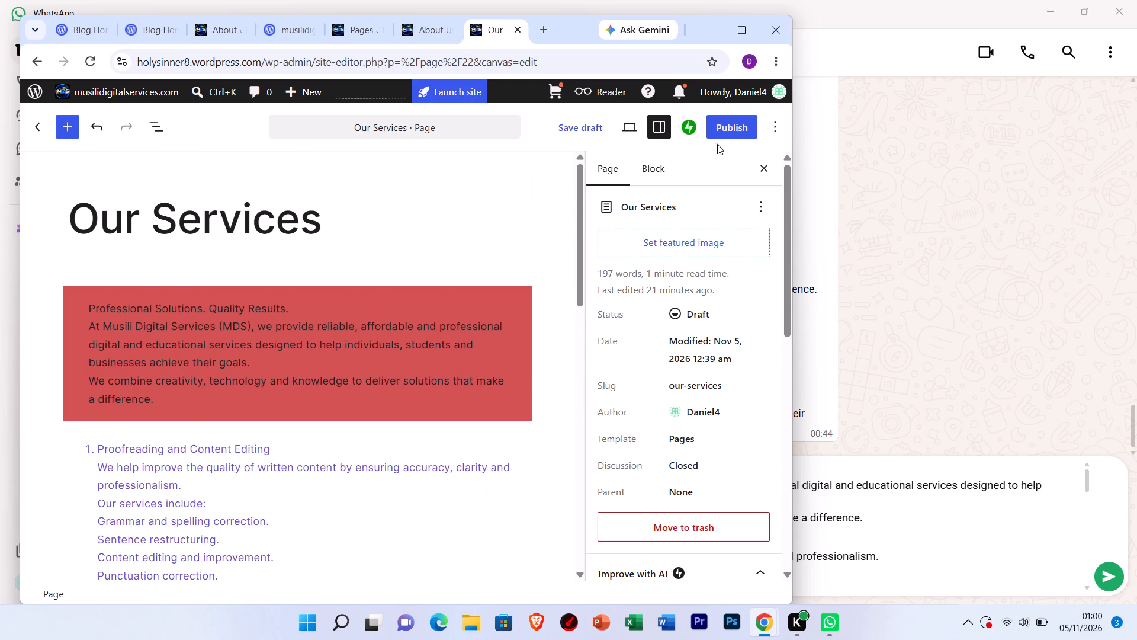
{"action": "left_click", "coordinate": [724, 124]}
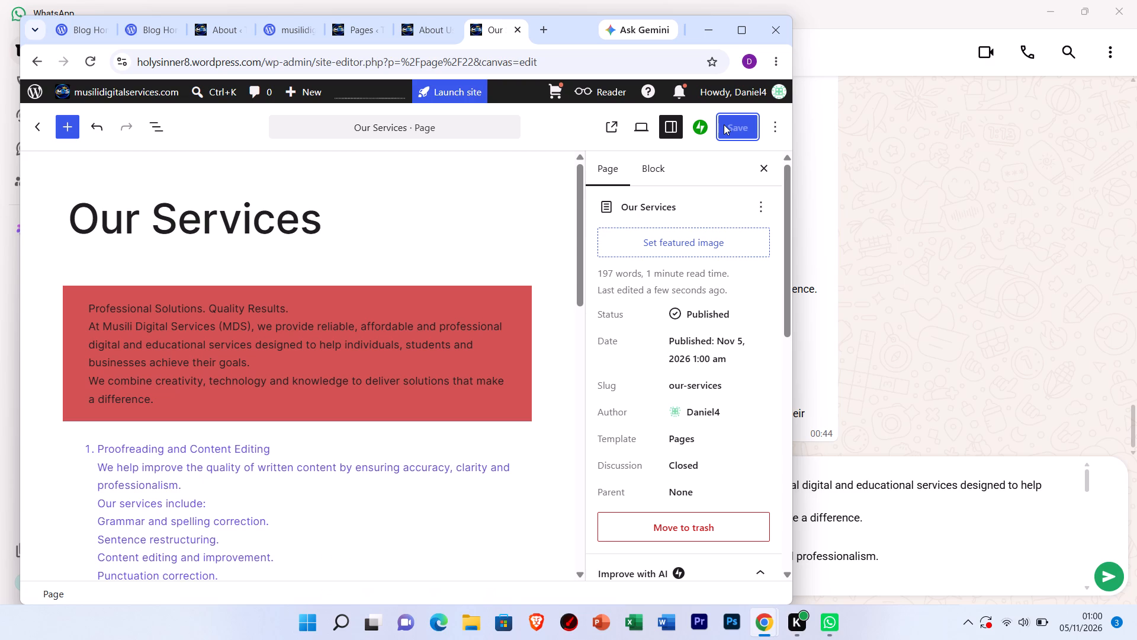
{"action": "left_click", "coordinate": [731, 126]}
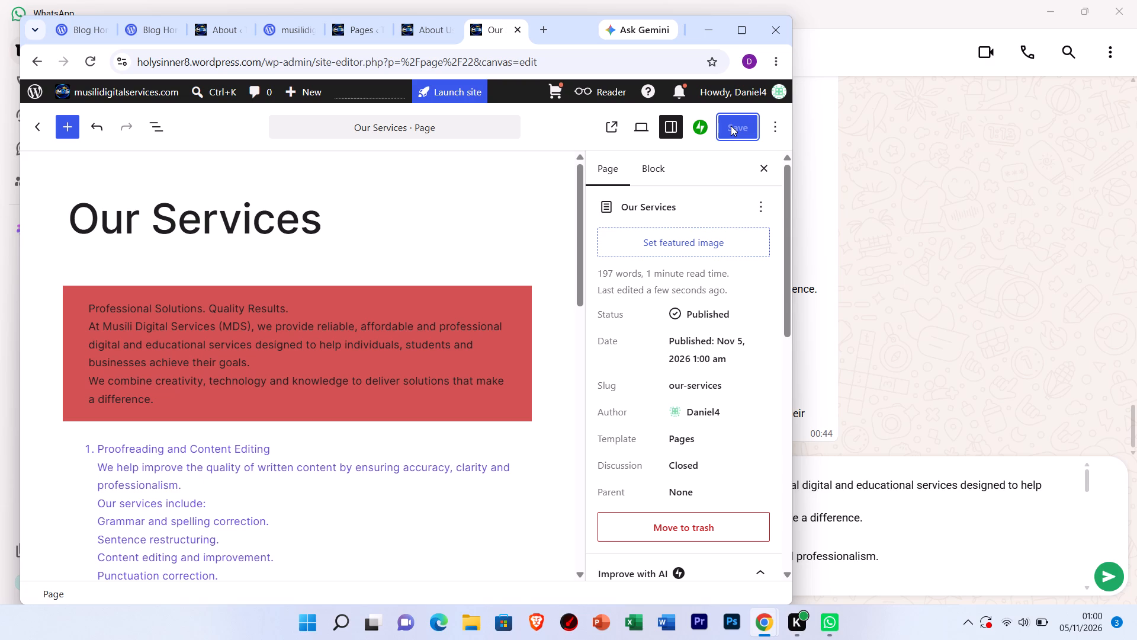
{"action": "left_click", "coordinate": [731, 126]}
{"action": "double_click", "coordinate": [731, 126]}
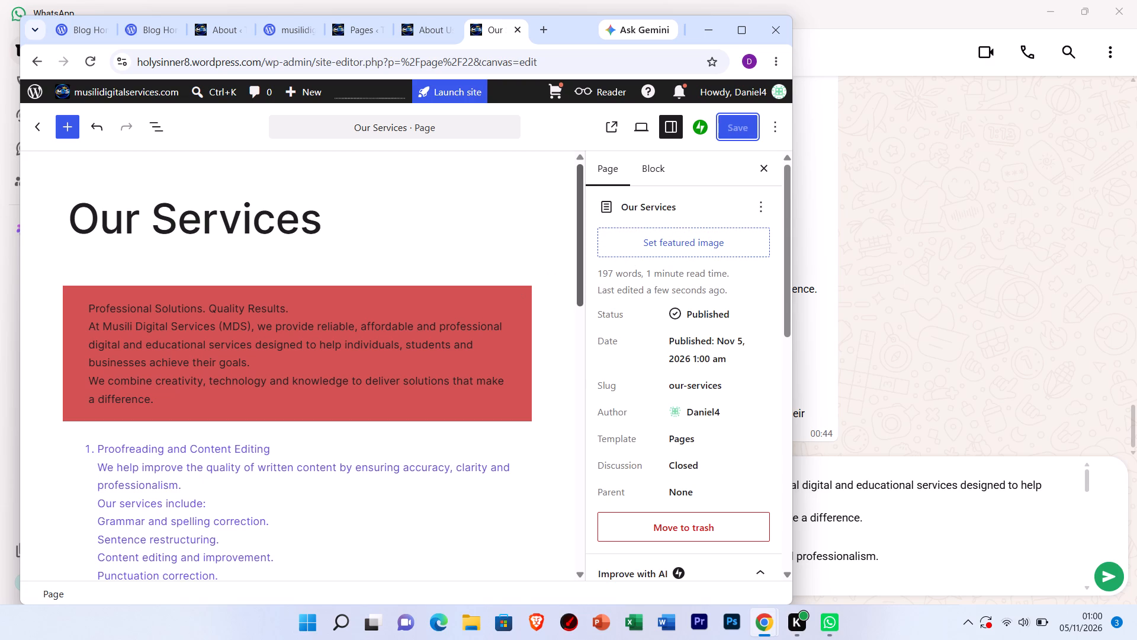
Review the Our Services page from its introduction to the English Tutoring item, and look through its page settings.
{"action": "scroll", "coordinate": [407, 309], "scroll_direction": "down", "scroll_amount": 5}
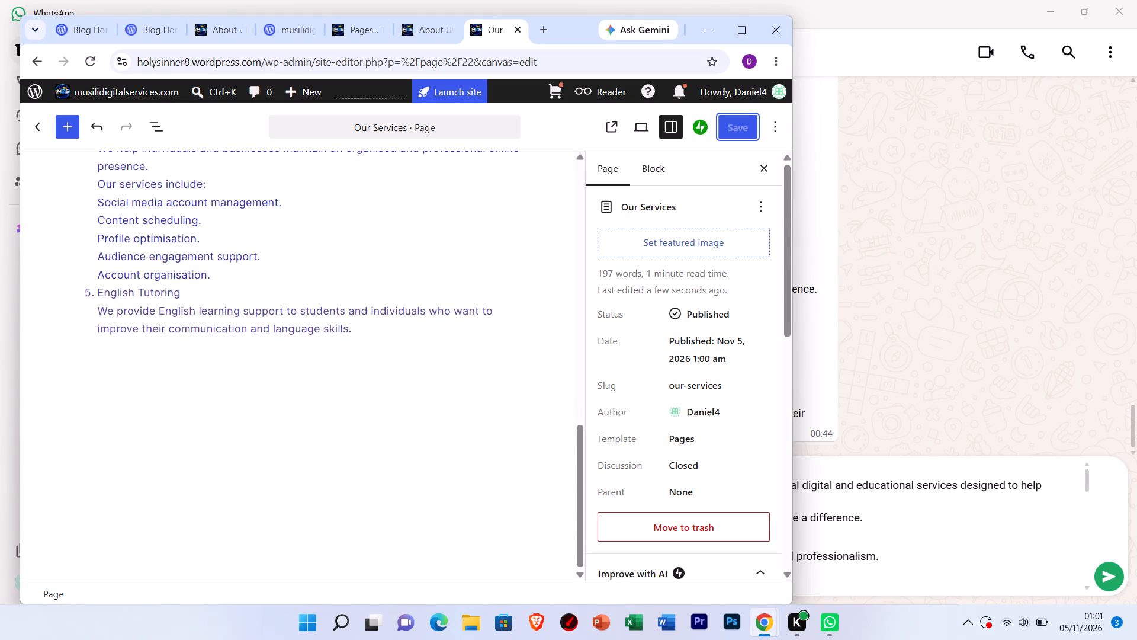
{"action": "scroll", "coordinate": [407, 309], "scroll_direction": "down", "scroll_amount": 5}
{"action": "scroll", "coordinate": [407, 309], "scroll_direction": "up", "scroll_amount": 11}
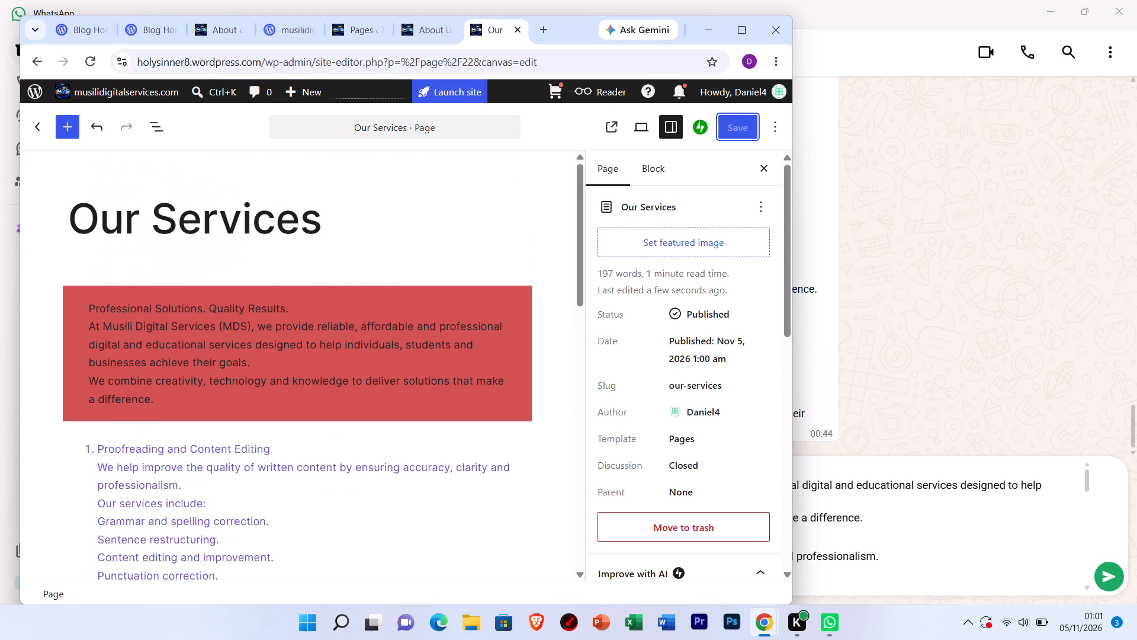
{"action": "scroll", "coordinate": [407, 309], "scroll_direction": "up", "scroll_amount": 3}
{"action": "scroll", "coordinate": [407, 309], "scroll_direction": "down", "scroll_amount": 7}
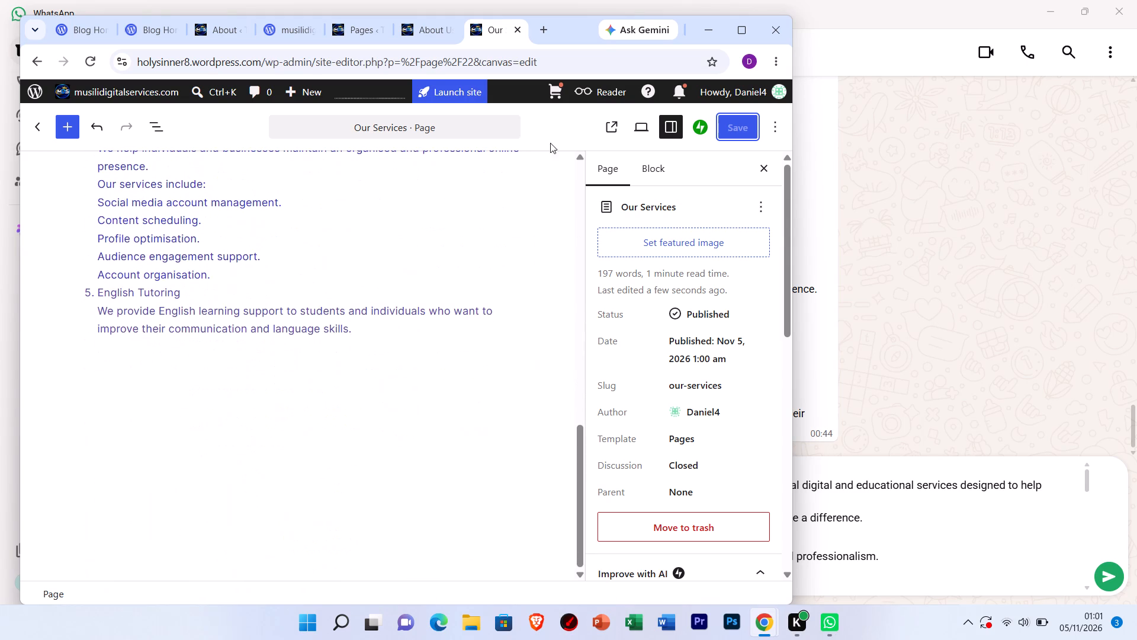
{"action": "left_click", "coordinate": [740, 123]}
{"action": "scroll", "coordinate": [709, 219], "scroll_direction": "down", "scroll_amount": 2}
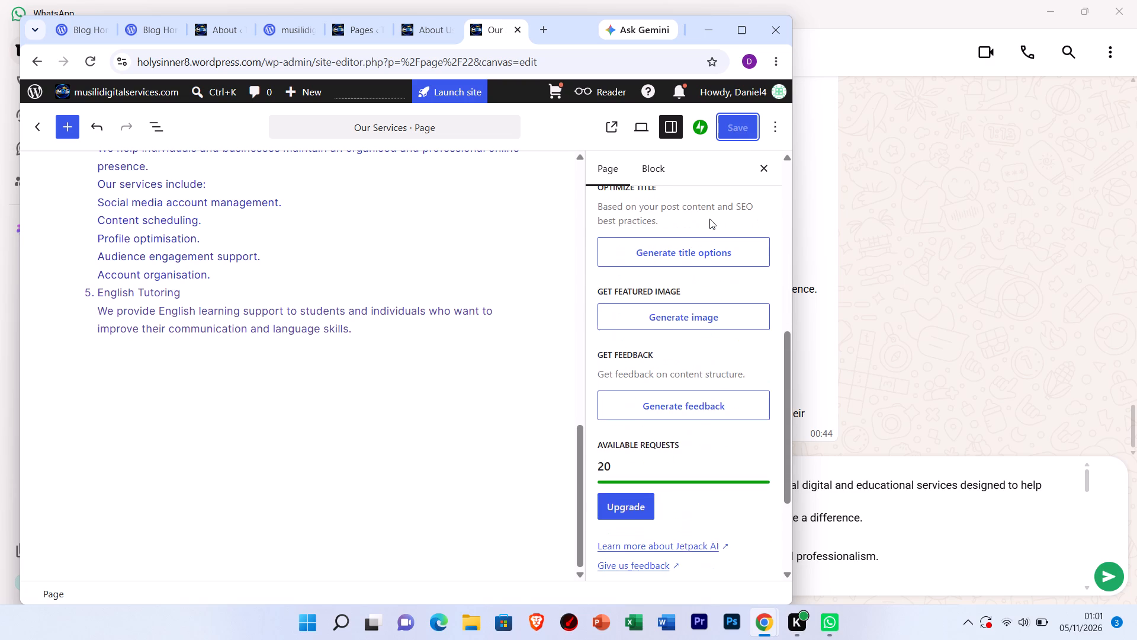
{"action": "scroll", "coordinate": [709, 219], "scroll_direction": "down", "scroll_amount": 7}
{"action": "scroll", "coordinate": [709, 219], "scroll_direction": "up", "scroll_amount": 1}
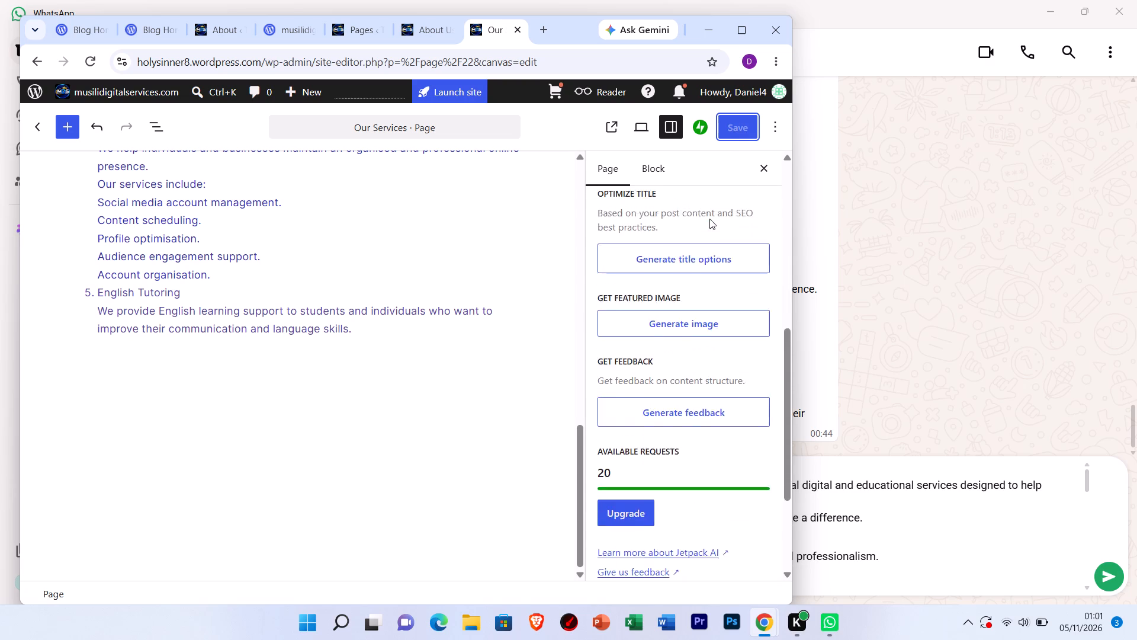
{"action": "scroll", "coordinate": [709, 219], "scroll_direction": "up", "scroll_amount": 2}
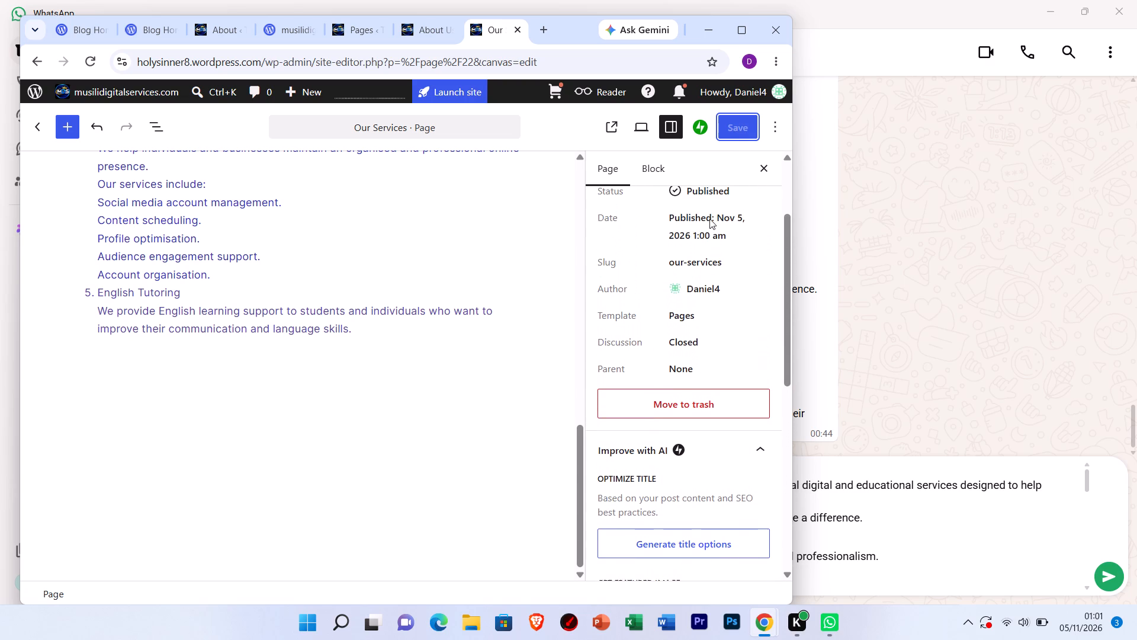
Check which templates are available for the Our Services page, keeping the Pages template.
{"action": "left_click", "coordinate": [676, 311]}
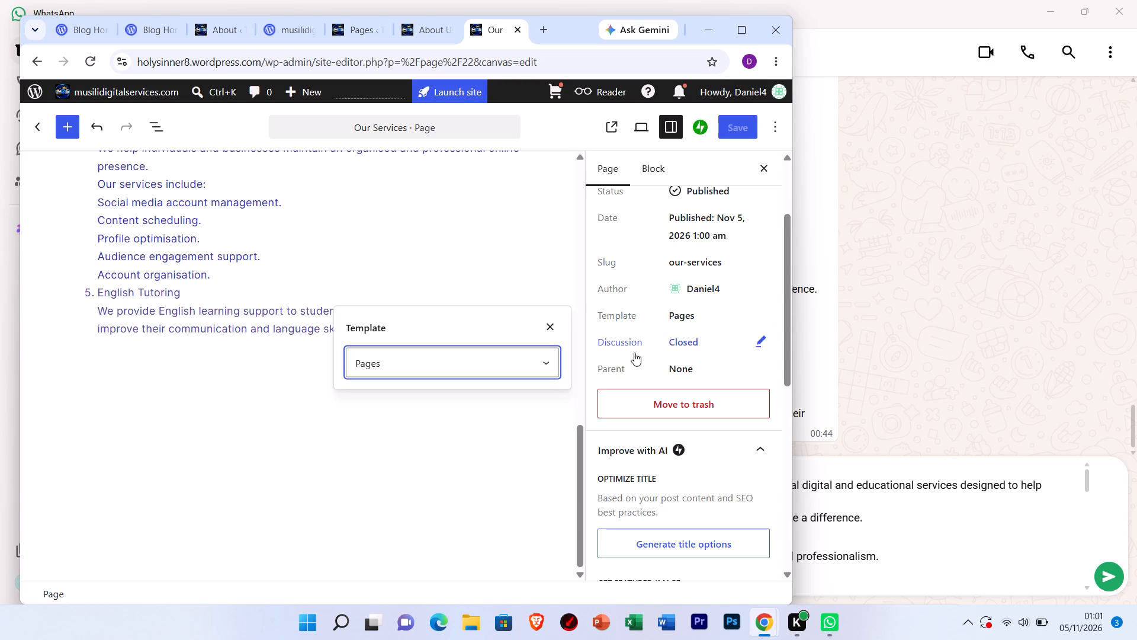
{"action": "left_click", "coordinate": [512, 368]}
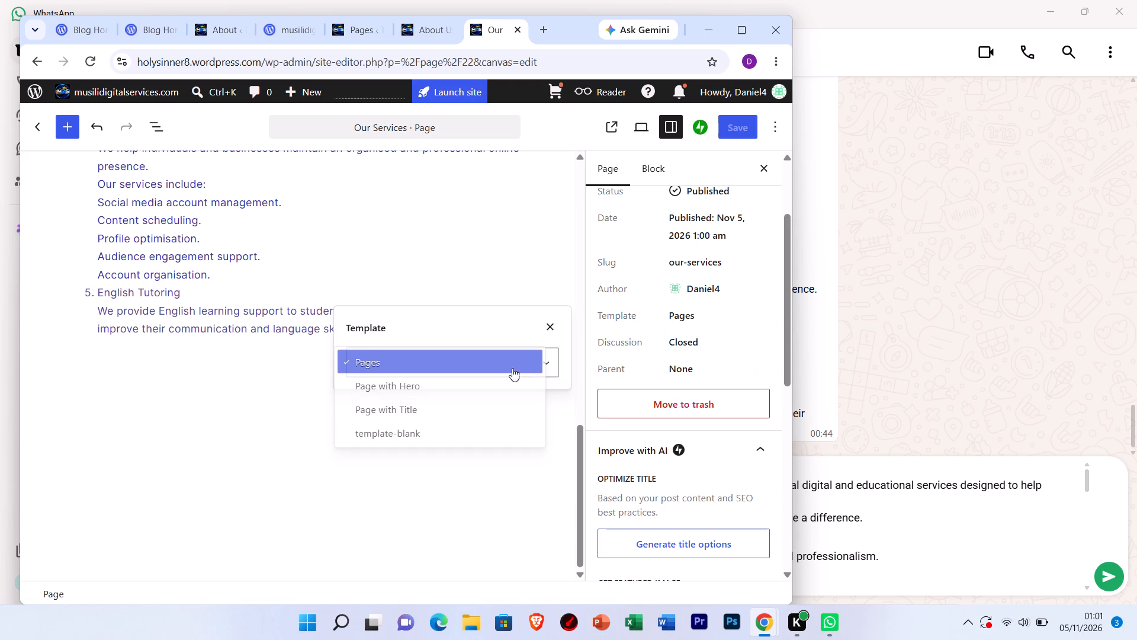
{"action": "left_click", "coordinate": [59, 389]}
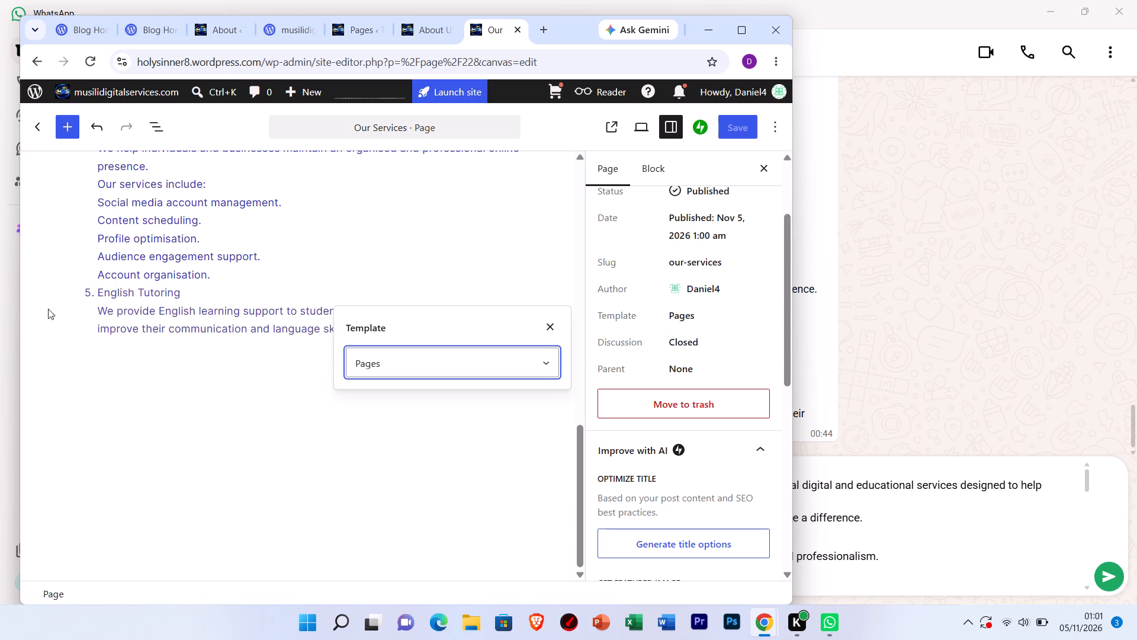
Return to the list of all pages and preview the Our Services page down to its English Tutoring item.
{"action": "left_click", "coordinate": [34, 59]}
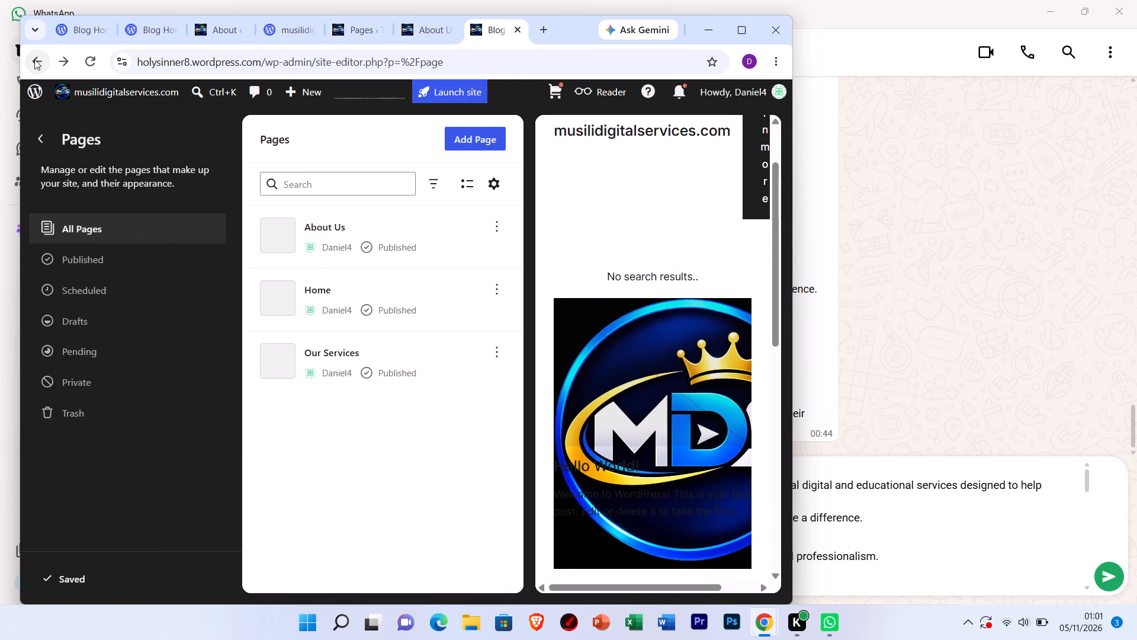
{"action": "left_click", "coordinate": [78, 228]}
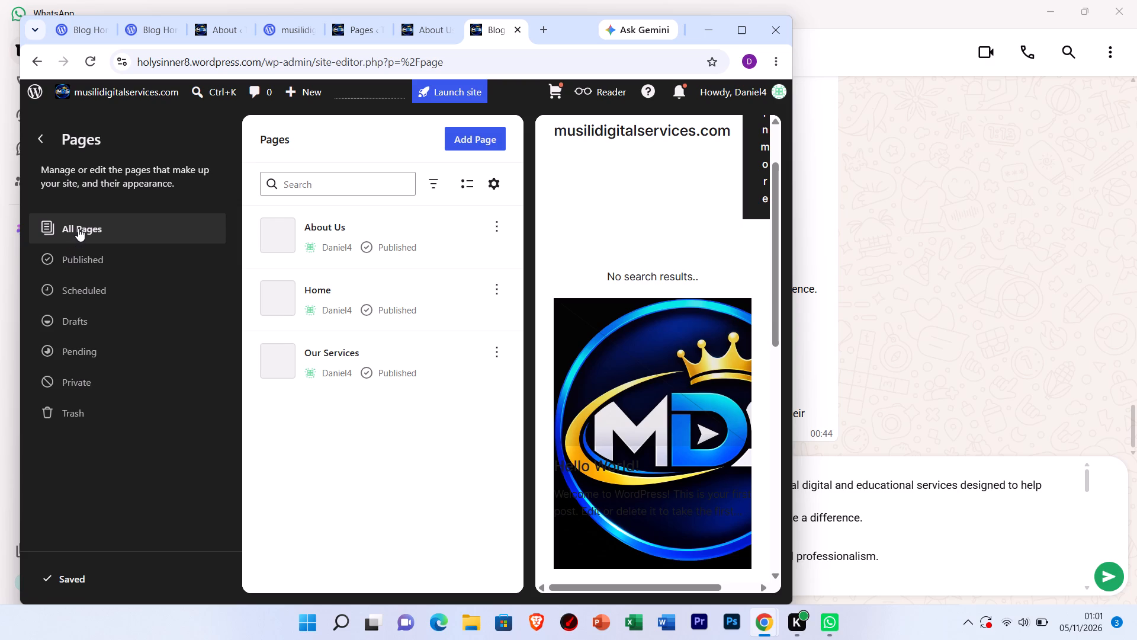
{"action": "left_click", "coordinate": [305, 360]}
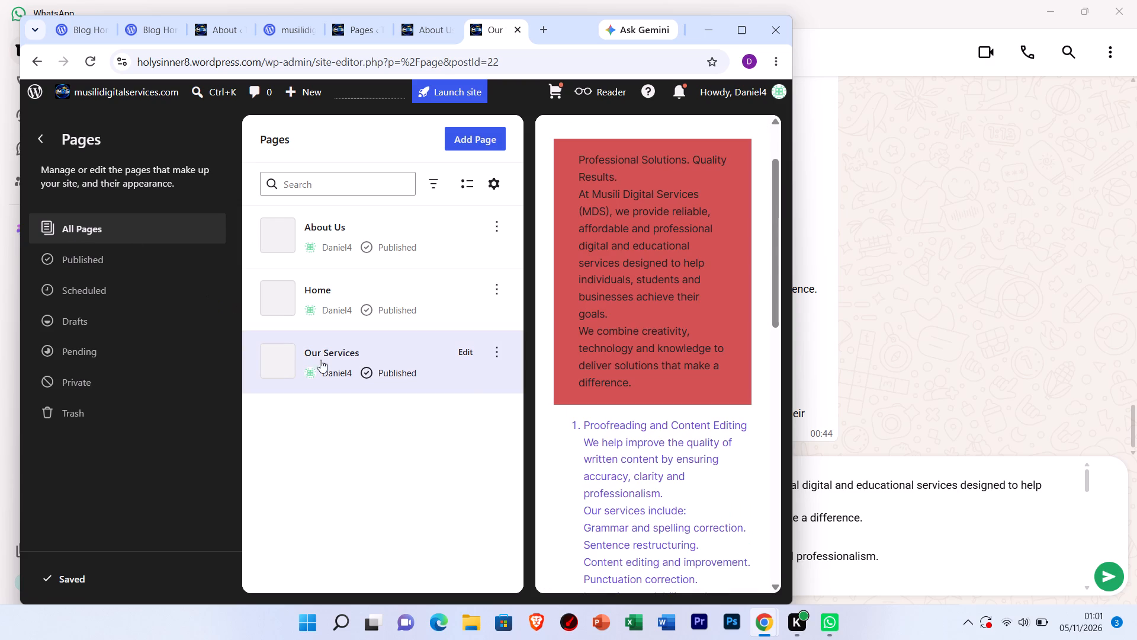
{"action": "scroll", "coordinate": [612, 403], "scroll_direction": "down", "scroll_amount": 4}
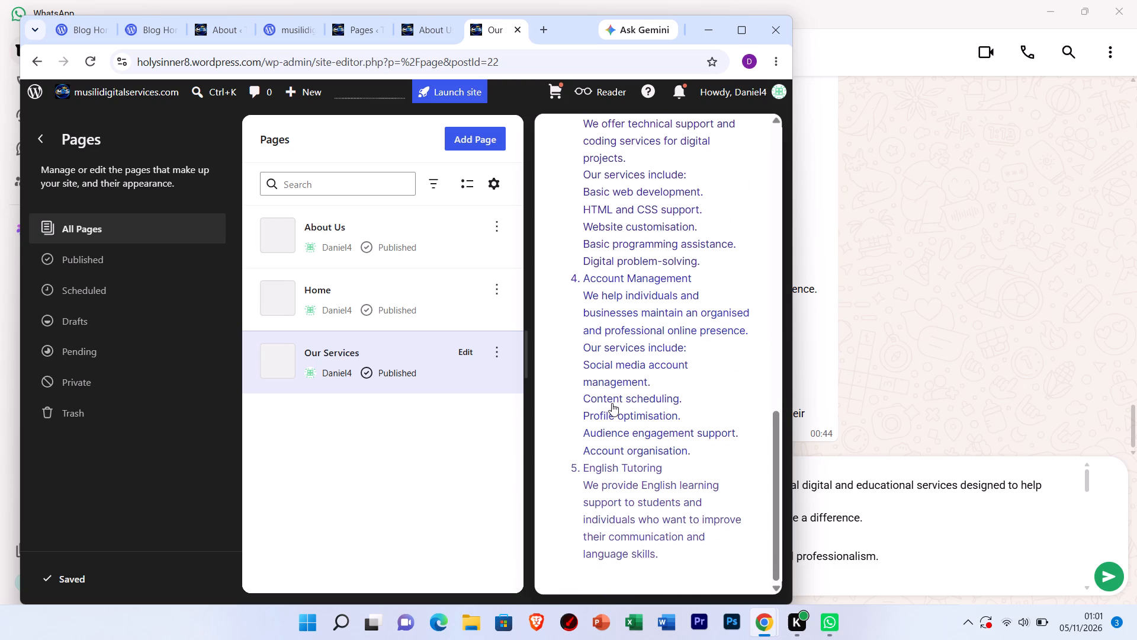
{"action": "scroll", "coordinate": [612, 403], "scroll_direction": "down", "scroll_amount": 5}
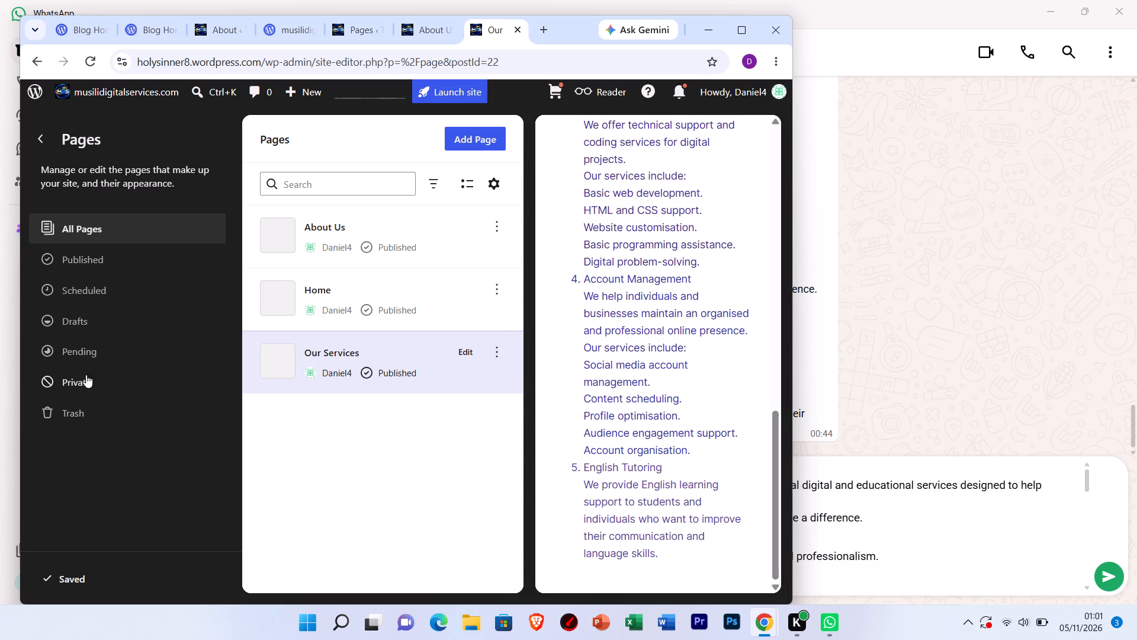
{"action": "left_click", "coordinate": [89, 213]}
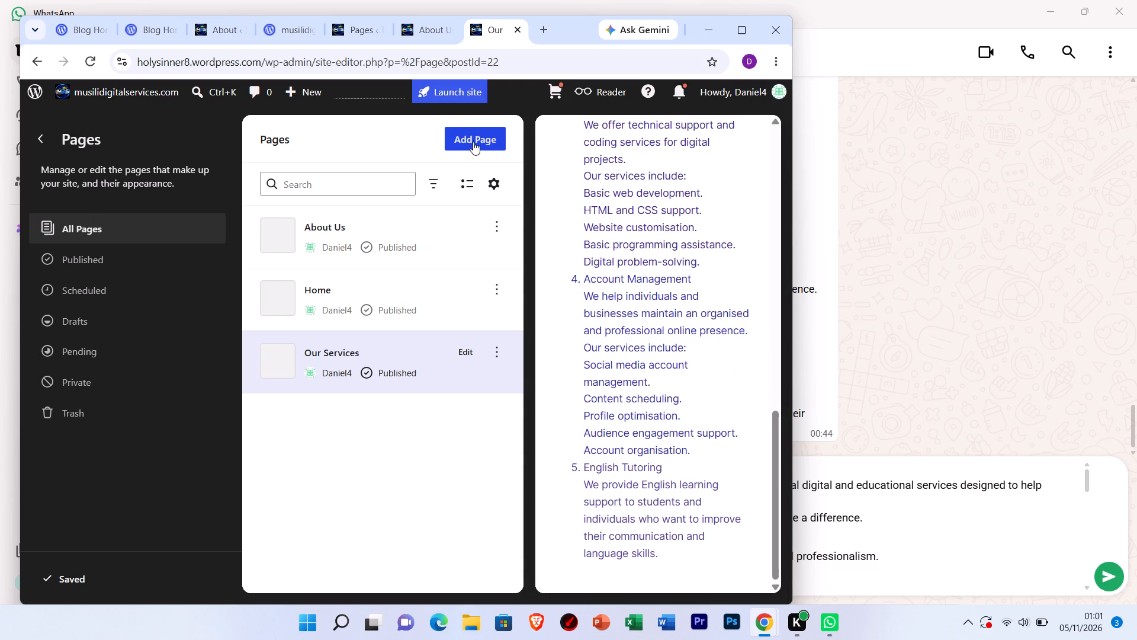
Add a new page and create its draft with the title "Contact Us;".
{"action": "left_click", "coordinate": [474, 138]}
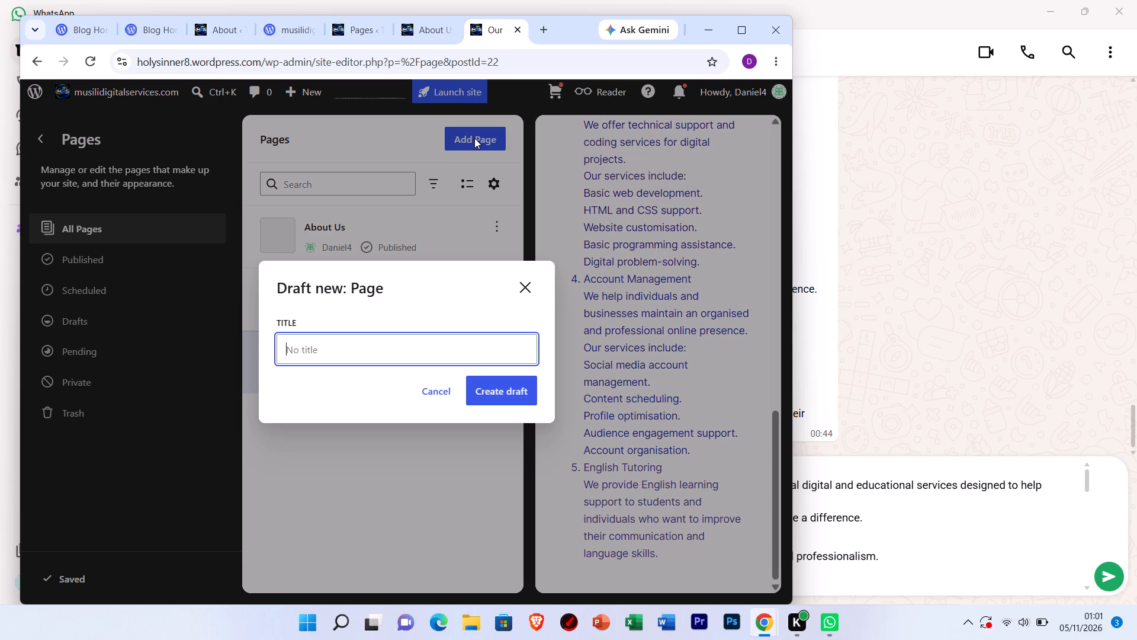
{"action": "key", "text": "c"}
{"action": "key", "text": "BackSpace"}
{"action": "key", "text": "c"}
{"action": "type", "text": "onta"}
{"action": "type", "text": "ct"}
{"action": "key", "text": "space"}
{"action": "key", "text": "u"}
{"action": "key", "text": "s"}
{"action": "key", "text": "semicolon"}
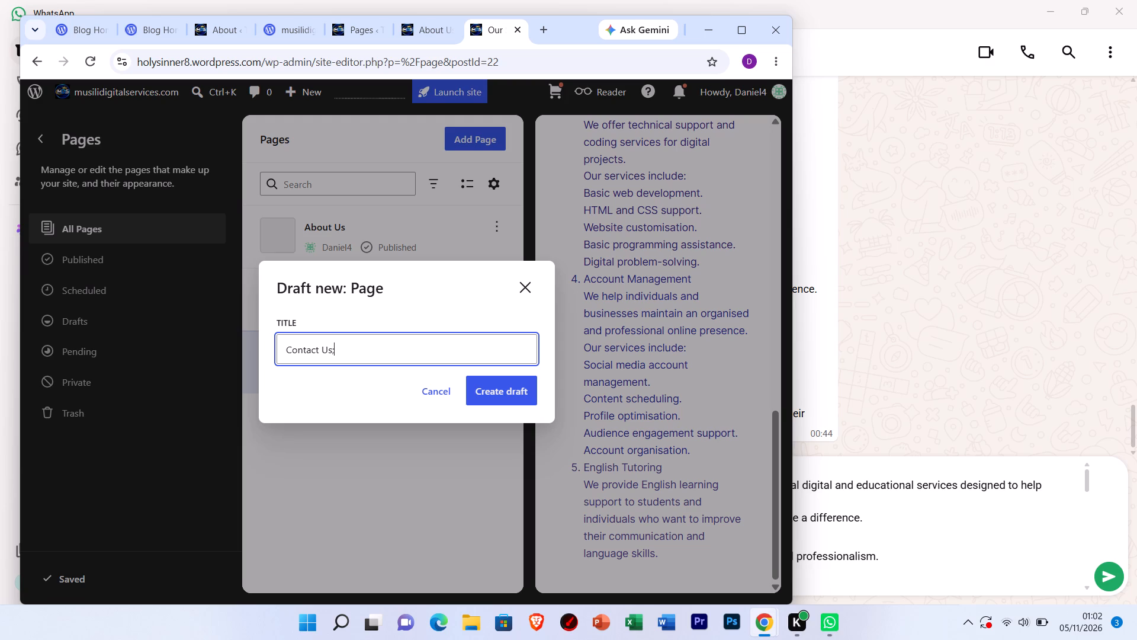
{"action": "left_click", "coordinate": [509, 386]}
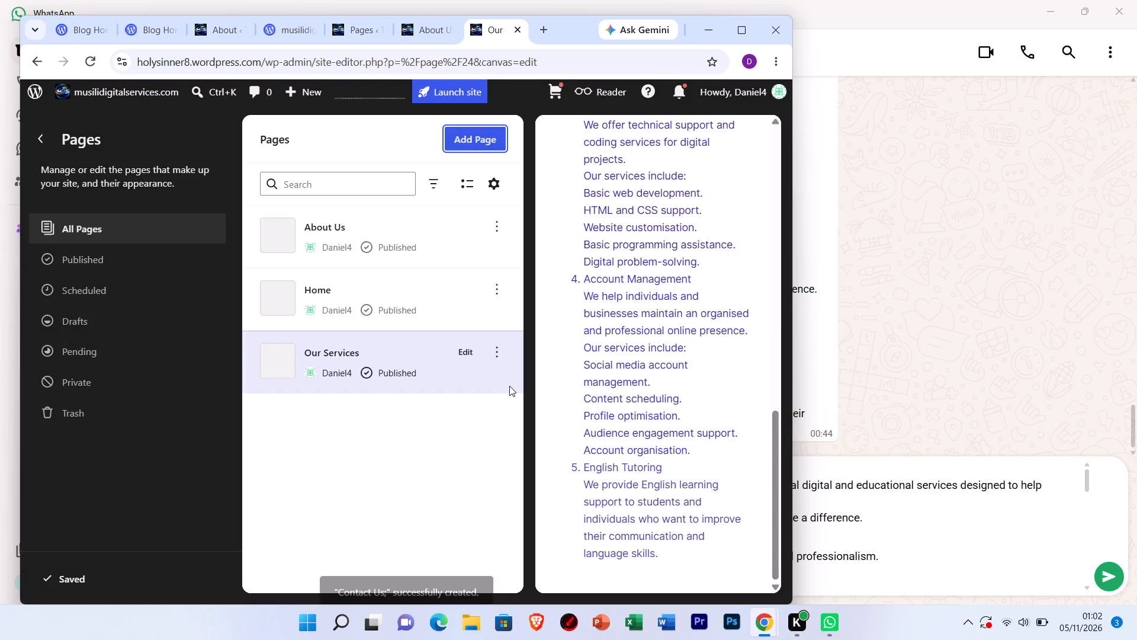
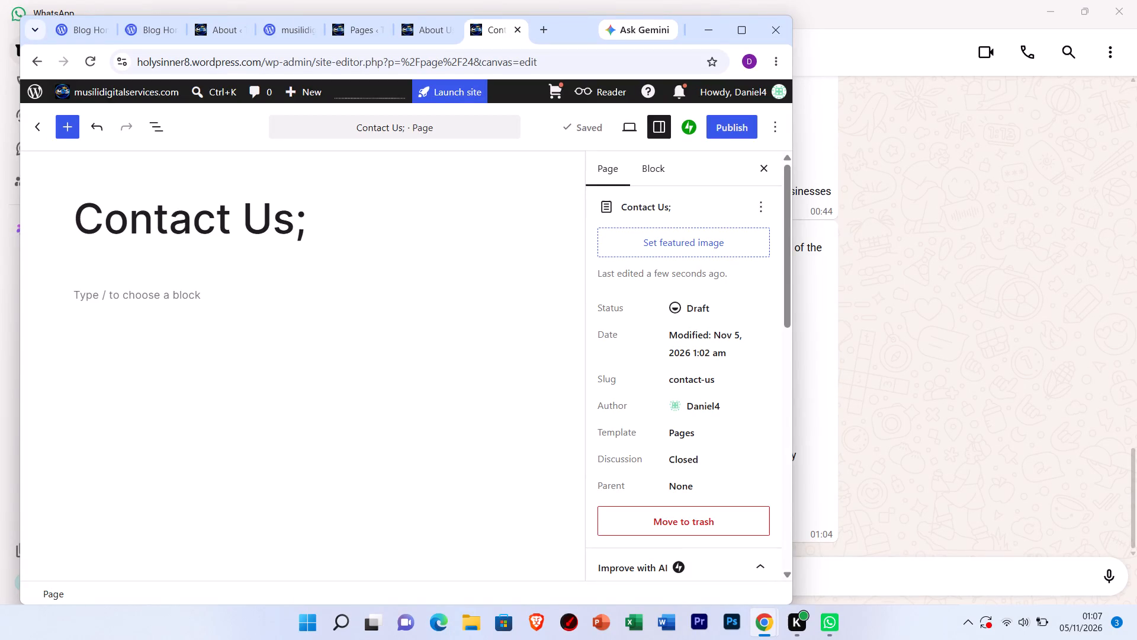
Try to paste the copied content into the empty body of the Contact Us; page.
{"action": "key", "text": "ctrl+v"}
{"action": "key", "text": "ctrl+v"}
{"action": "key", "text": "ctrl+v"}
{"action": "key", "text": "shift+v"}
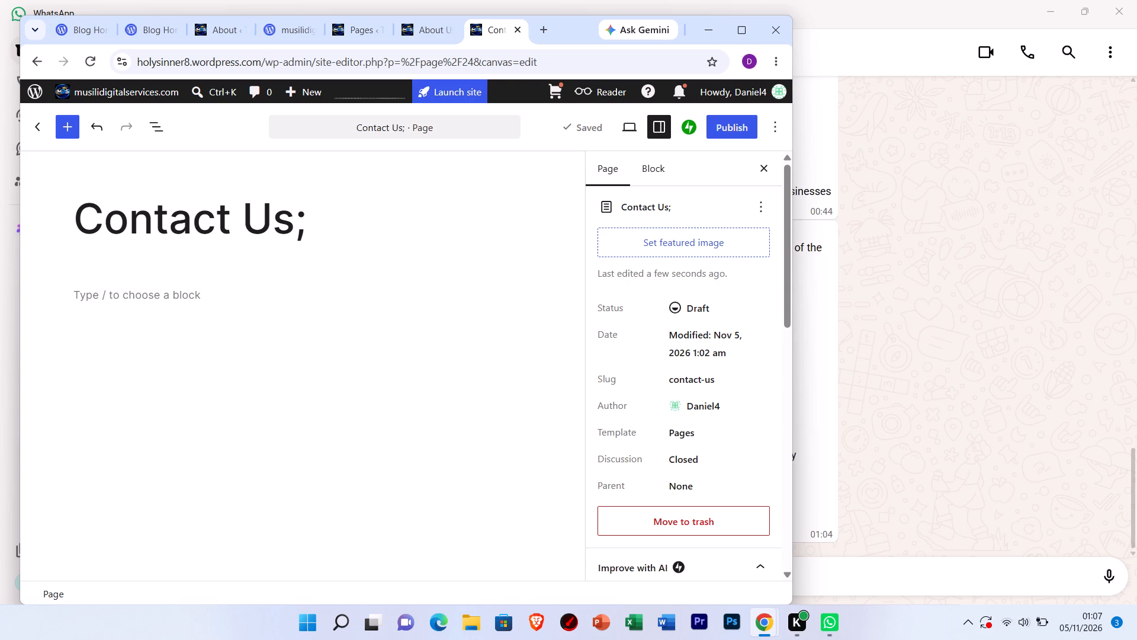
Paste the copied contact content into the empty body of the Contact Us; page.
{"action": "left_click", "coordinate": [102, 294]}
{"action": "key", "text": "ctrl+v"}
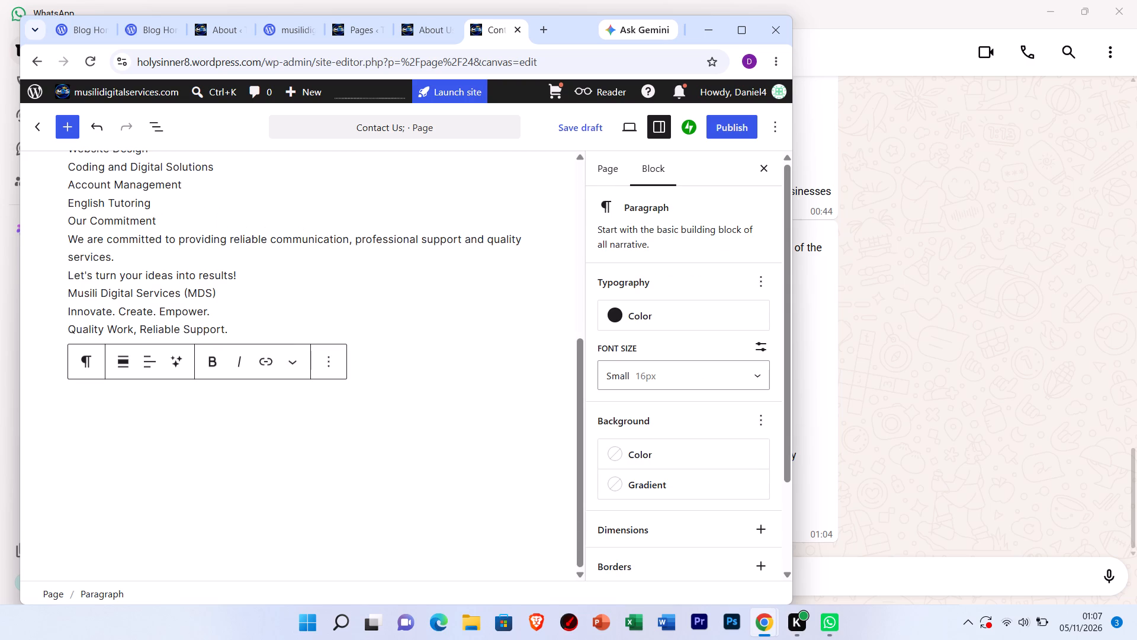
Review the pasted contact text from its closing lines back up to the page title.
{"action": "scroll", "coordinate": [104, 238], "scroll_direction": "up", "scroll_amount": 1}
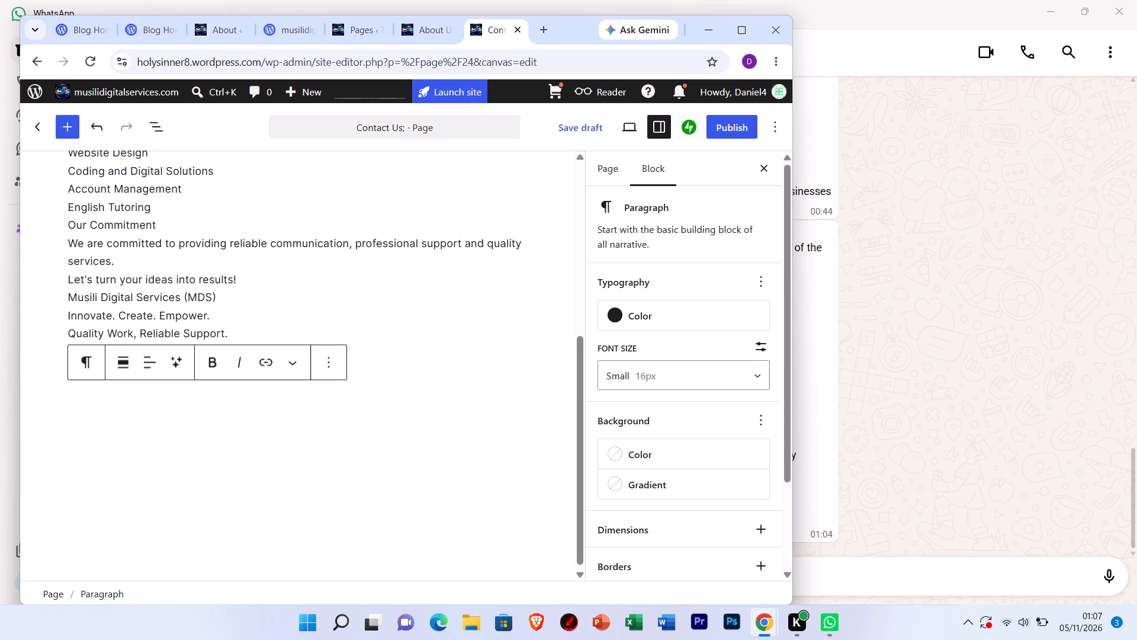
{"action": "scroll", "coordinate": [104, 238], "scroll_direction": "up", "scroll_amount": 3}
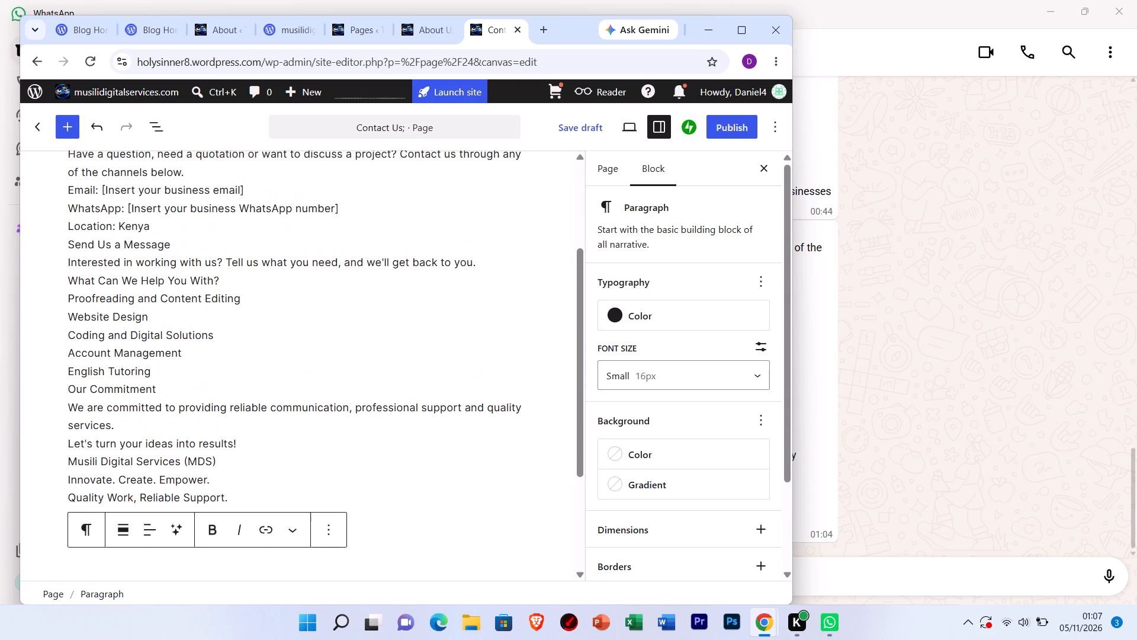
{"action": "scroll", "coordinate": [104, 238], "scroll_direction": "up", "scroll_amount": 1}
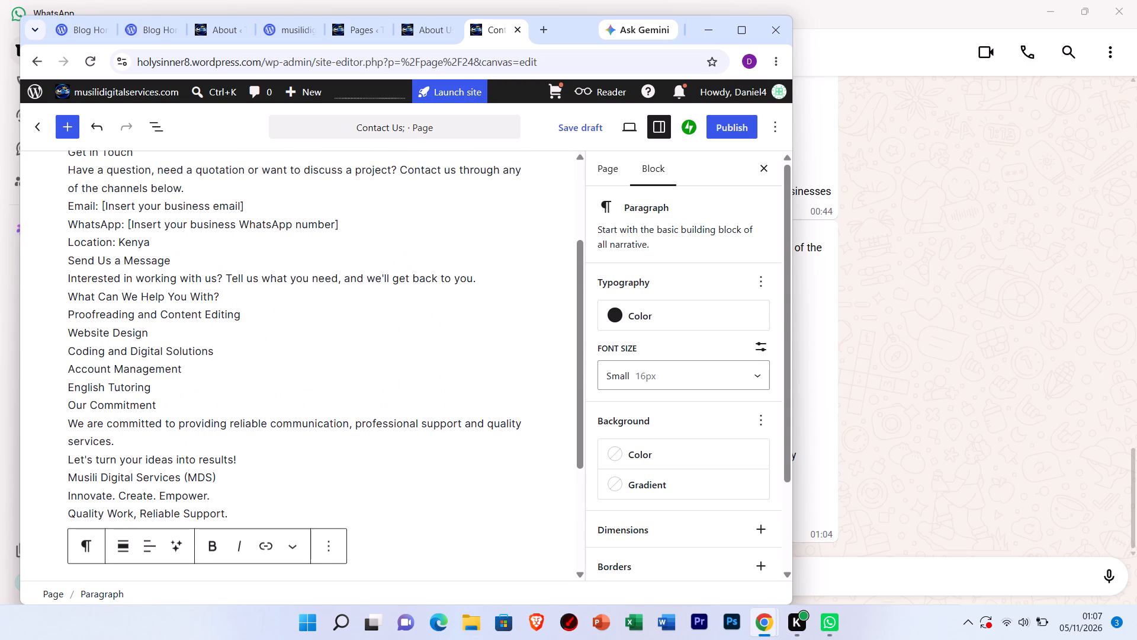
{"action": "scroll", "coordinate": [104, 238], "scroll_direction": "up", "scroll_amount": 2}
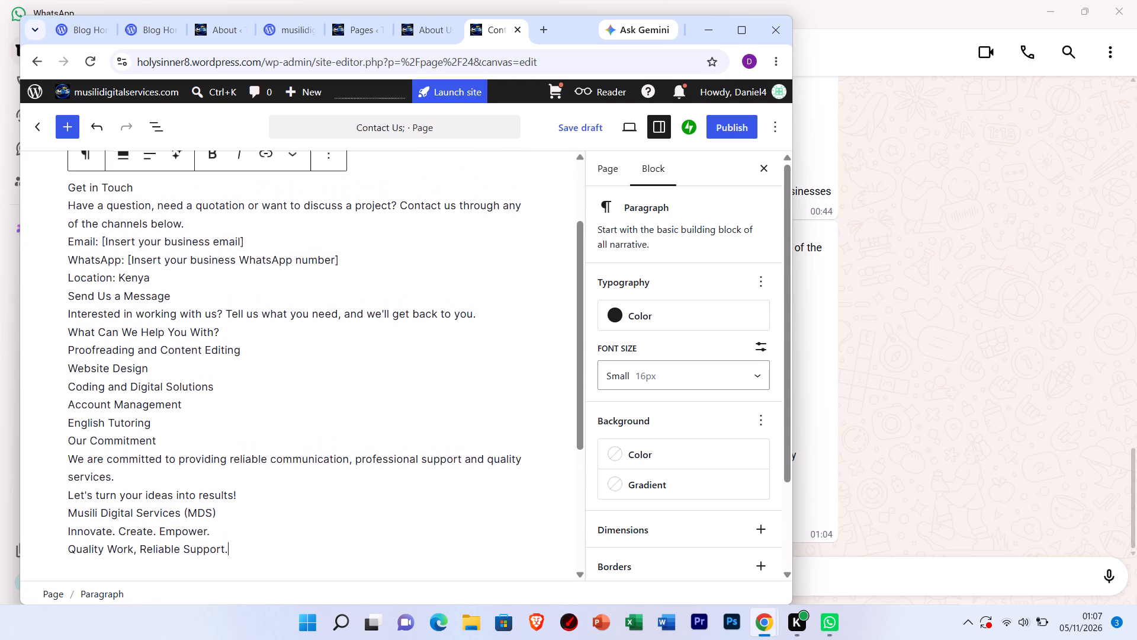
{"action": "scroll", "coordinate": [104, 238], "scroll_direction": "up", "scroll_amount": 1}
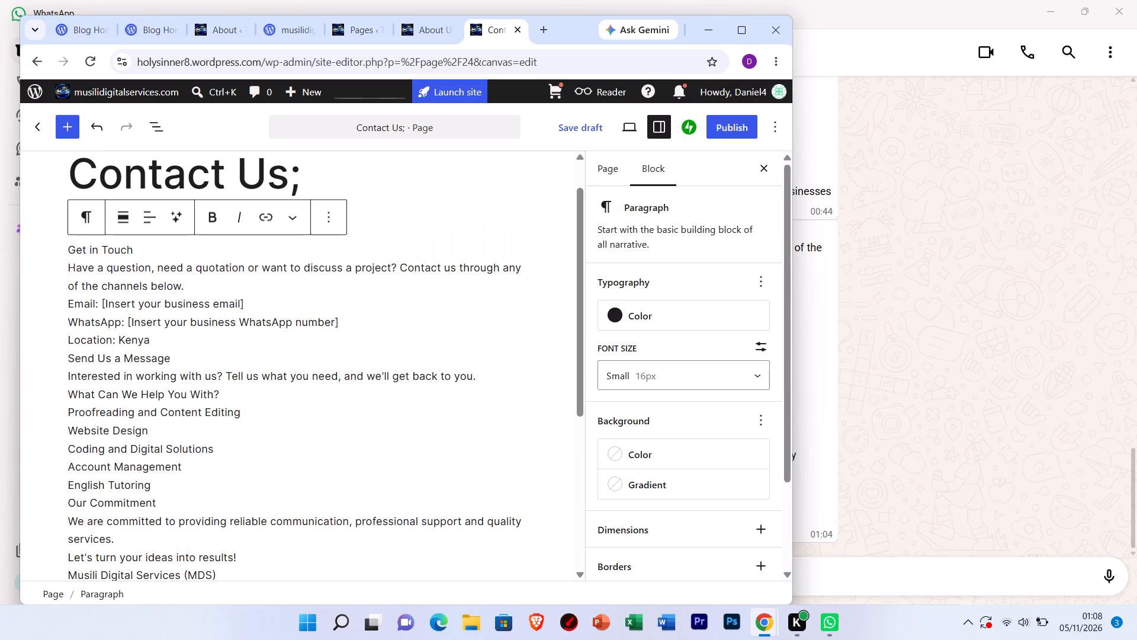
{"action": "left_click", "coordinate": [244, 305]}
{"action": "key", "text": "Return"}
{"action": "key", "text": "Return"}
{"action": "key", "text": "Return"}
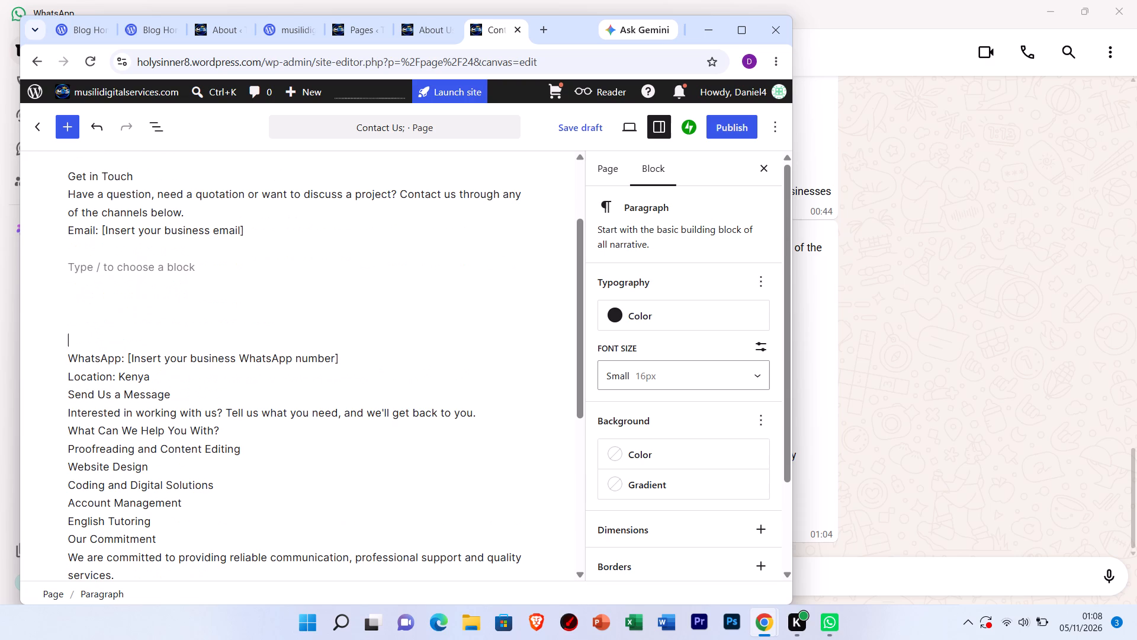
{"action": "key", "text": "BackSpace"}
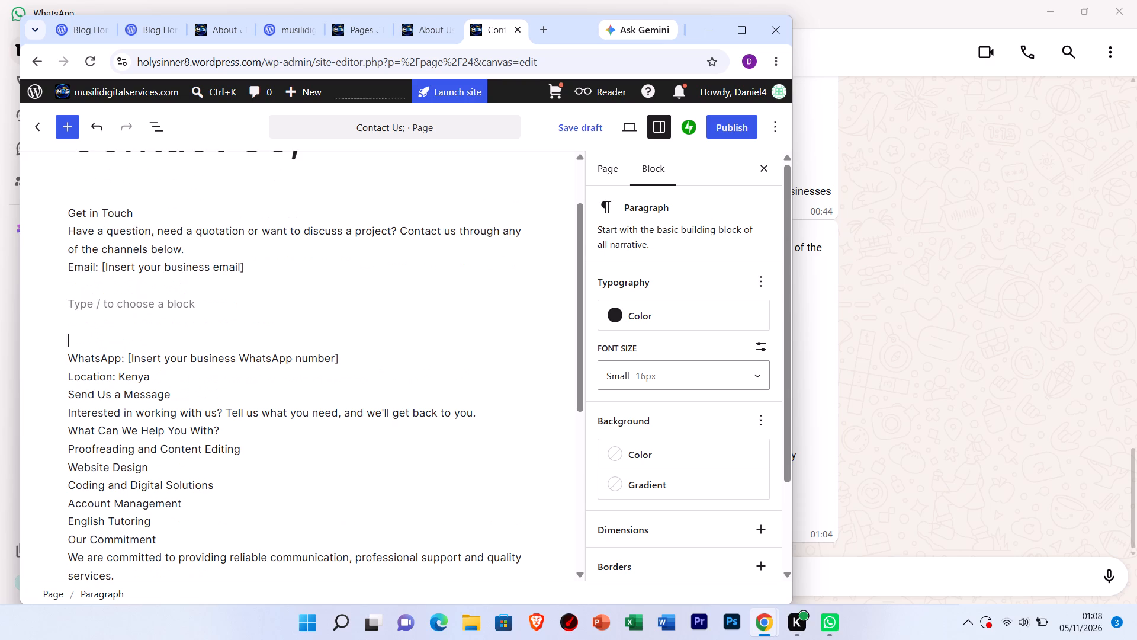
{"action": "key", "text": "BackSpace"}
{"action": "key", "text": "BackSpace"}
Delete the placeholder "[Insert your business email]" after the Email: label in the contact text.
{"action": "key", "text": "BackSpace"}
{"action": "key", "text": "BackSpace"}
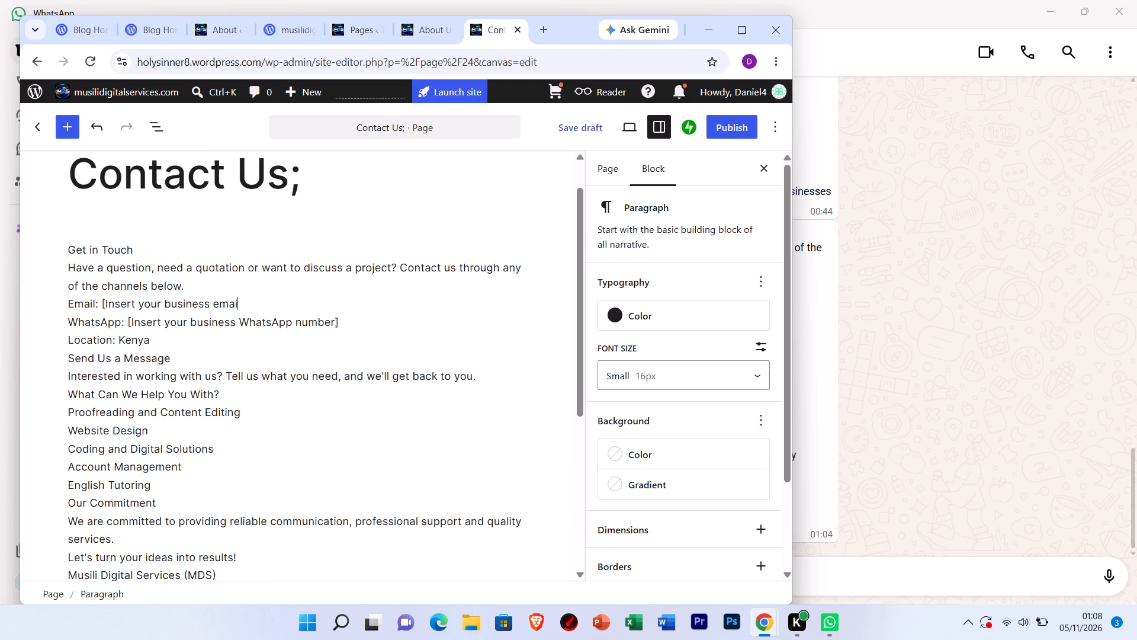
{"action": "key", "text": "BackSpace"}
{"action": "key", "text": "BackSpace"}
{"action": "key", "text": "BackSpace"}
{"action": "key", "text": "BackSpace"}
{"action": "key", "text": "BackSpace"}
{"action": "key", "text": "BackSpace"}
{"action": "key", "text": "BackSpace"}
{"action": "key", "text": "BackSpace"}
{"action": "key", "text": "BackSpace"}
{"action": "key", "text": "BackSpace"}
{"action": "key", "text": "BackSpace"}
{"action": "key", "text": "BackSpace"}
{"action": "key", "text": "BackSpace"}
{"action": "key", "text": "BackSpace"}
{"action": "key", "text": "BackSpace"}
{"action": "key", "text": "BackSpace"}
{"action": "key", "text": "BackSpace"}
{"action": "key", "text": "BackSpace"}
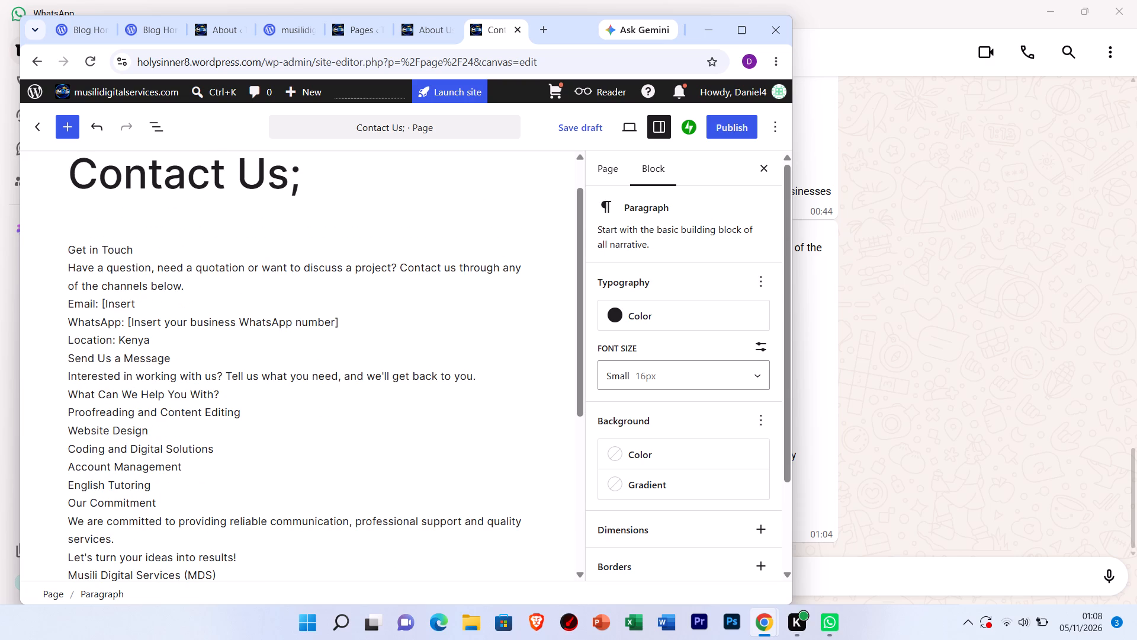
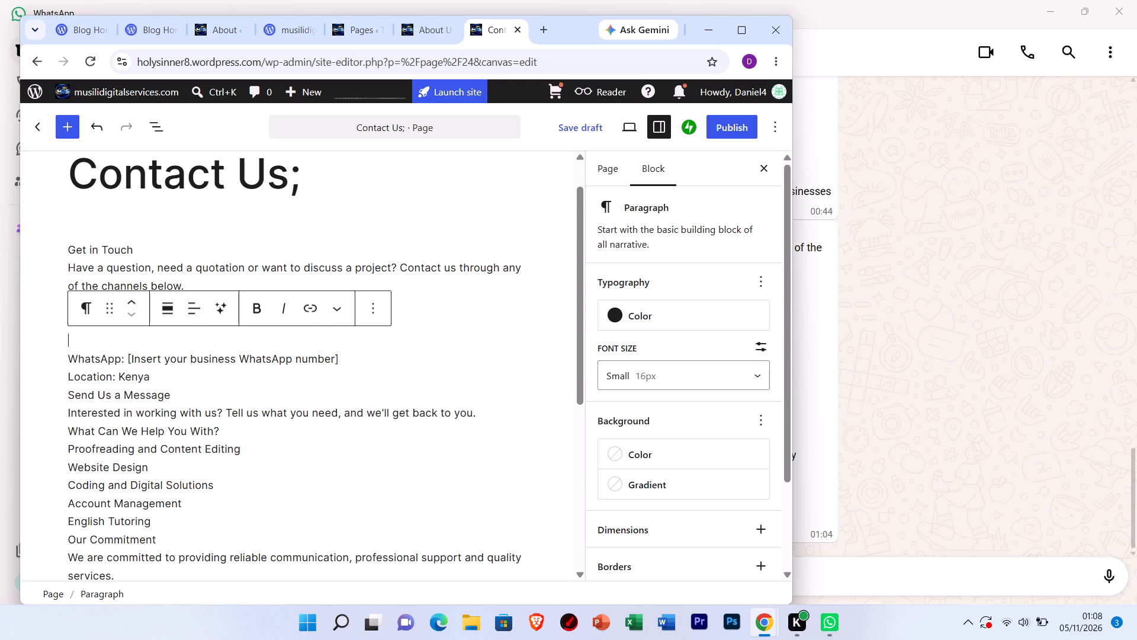
Finish the business e-mail address on the Email line with its .com ending and add a line break after it.
{"action": "key", "text": "BackSpace"}
{"action": "key", "text": "BackSpace"}
{"action": "key", "text": "BackSpace"}
{"action": "key", "text": "BackSpace"}
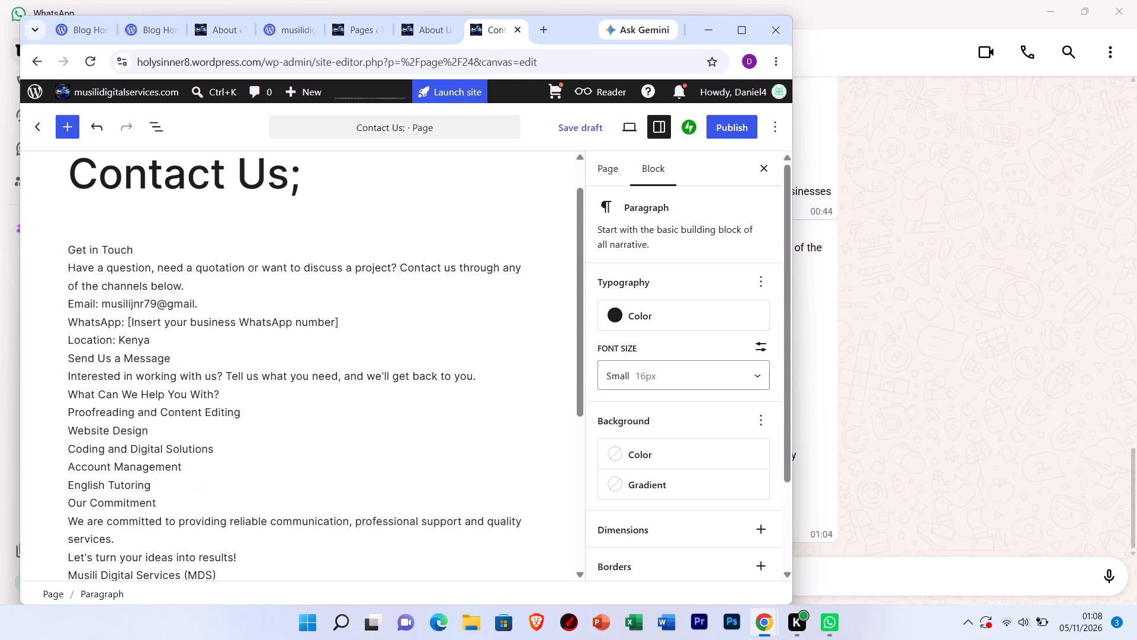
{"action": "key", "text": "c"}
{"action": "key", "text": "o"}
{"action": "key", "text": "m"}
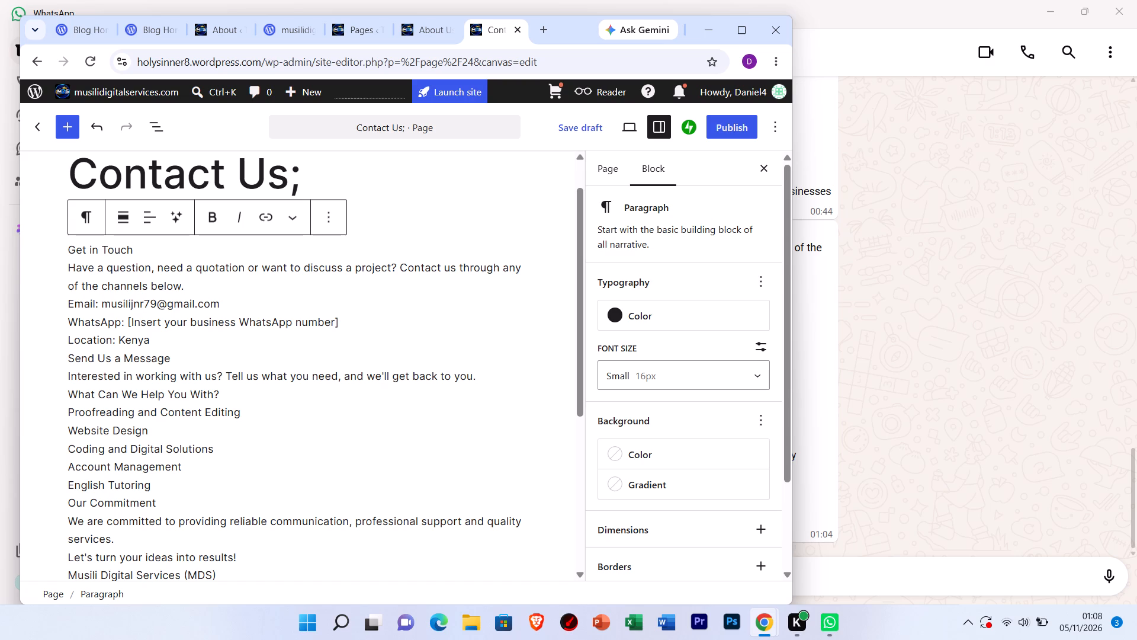
{"action": "key", "text": "Return"}
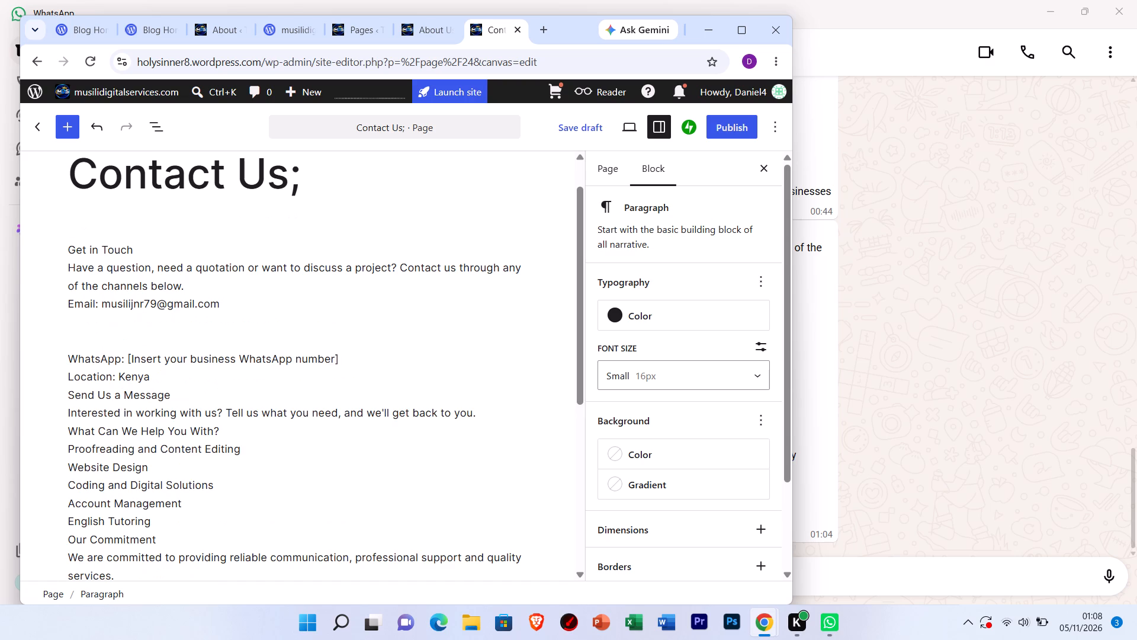
Replace the bracketed placeholder on the WhatsApp line with the business WhatsApp number.
{"action": "left_click", "coordinate": [339, 360]}
{"action": "key", "text": "BackSpace"}
{"action": "key", "text": "BackSpace"}
{"action": "key", "text": "BackSpace"}
{"action": "key", "text": "BackSpace"}
{"action": "key", "text": "BackSpace"}
{"action": "key", "text": "BackSpace"}
{"action": "key", "text": "BackSpace"}
{"action": "key", "text": "BackSpace"}
{"action": "key", "text": "BackSpace"}
{"action": "key", "text": "BackSpace"}
{"action": "key", "text": "BackSpace"}
{"action": "key", "text": "BackSpace"}
{"action": "key", "text": "BackSpace"}
{"action": "key", "text": "BackSpace"}
{"action": "key", "text": "BackSpace"}
{"action": "key", "text": "BackSpace"}
{"action": "key", "text": "BackSpace"}
{"action": "key", "text": "BackSpace"}
{"action": "key", "text": "BackSpace"}
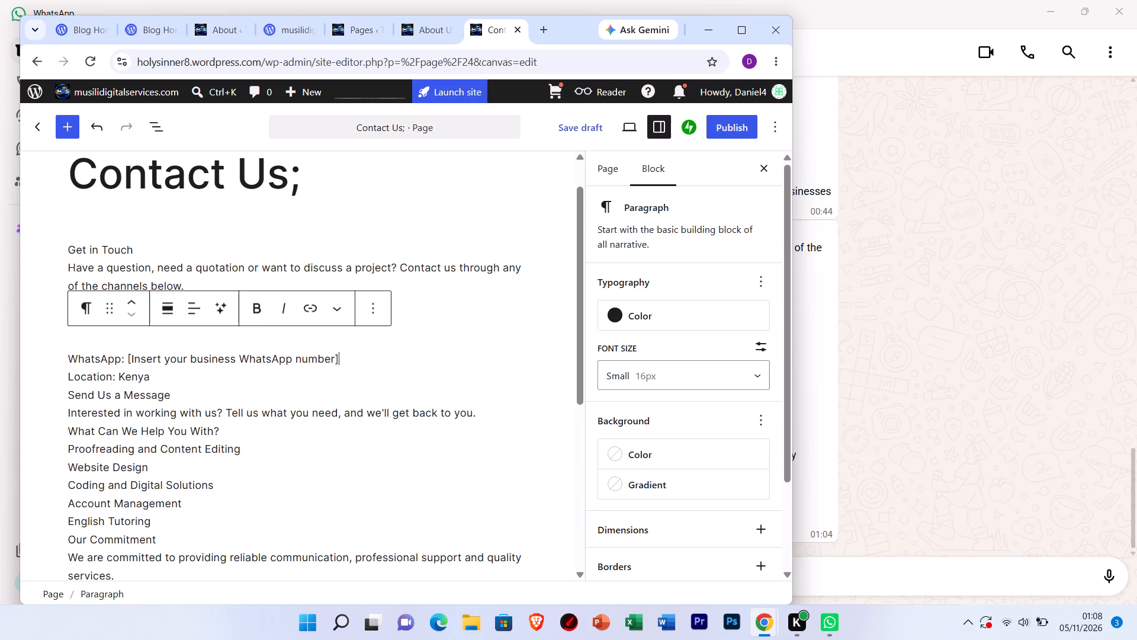
{"action": "key", "text": "BackSpace"}
{"action": "key", "text": "BackSpace"}
{"action": "key", "text": "BackSpace"}
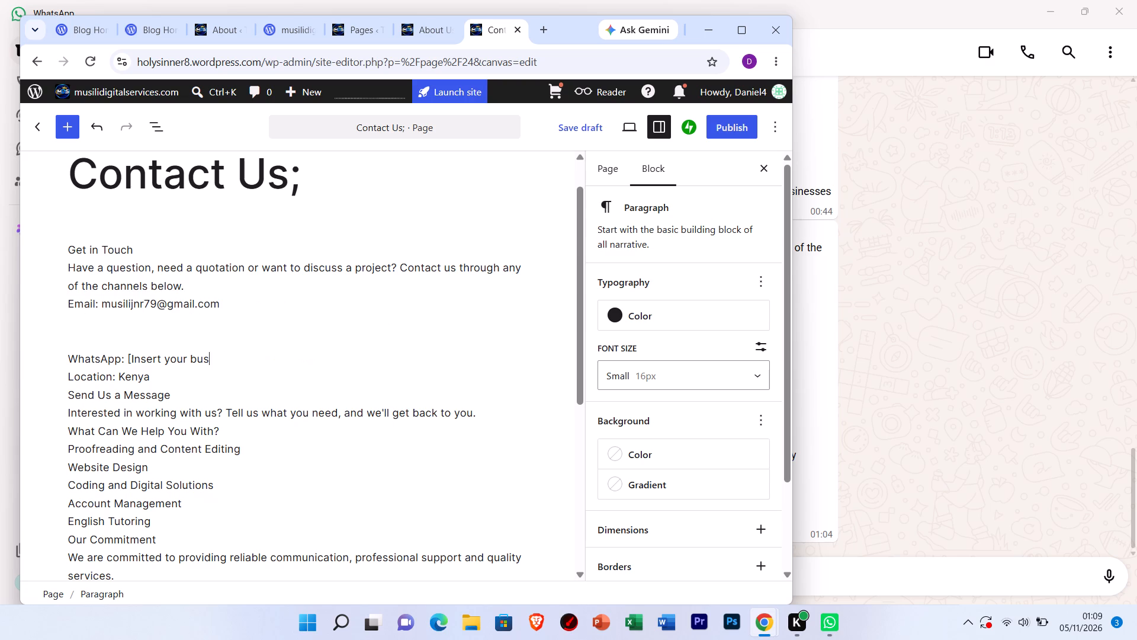
{"action": "key", "text": "BackSpace"}
{"action": "key", "text": "BackSpace"}
{"action": "key", "text": "BackSpace"}
{"action": "key", "text": "BackSpace"}
{"action": "key", "text": "BackSpace"}
{"action": "key", "text": "BackSpace"}
{"action": "key", "text": "BackSpace"}
{"action": "key", "text": "BackSpace"}
{"action": "key", "text": "BackSpace"}
{"action": "key", "text": "BackSpace"}
{"action": "key", "text": "BackSpace"}
{"action": "key", "text": "BackSpace"}
{"action": "key", "text": "BackSpace"}
{"action": "key", "text": "BackSpace"}
{"action": "key", "text": "BackSpace"}
{"action": "key", "text": "BackSpace"}
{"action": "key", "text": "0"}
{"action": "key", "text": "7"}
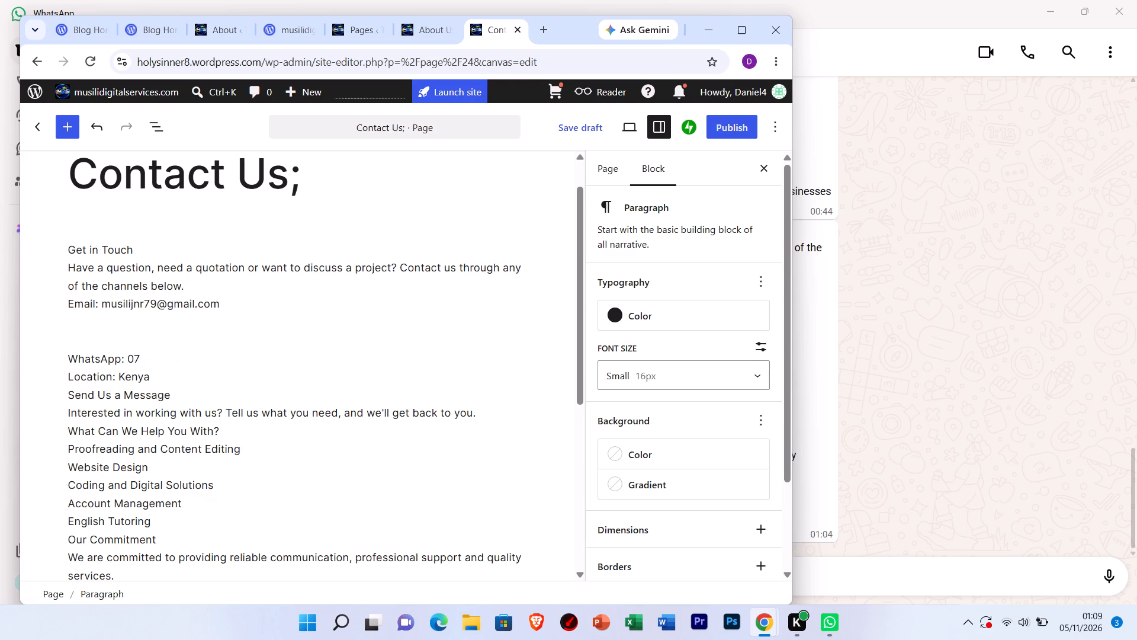
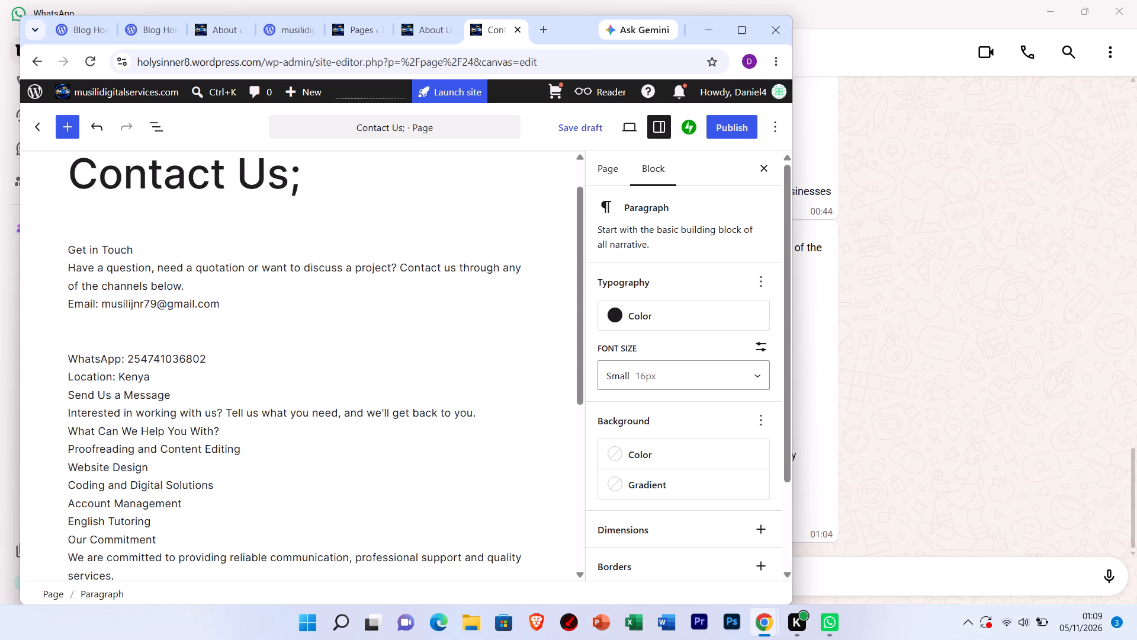
Add a run of spaces after the WhatsApp number, and two spaces after the Location entry in the contact details.
{"action": "key", "text": "Up"}
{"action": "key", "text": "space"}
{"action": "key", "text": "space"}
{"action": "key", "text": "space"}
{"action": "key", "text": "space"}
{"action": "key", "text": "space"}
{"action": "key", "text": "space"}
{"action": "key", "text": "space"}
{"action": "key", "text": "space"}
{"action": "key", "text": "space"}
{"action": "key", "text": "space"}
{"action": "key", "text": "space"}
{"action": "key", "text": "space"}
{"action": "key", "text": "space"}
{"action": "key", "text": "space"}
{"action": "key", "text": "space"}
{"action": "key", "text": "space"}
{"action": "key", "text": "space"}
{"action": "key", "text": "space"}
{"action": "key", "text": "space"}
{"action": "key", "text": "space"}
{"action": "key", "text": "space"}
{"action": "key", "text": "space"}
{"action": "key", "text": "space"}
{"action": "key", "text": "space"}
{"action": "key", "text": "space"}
{"action": "key", "text": "Down"}
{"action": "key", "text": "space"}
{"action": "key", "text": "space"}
{"action": "key", "text": "Up"}
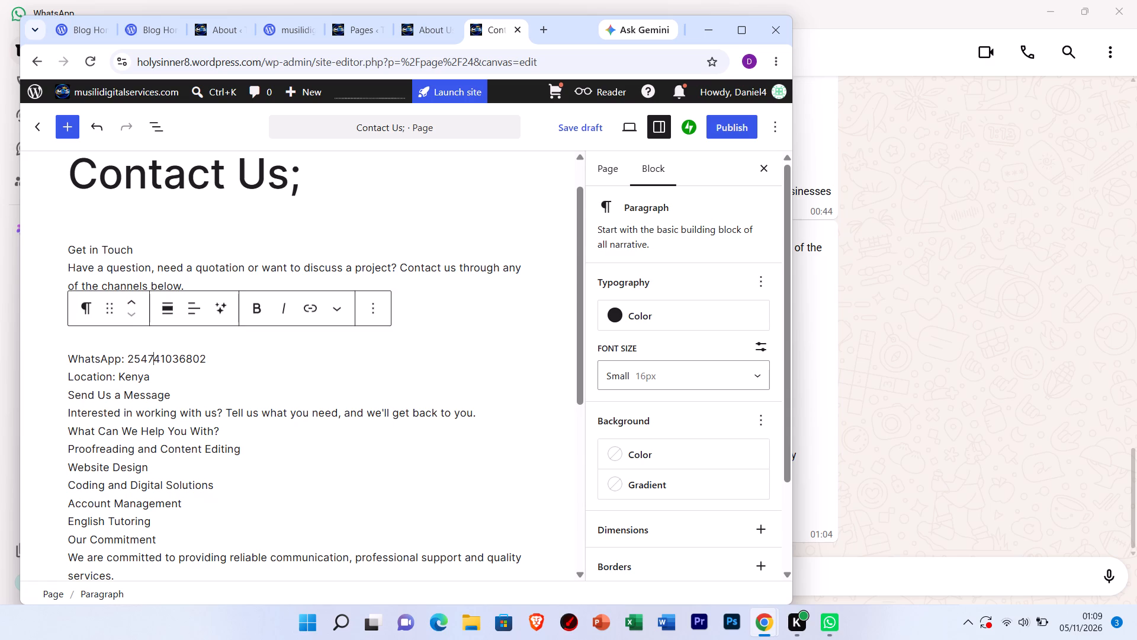
Insert a blank line between the WhatsApp number and the Location entry.
{"action": "left_click", "coordinate": [207, 359]}
{"action": "key", "text": "Return"}
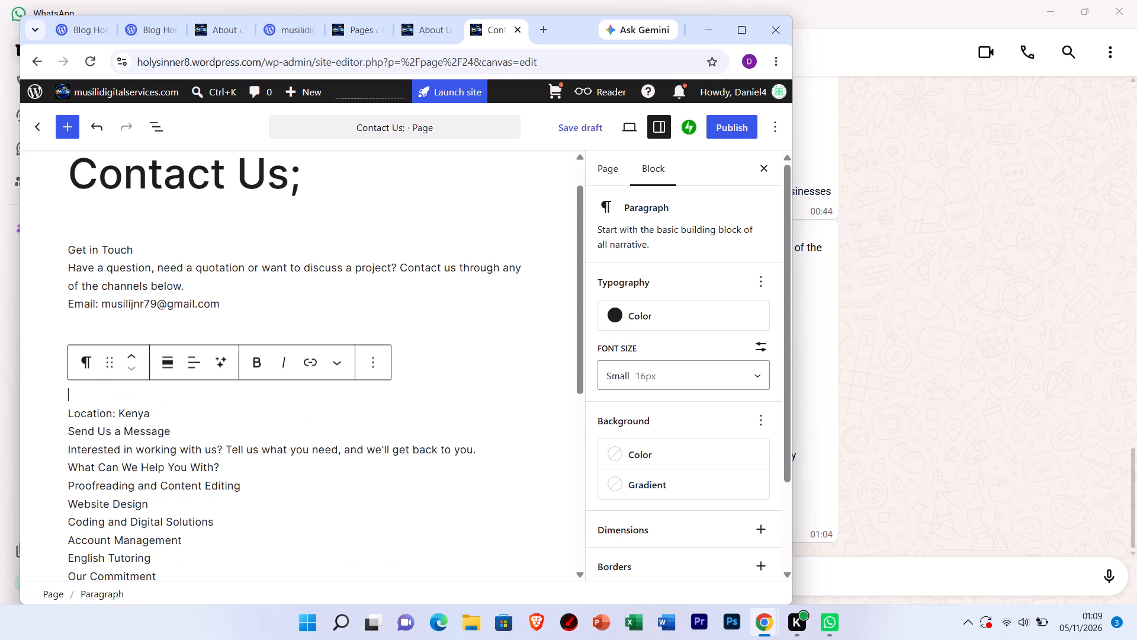
Delete the surplus spaces from the blank line below the WhatsApp number.
{"action": "left_click", "coordinate": [211, 293]}
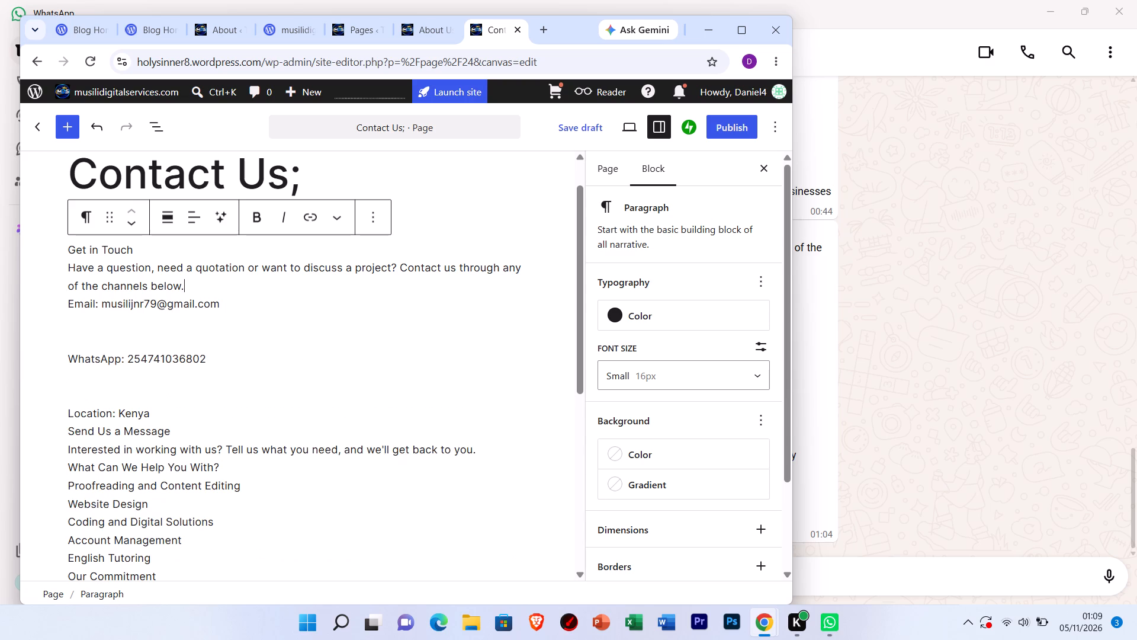
{"action": "left_click", "coordinate": [204, 358]}
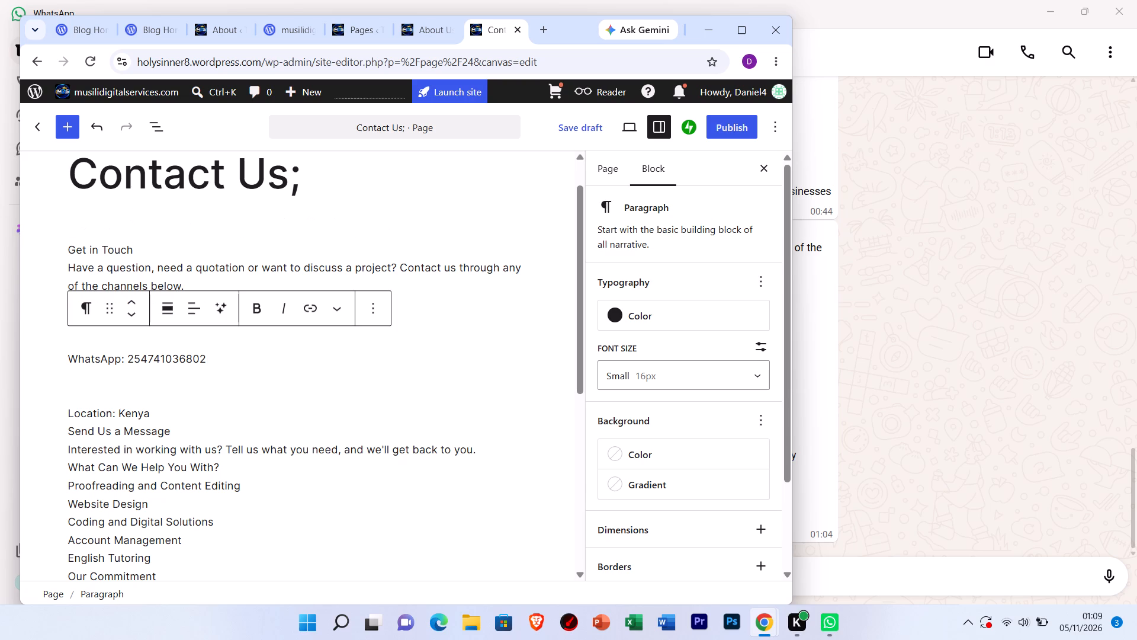
{"action": "key", "text": "Down"}
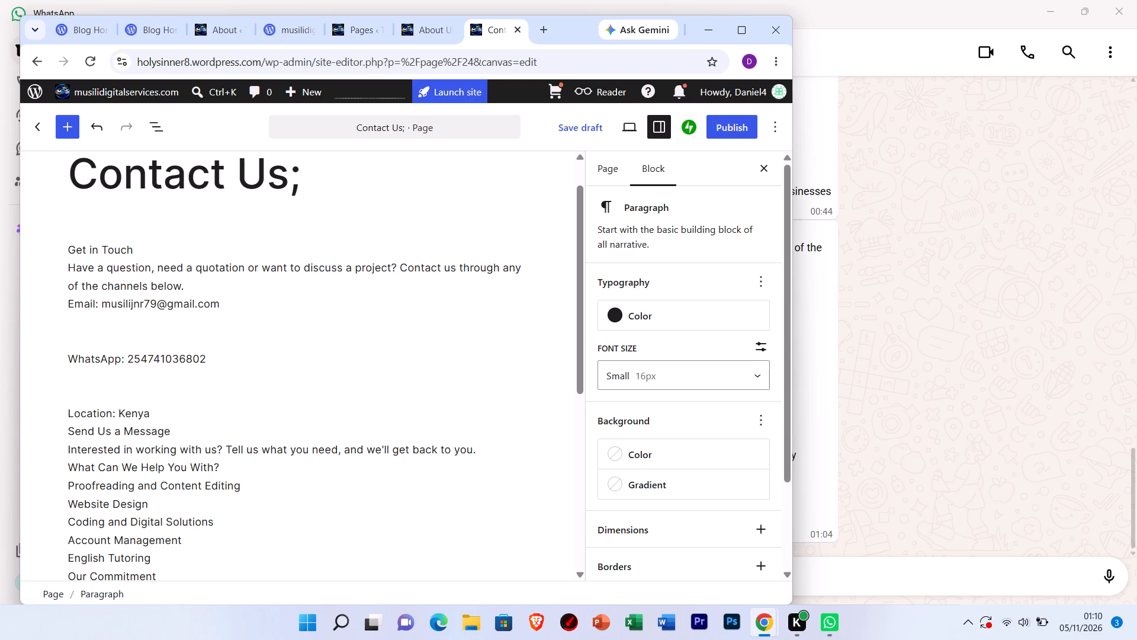
{"action": "key", "text": "BackSpace"}
{"action": "key", "text": "BackSpace"}
{"action": "key", "text": "BackSpace"}
{"action": "key", "text": "BackSpace"}
{"action": "key", "text": "BackSpace"}
{"action": "key", "text": "BackSpace"}
{"action": "key", "text": "BackSpace"}
{"action": "key", "text": "BackSpace"}
{"action": "key", "text": "BackSpace"}
{"action": "key", "text": "BackSpace"}
{"action": "key", "text": "BackSpace"}
{"action": "key", "text": "BackSpace"}
{"action": "key", "text": "BackSpace"}
{"action": "key", "text": "BackSpace"}
{"action": "key", "text": "BackSpace"}
{"action": "key", "text": "BackSpace"}
{"action": "key", "text": "BackSpace"}
{"action": "key", "text": "BackSpace"}
{"action": "key", "text": "BackSpace"}
{"action": "key", "text": "BackSpace"}
{"action": "key", "text": "BackSpace"}
{"action": "key", "text": "BackSpace"}
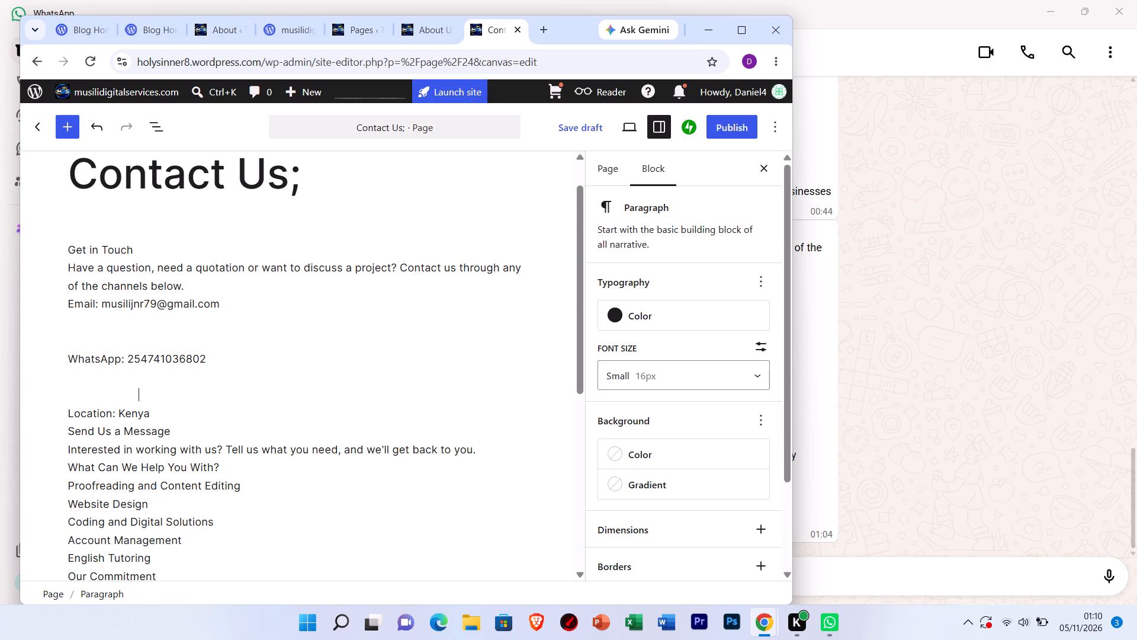
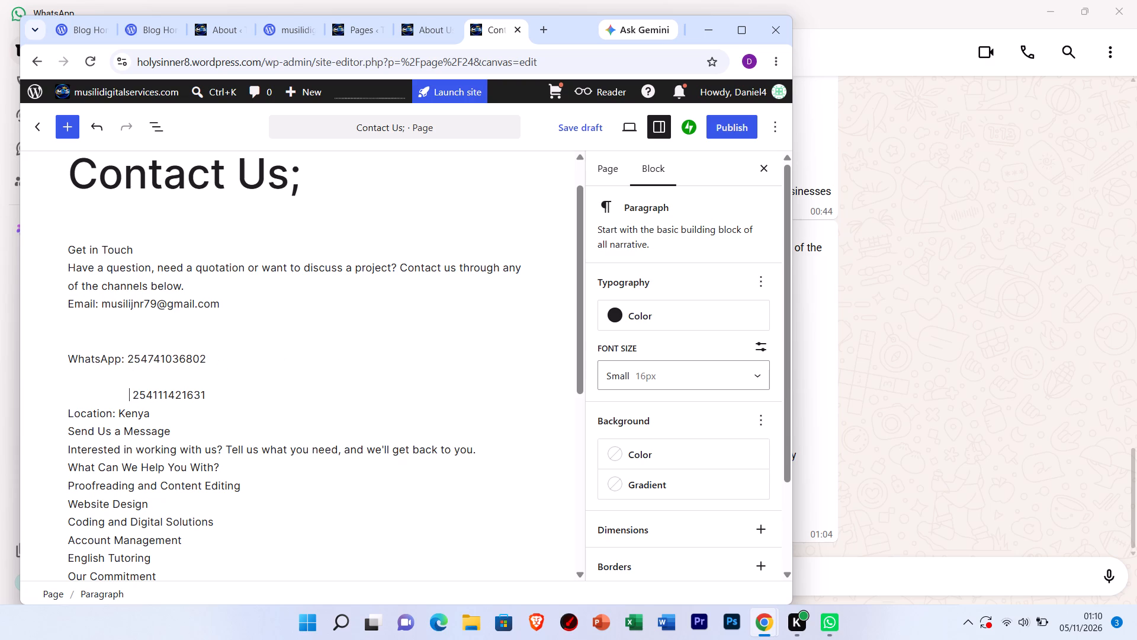
Remove the indent and line break before the second WhatsApp number, then complete the first WhatsApp number on the same line.
{"action": "key", "text": "BackSpace"}
{"action": "key", "text": "BackSpace"}
{"action": "key", "text": "BackSpace"}
{"action": "key", "text": "BackSpace"}
{"action": "key", "text": "BackSpace"}
{"action": "key", "text": "BackSpace"}
{"action": "key", "text": "BackSpace"}
{"action": "key", "text": "BackSpace"}
{"action": "key", "text": "BackSpace"}
{"action": "key", "text": "BackSpace"}
{"action": "key", "text": "BackSpace"}
{"action": "key", "text": "BackSpace"}
{"action": "key", "text": "BackSpace"}
{"action": "key", "text": "BackSpace"}
{"action": "key", "text": "BackSpace"}
{"action": "key", "text": "BackSpace"}
{"action": "key", "text": "BackSpace"}
{"action": "key", "text": "BackSpace"}
{"action": "key", "text": "BackSpace"}
{"action": "key", "text": "BackSpace"}
{"action": "key", "text": "BackSpace"}
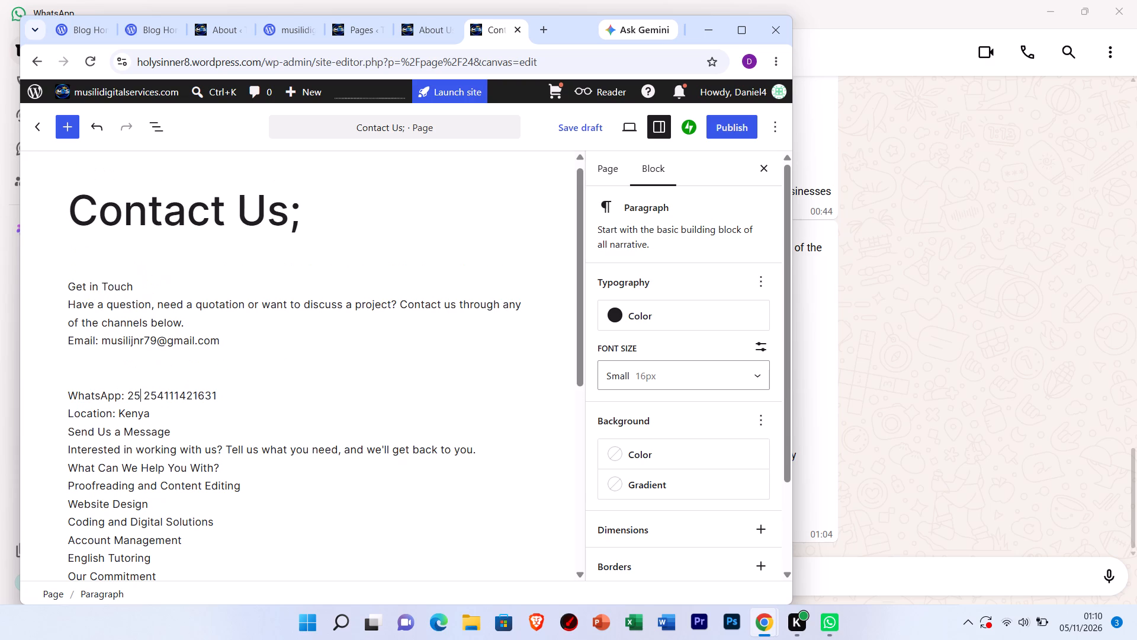
{"action": "key", "text": "Down"}
{"action": "key", "text": "Down"}
{"action": "key", "text": "Up"}
{"action": "key", "text": "Up"}
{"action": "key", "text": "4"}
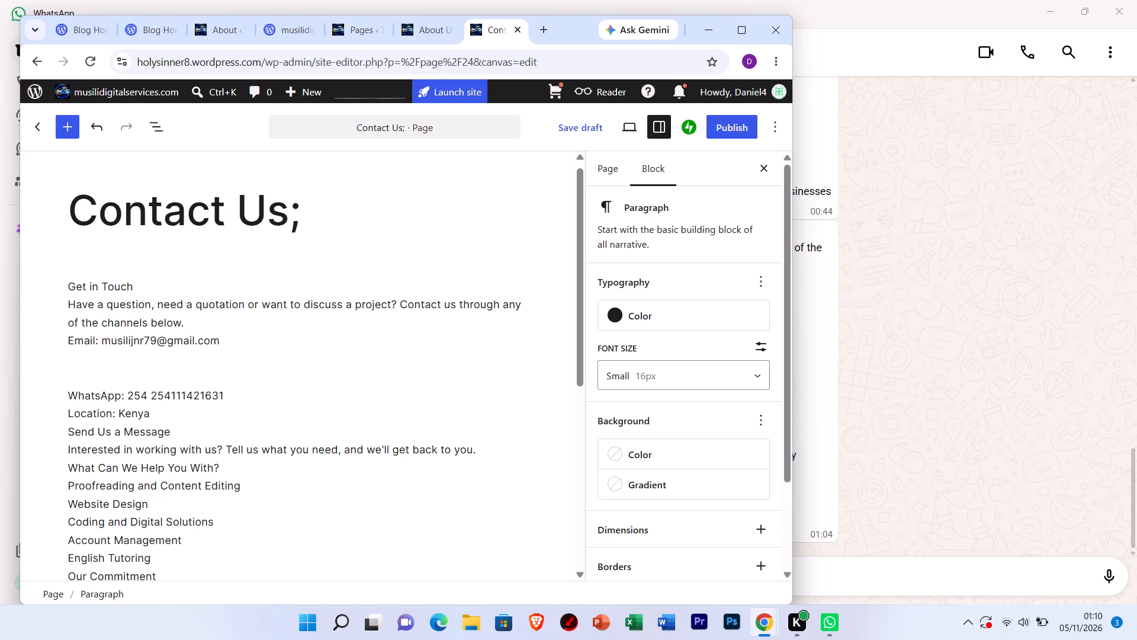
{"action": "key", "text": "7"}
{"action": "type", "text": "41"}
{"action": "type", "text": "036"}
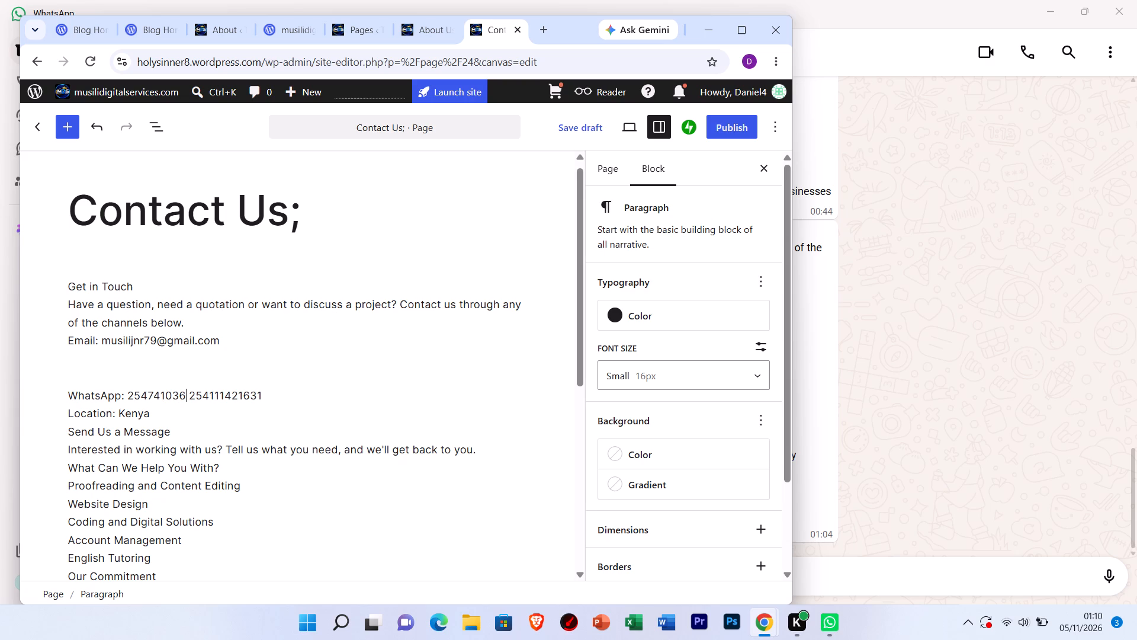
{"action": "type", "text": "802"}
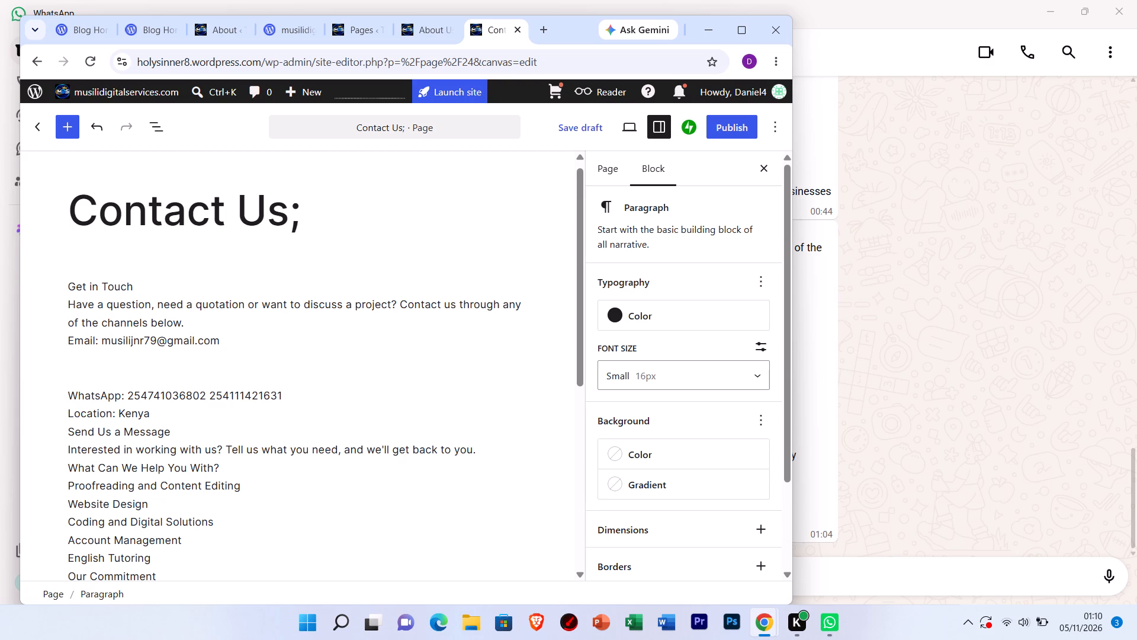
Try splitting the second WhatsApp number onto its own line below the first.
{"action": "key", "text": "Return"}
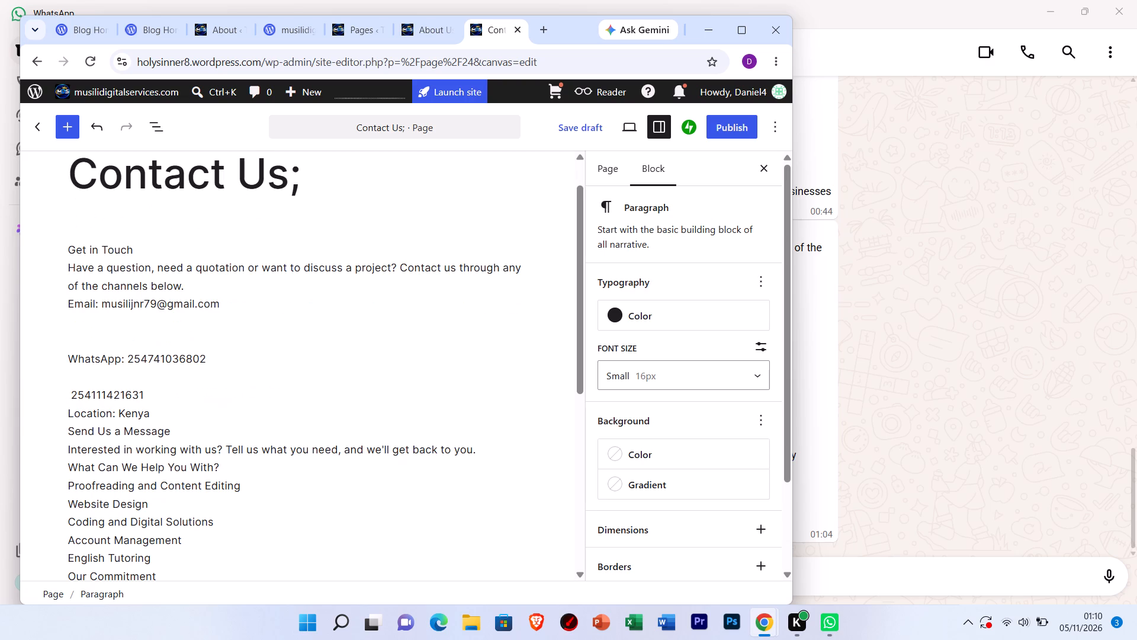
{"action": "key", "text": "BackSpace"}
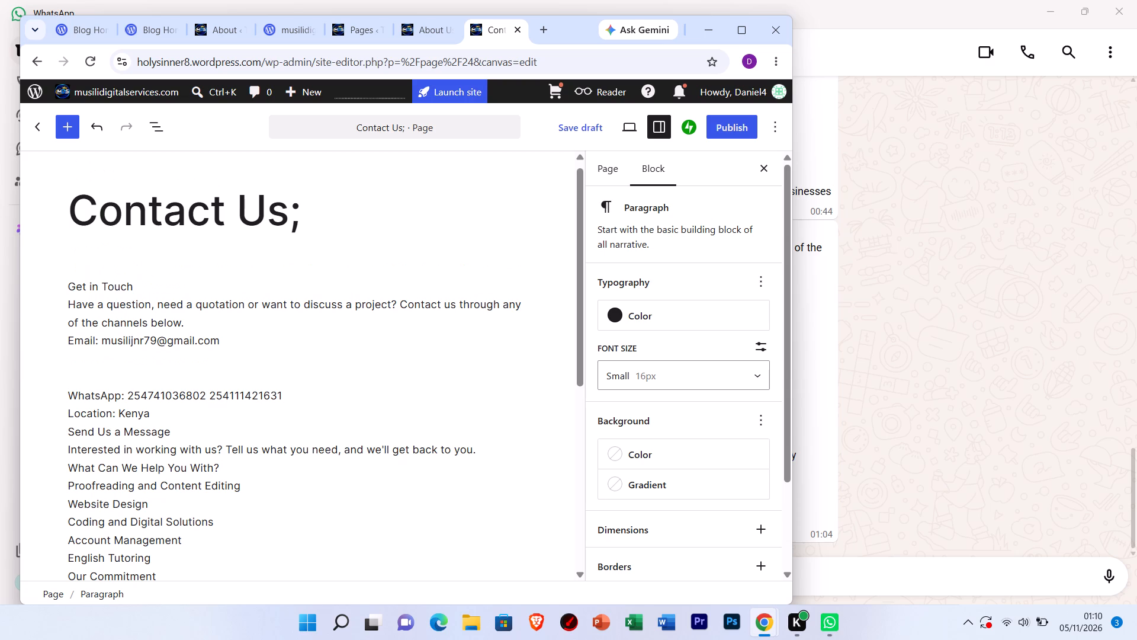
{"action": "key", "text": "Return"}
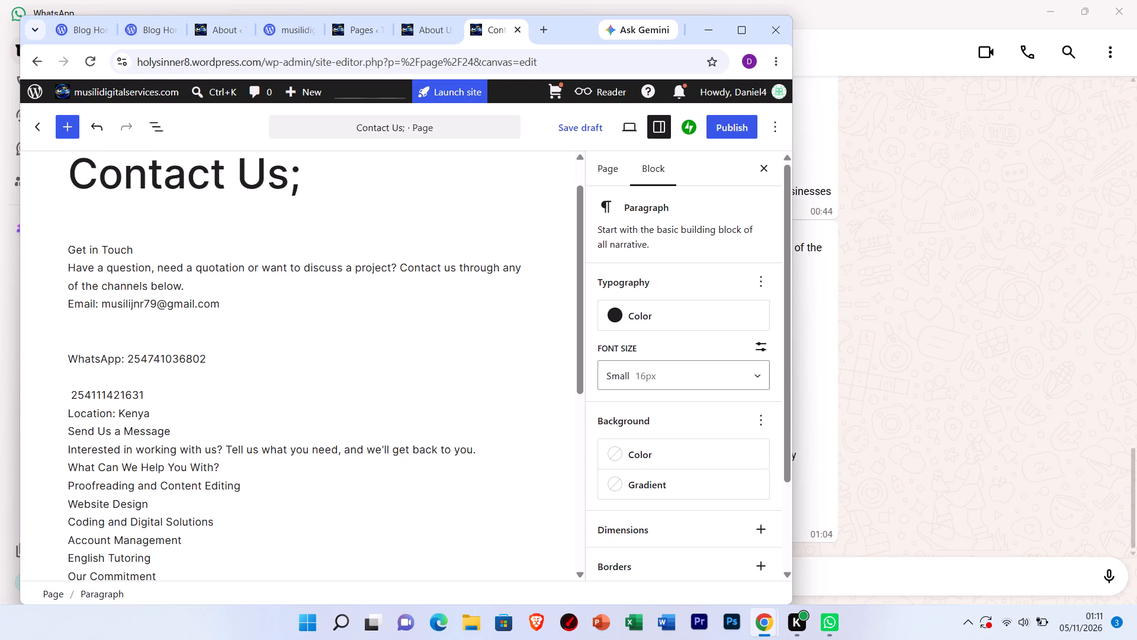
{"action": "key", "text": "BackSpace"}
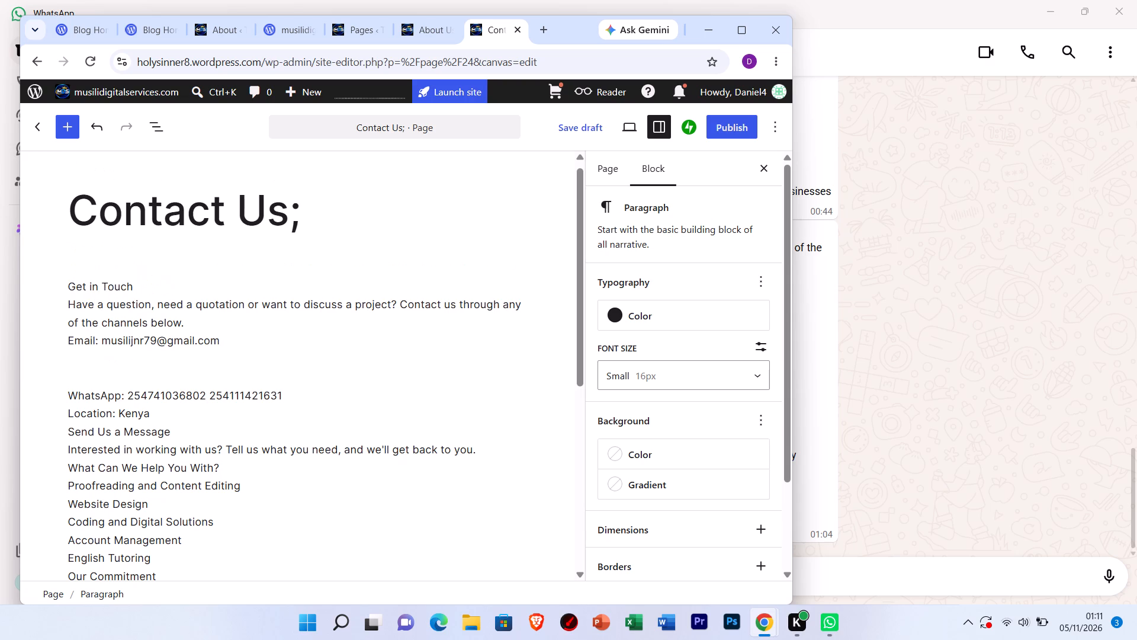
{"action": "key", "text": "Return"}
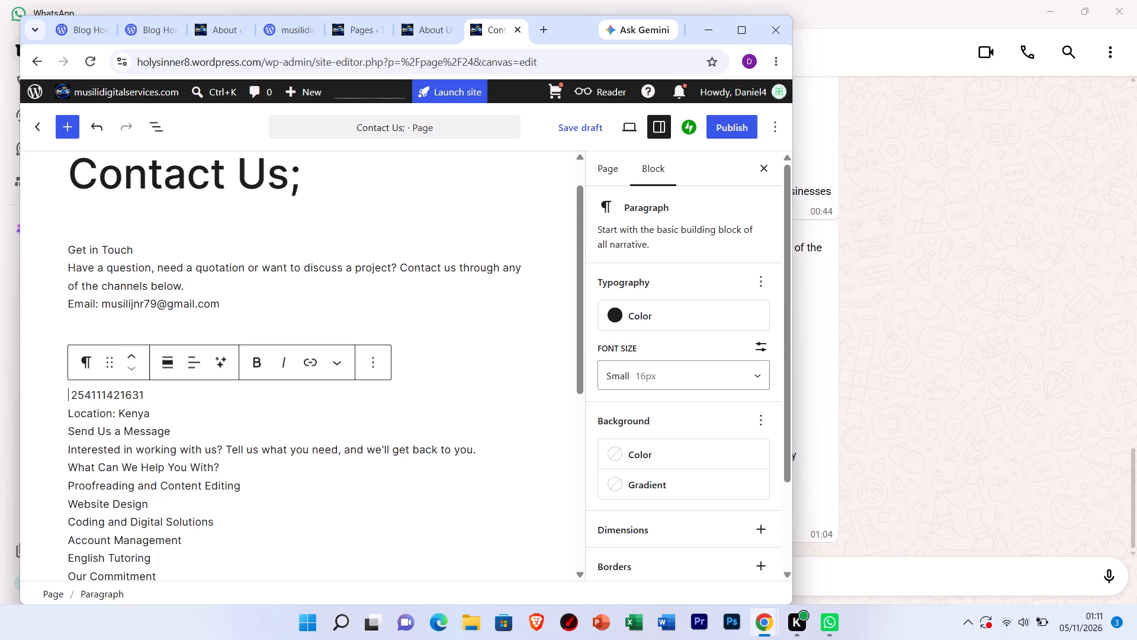
Insert an empty paragraph above the Location line and another between the introductory text and the Email line.
{"action": "left_click", "coordinate": [144, 395]}
{"action": "key", "text": "Return"}
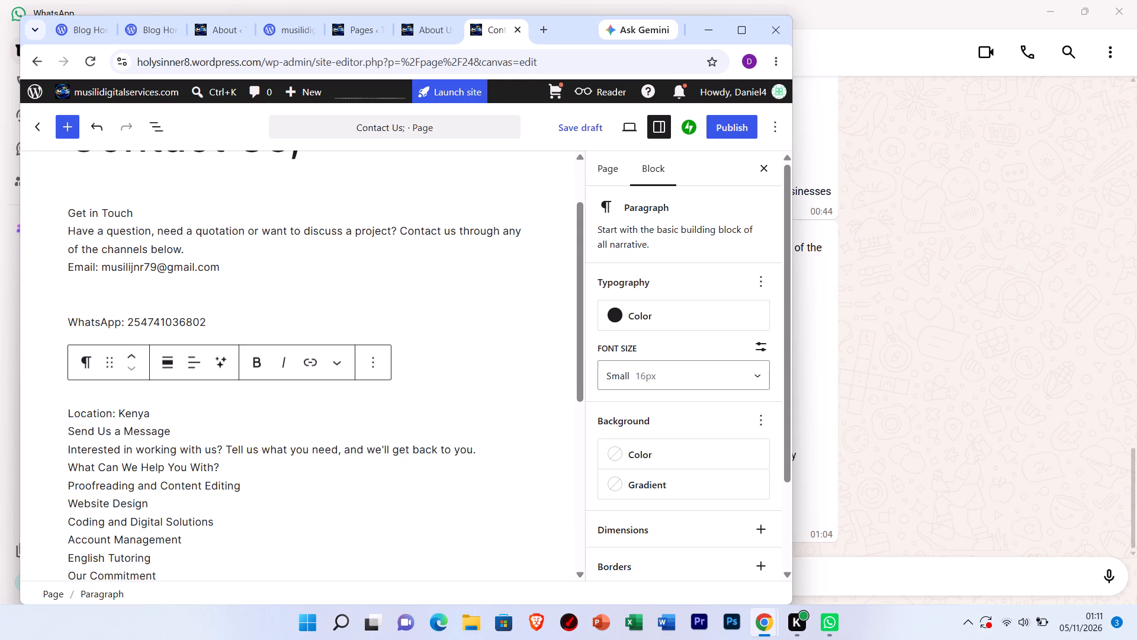
{"action": "left_click_drag", "start_coordinate": [172, 293], "coordinate": [180, 274]}
{"action": "left_click_drag", "start_coordinate": [180, 274], "coordinate": [111, 255]}
{"action": "left_click_drag", "start_coordinate": [111, 255], "coordinate": [183, 241]}
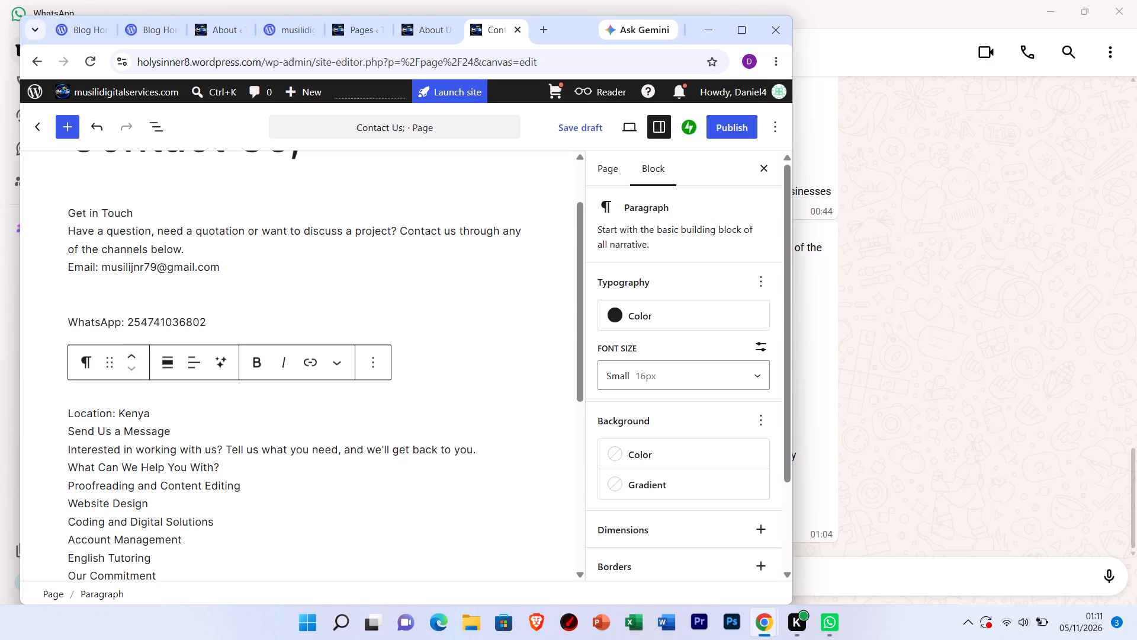
{"action": "left_click_drag", "start_coordinate": [183, 241], "coordinate": [183, 248]}
{"action": "left_click", "coordinate": [183, 248]}
{"action": "key", "text": "Return"}
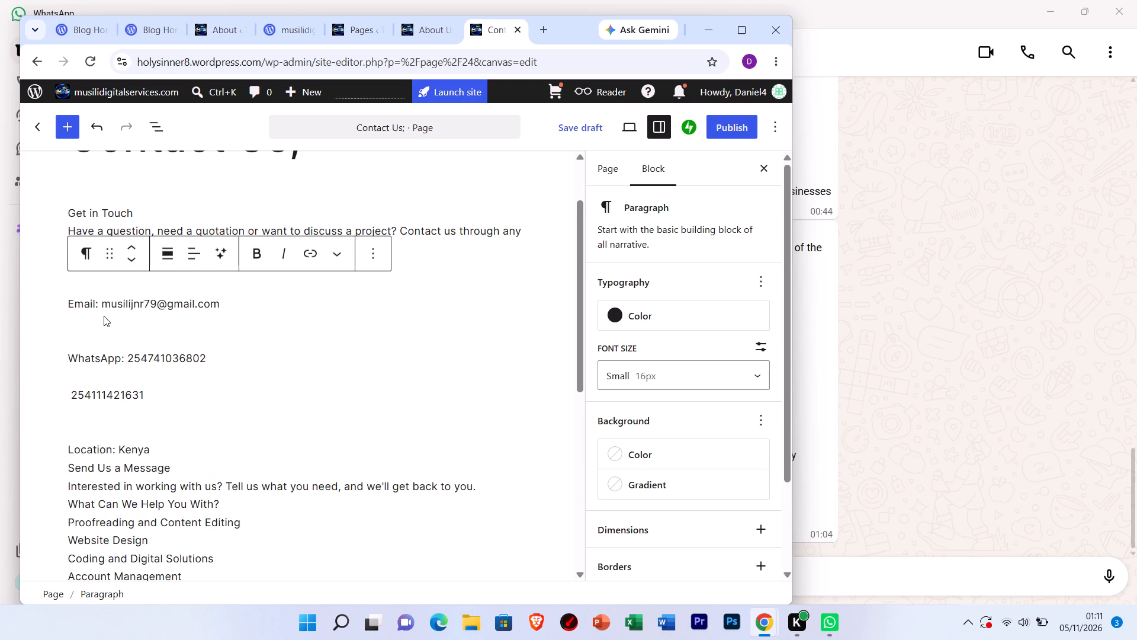
Remove the empty paragraph between the Email and WhatsApp lines, keeping the two as separate paragraphs.
{"action": "left_click", "coordinate": [65, 358]}
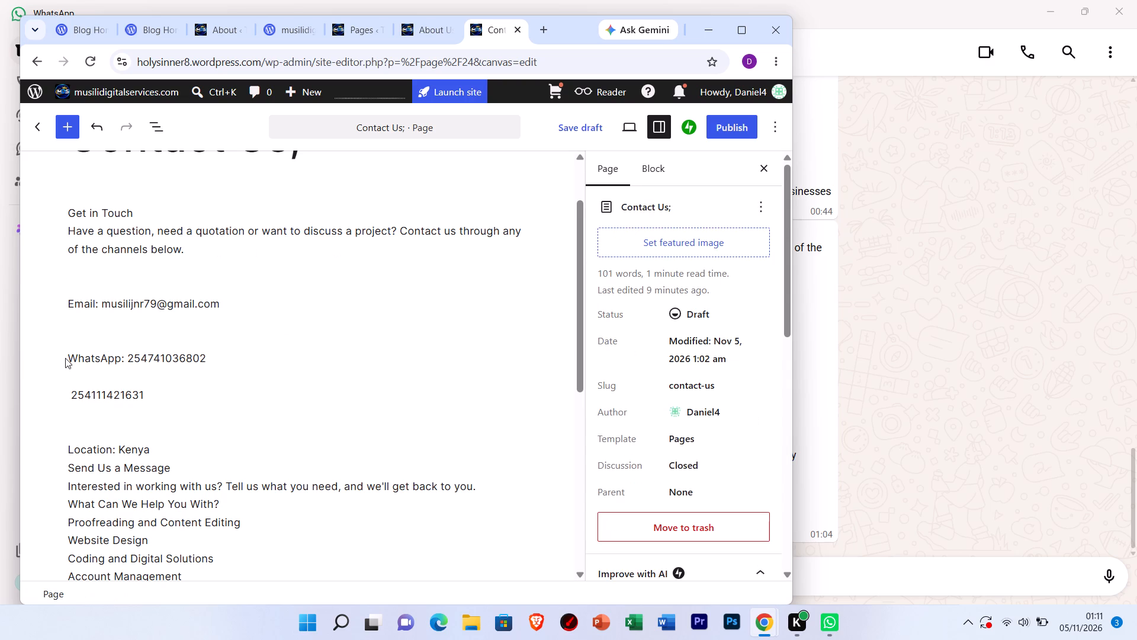
{"action": "key", "text": "BackSpace"}
{"action": "key", "text": "BackSpace"}
{"action": "key", "text": "BackSpace"}
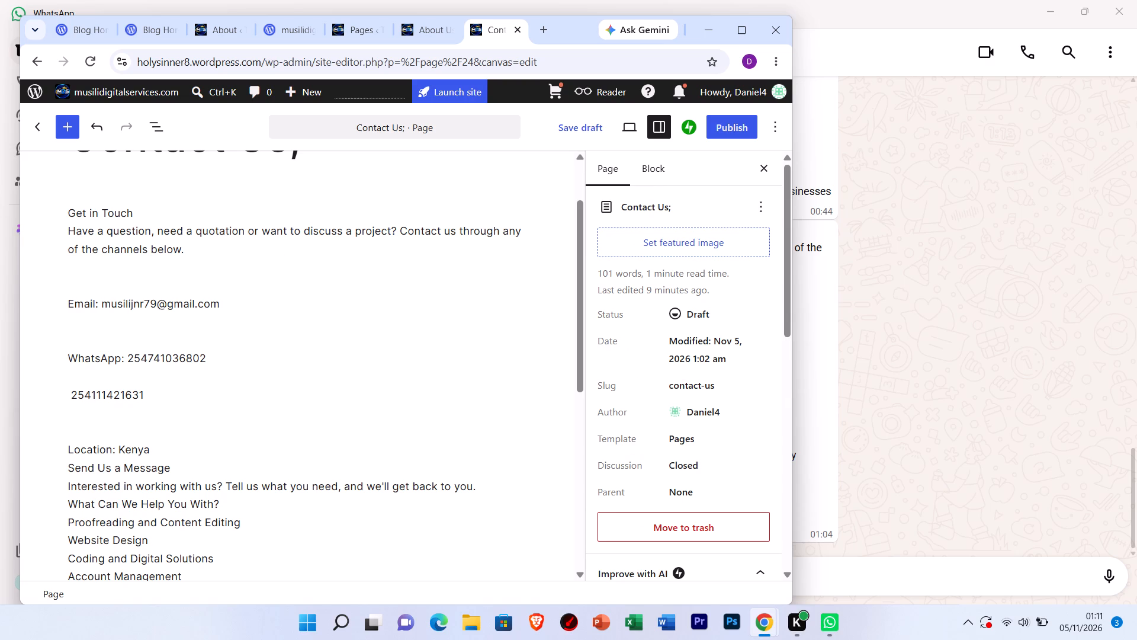
{"action": "left_click", "coordinate": [68, 359]}
{"action": "key", "text": "BackSpace"}
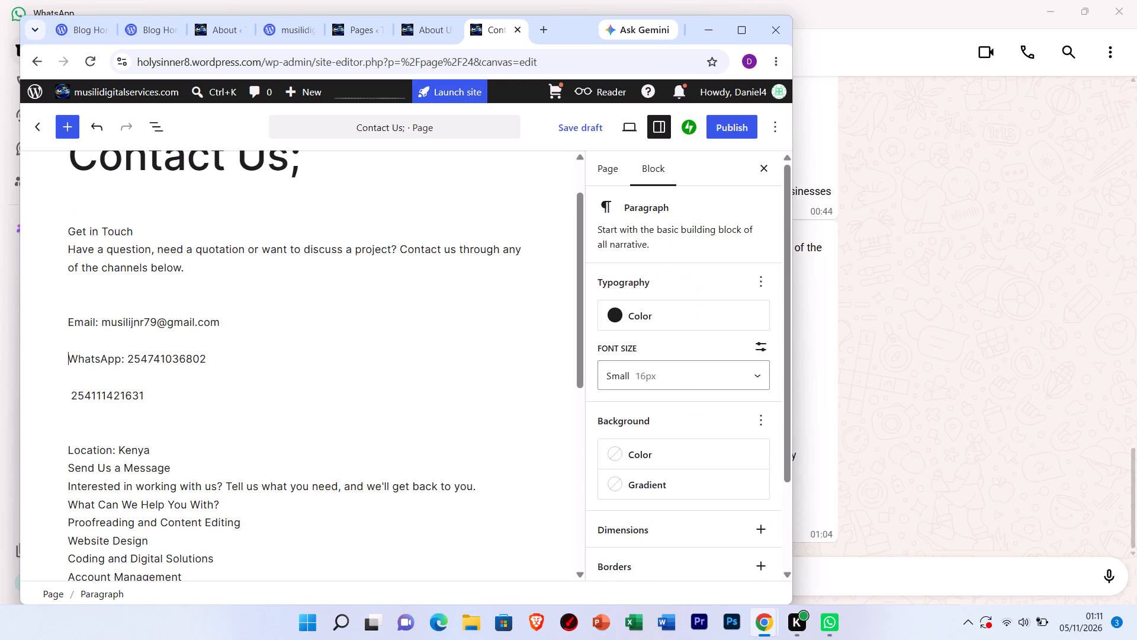
{"action": "key", "text": "BackSpace"}
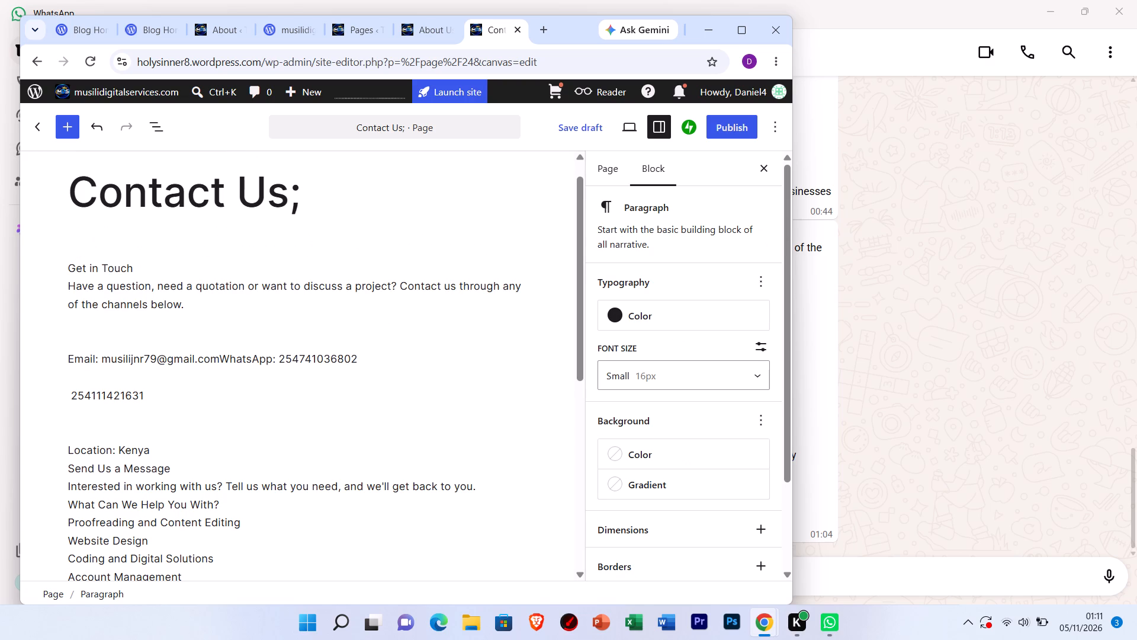
{"action": "key", "text": "Return"}
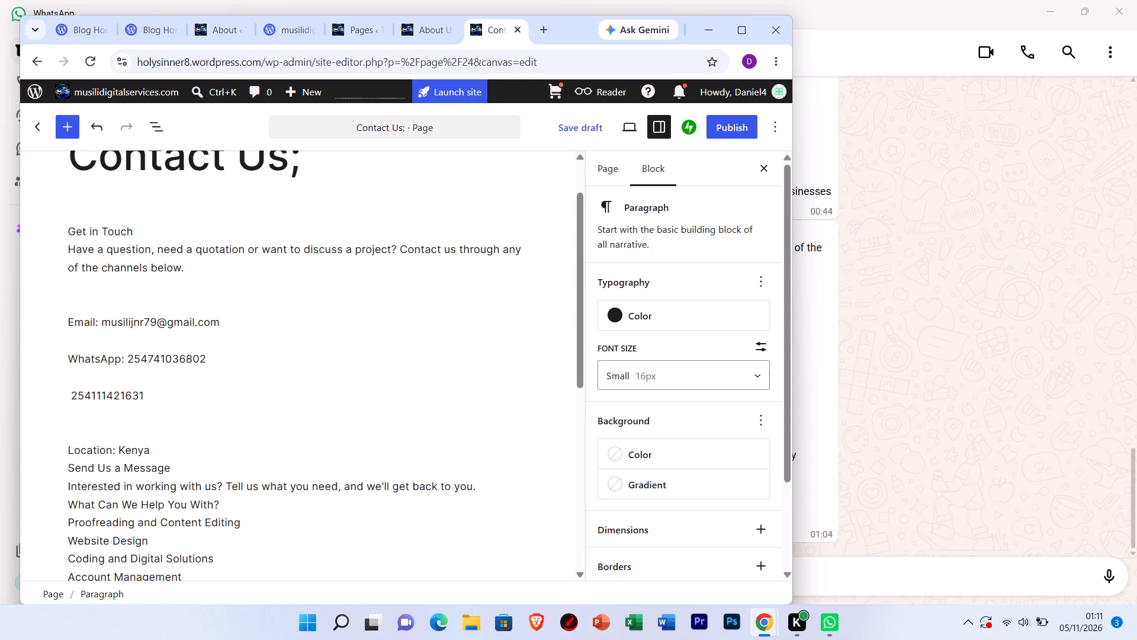
Bring the second WhatsApp number back onto the same line as the first.
{"action": "left_click", "coordinate": [69, 396]}
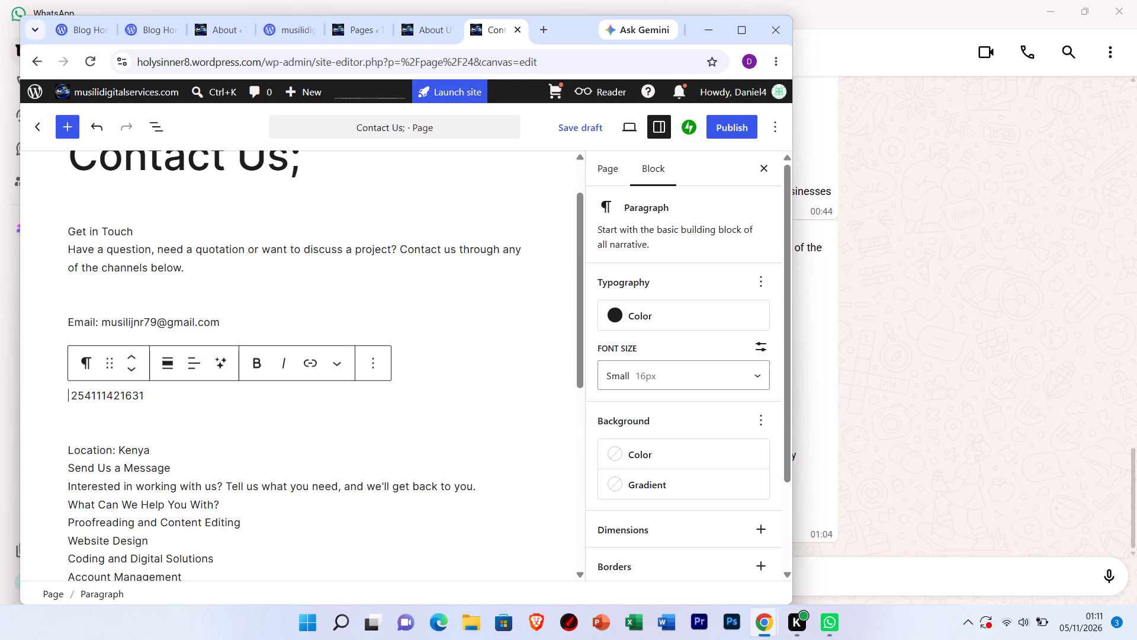
{"action": "key", "text": "BackSpace"}
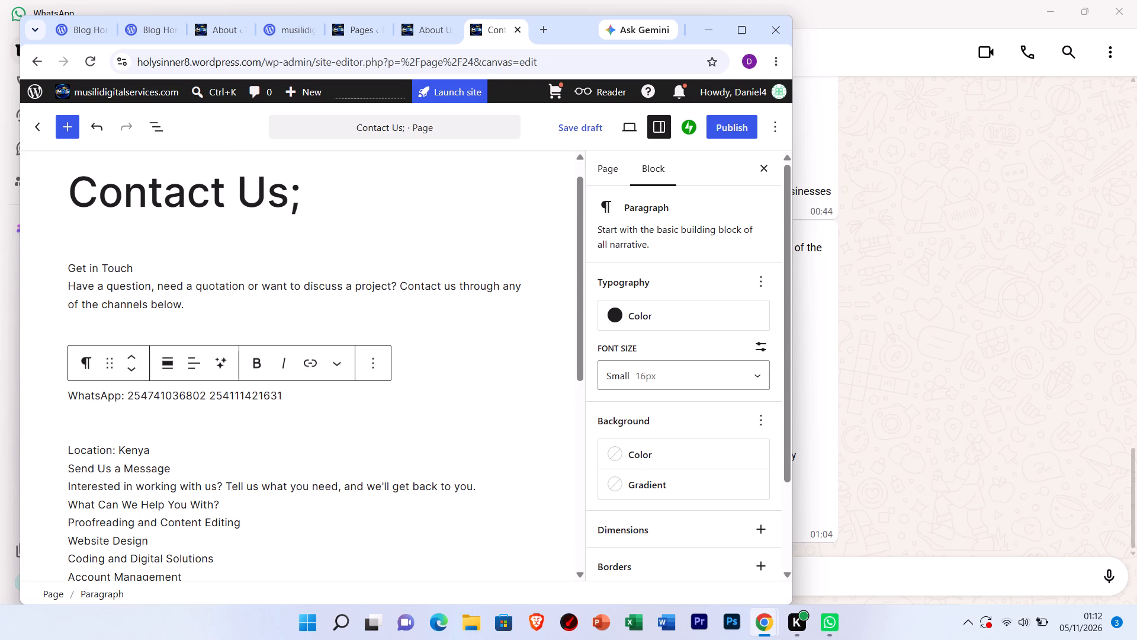
{"action": "key", "text": "Return"}
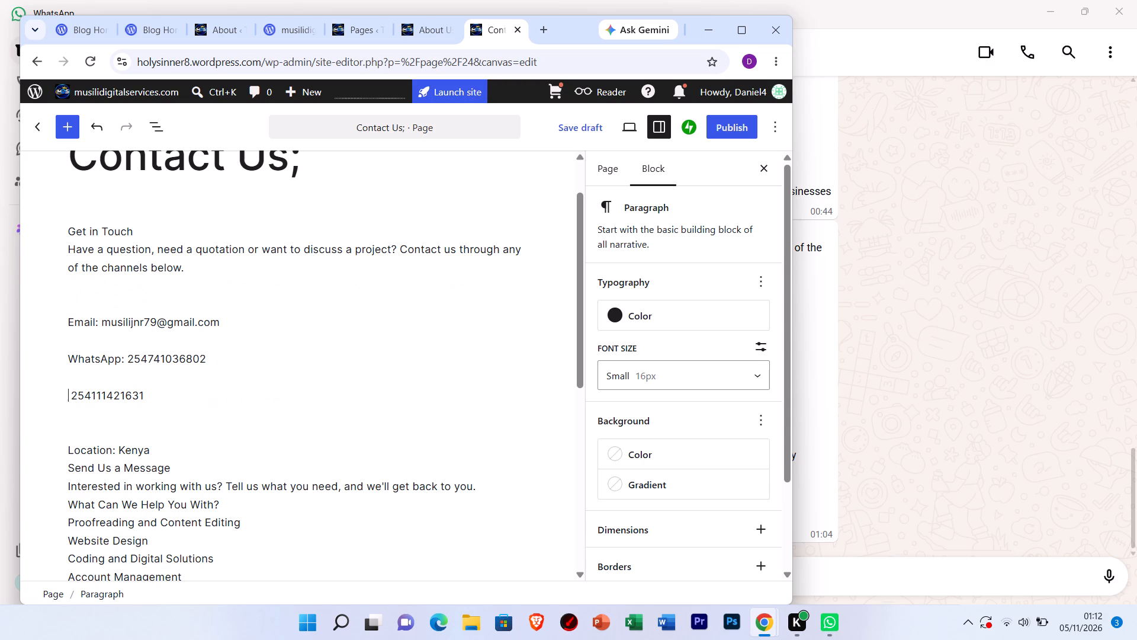
{"action": "key", "text": "BackSpace"}
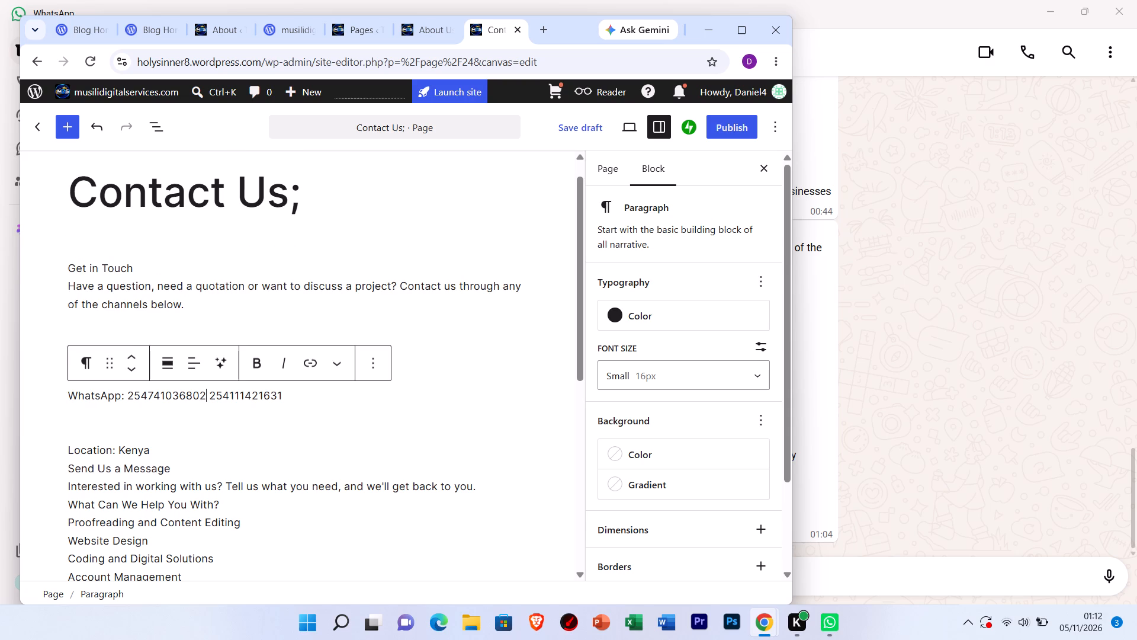
Insert an empty paragraph after the "Get in Touch" line.
{"action": "left_click", "coordinate": [132, 267]}
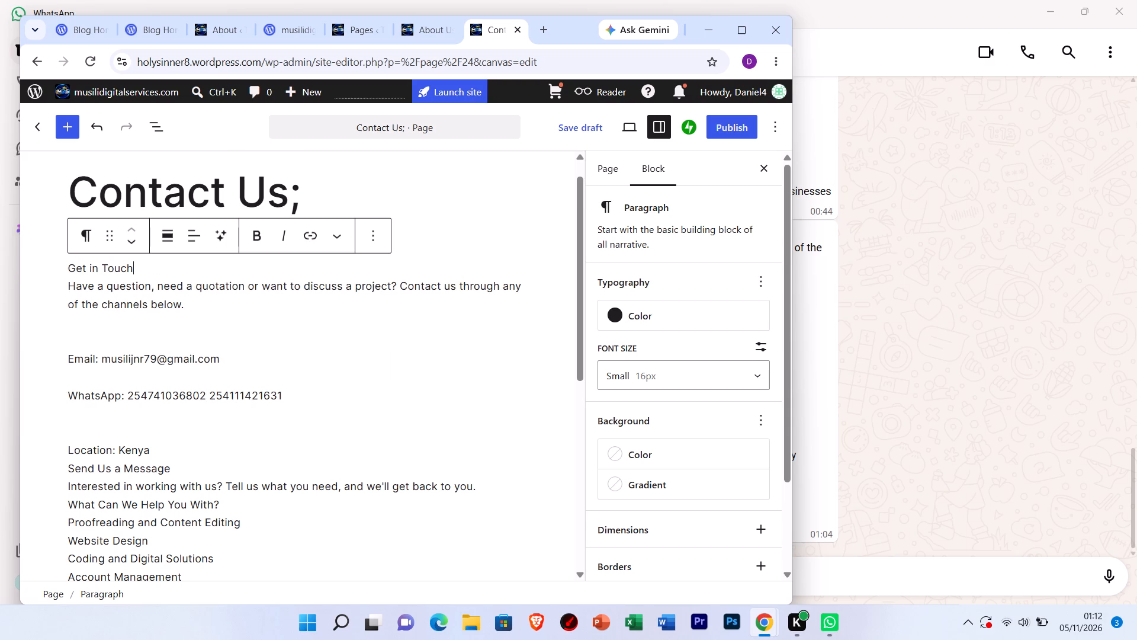
{"action": "key", "text": "Return"}
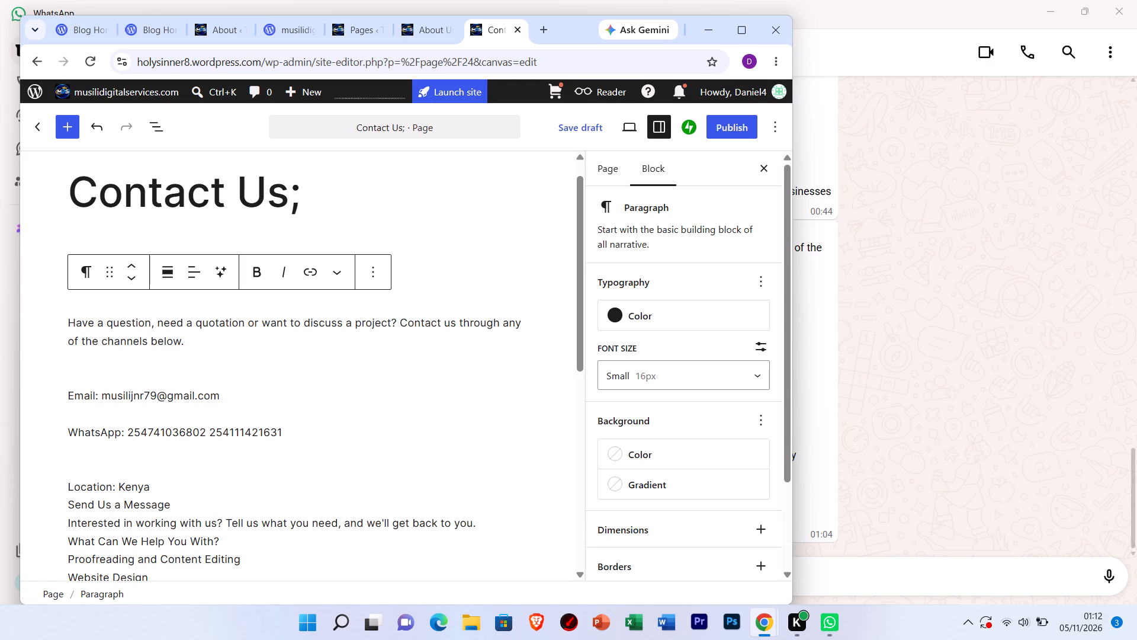
Review the pasted text on the Contact Us; page from the introduction to the closing lines.
{"action": "scroll", "coordinate": [113, 507], "scroll_direction": "down", "scroll_amount": 2}
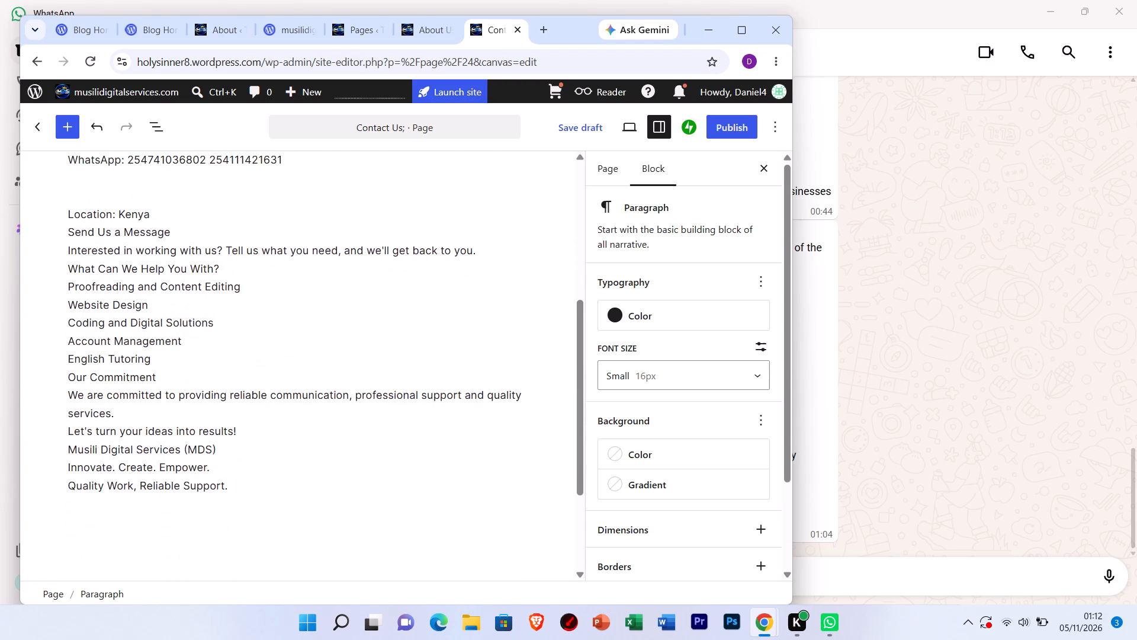
{"action": "scroll", "coordinate": [113, 507], "scroll_direction": "down", "scroll_amount": 2}
{"action": "scroll", "coordinate": [113, 507], "scroll_direction": "up", "scroll_amount": 3}
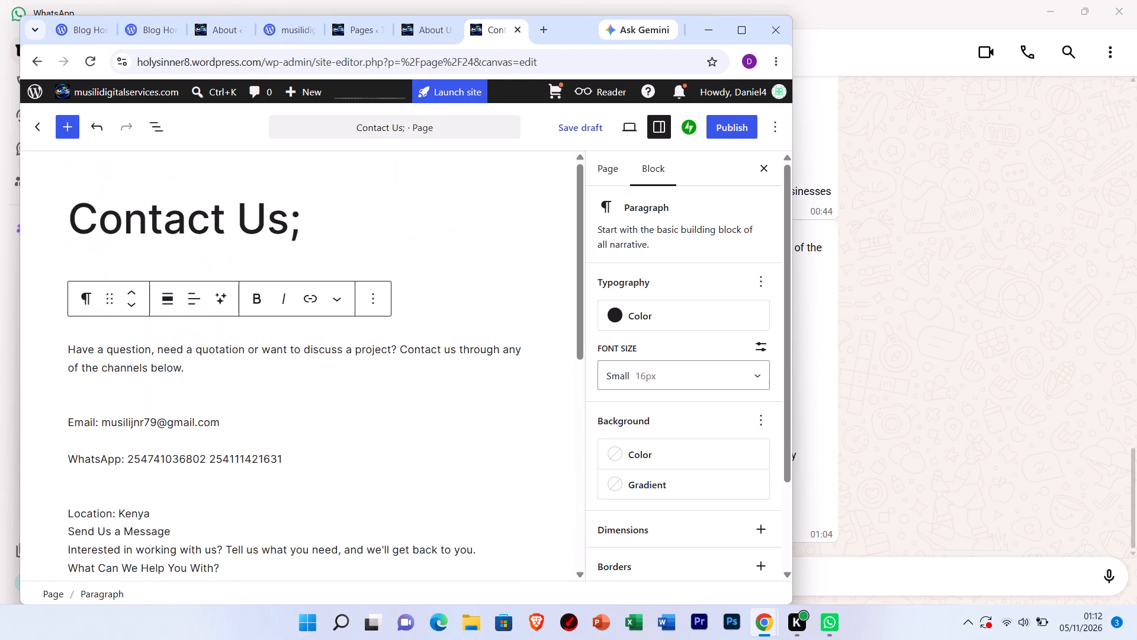
{"action": "scroll", "coordinate": [113, 507], "scroll_direction": "down", "scroll_amount": 1}
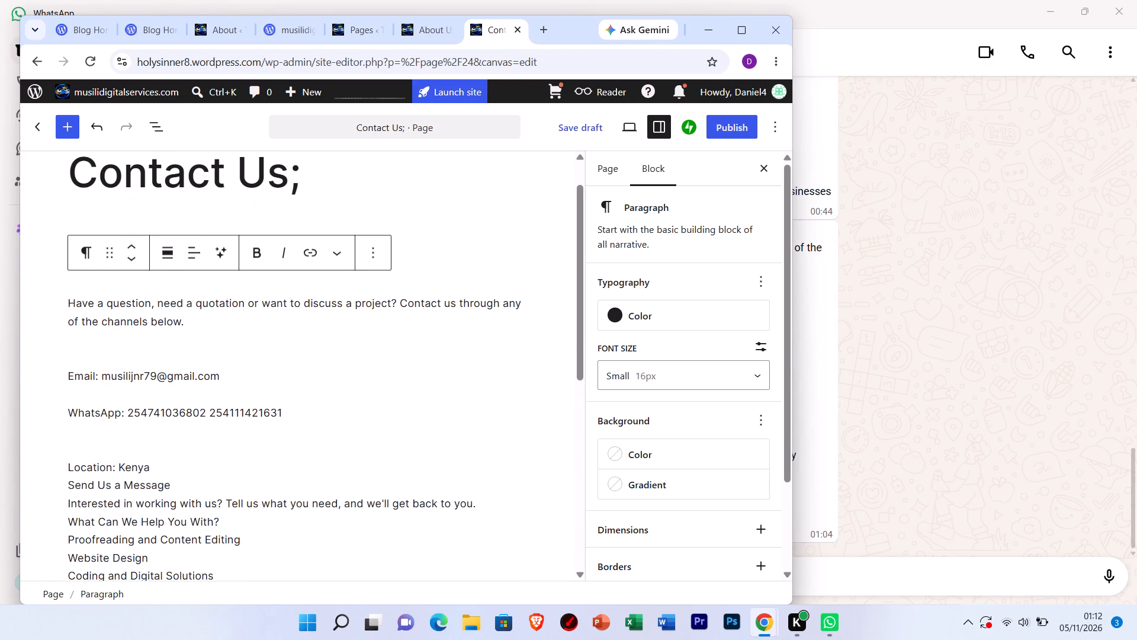
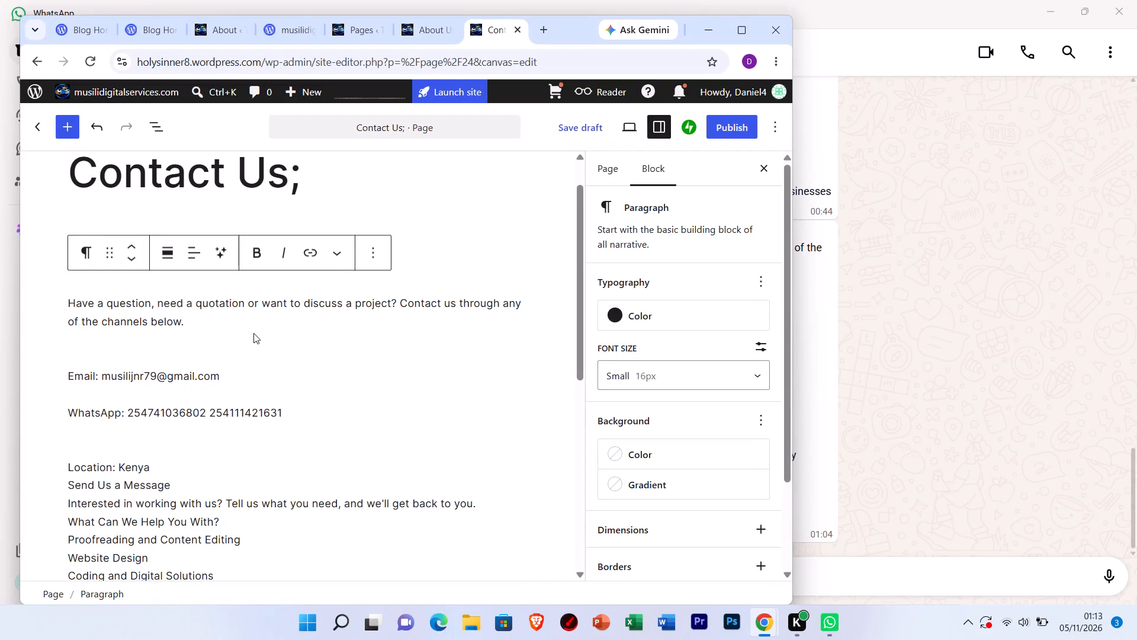
Set the text colour of the "Get in Touch" paragraph on the Contact Us; page to custom red #F31230.
{"action": "left_click", "coordinate": [441, 173]}
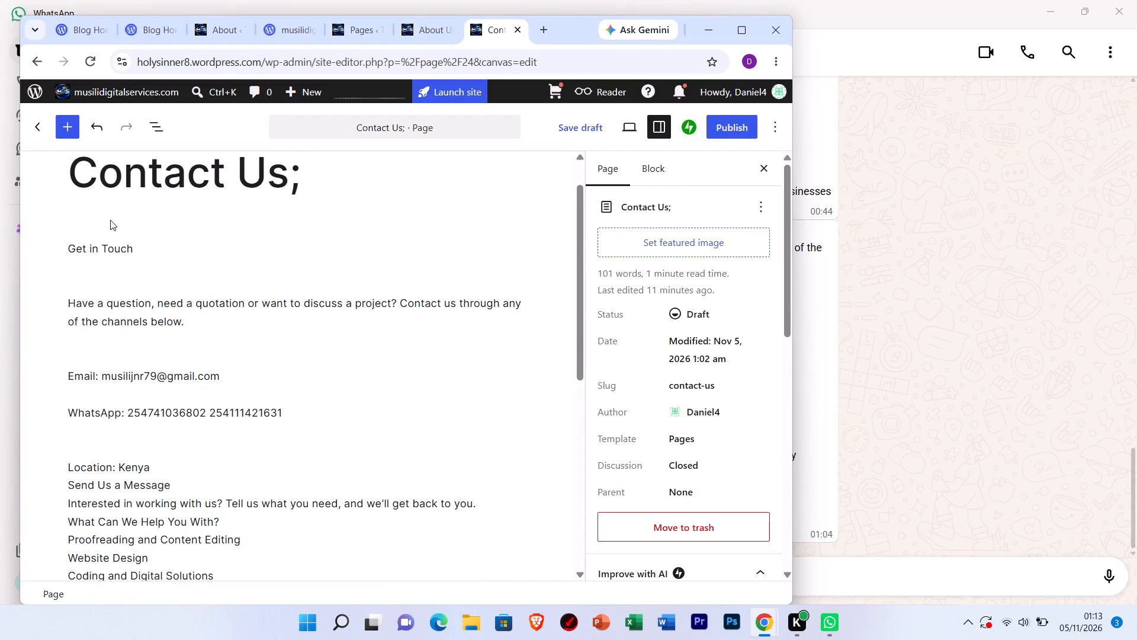
{"action": "left_click", "coordinate": [72, 251]}
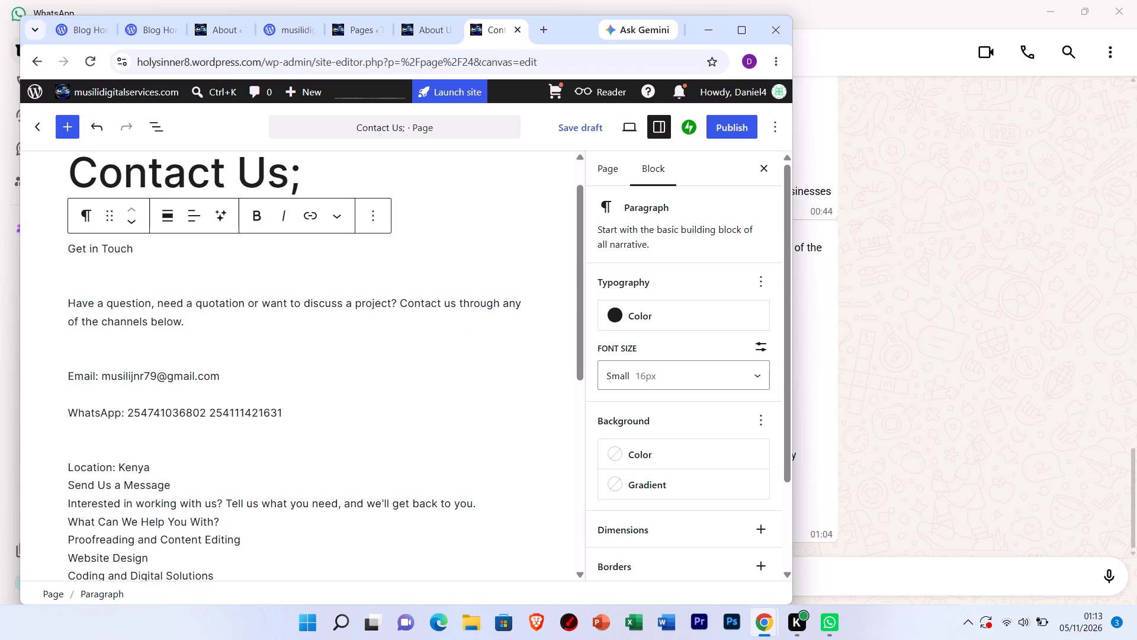
{"action": "left_click", "coordinate": [660, 324]}
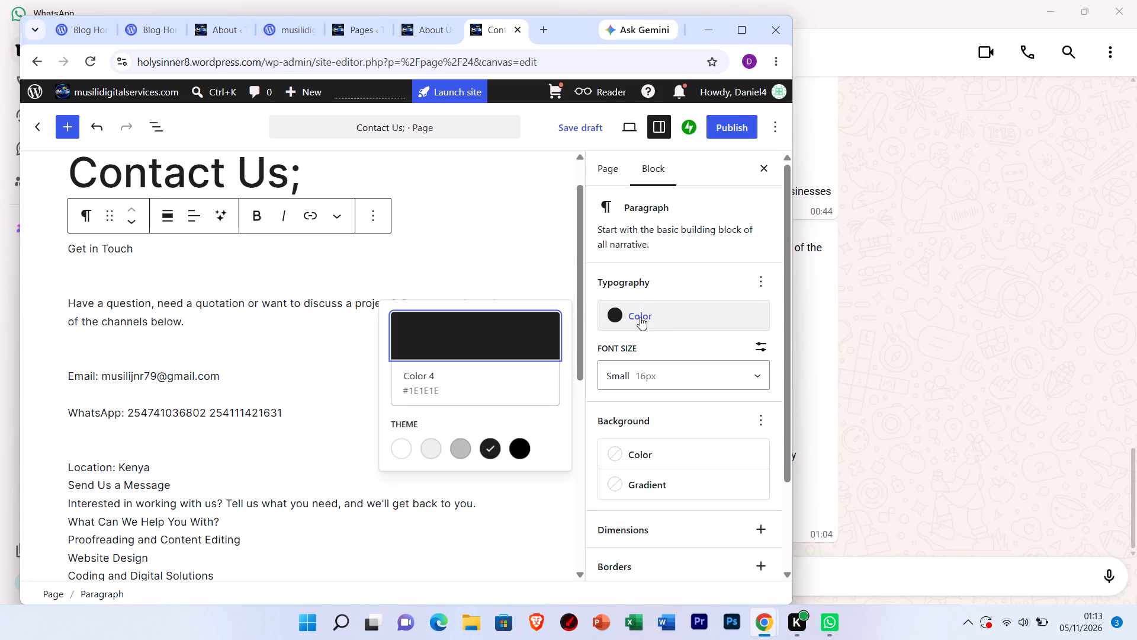
{"action": "left_click", "coordinate": [505, 317]}
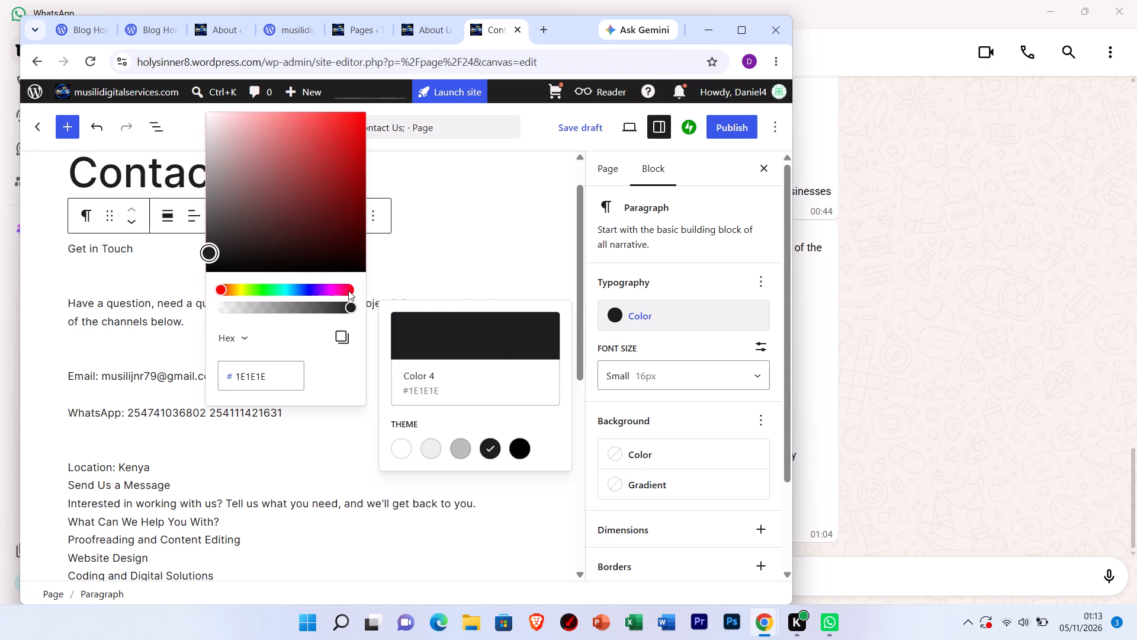
{"action": "left_click", "coordinate": [348, 290]}
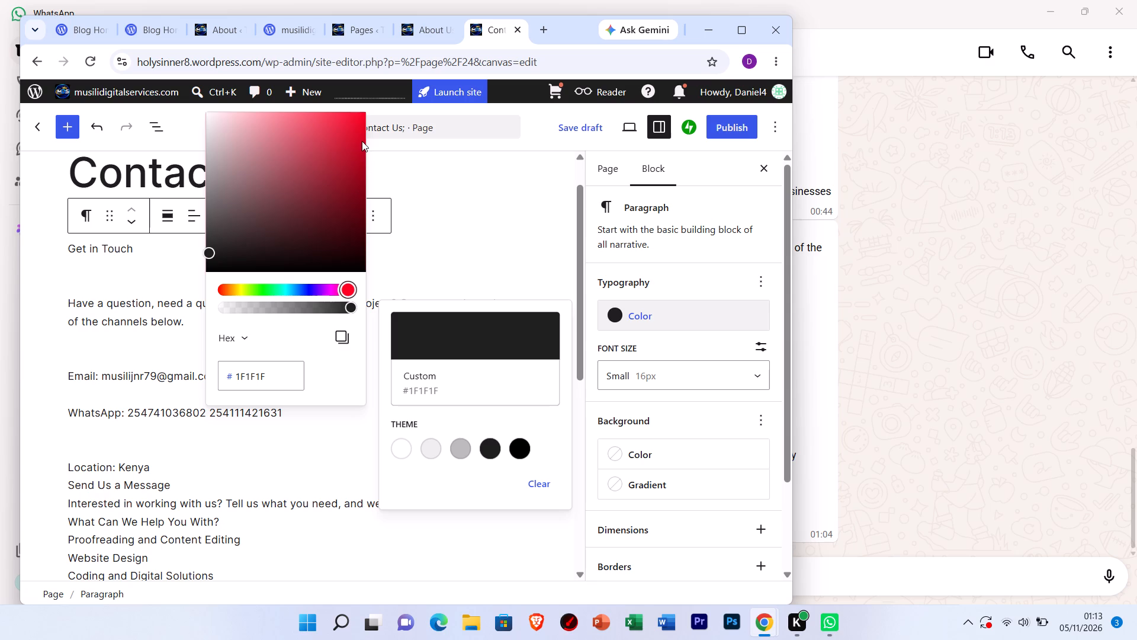
{"action": "left_click", "coordinate": [352, 116]}
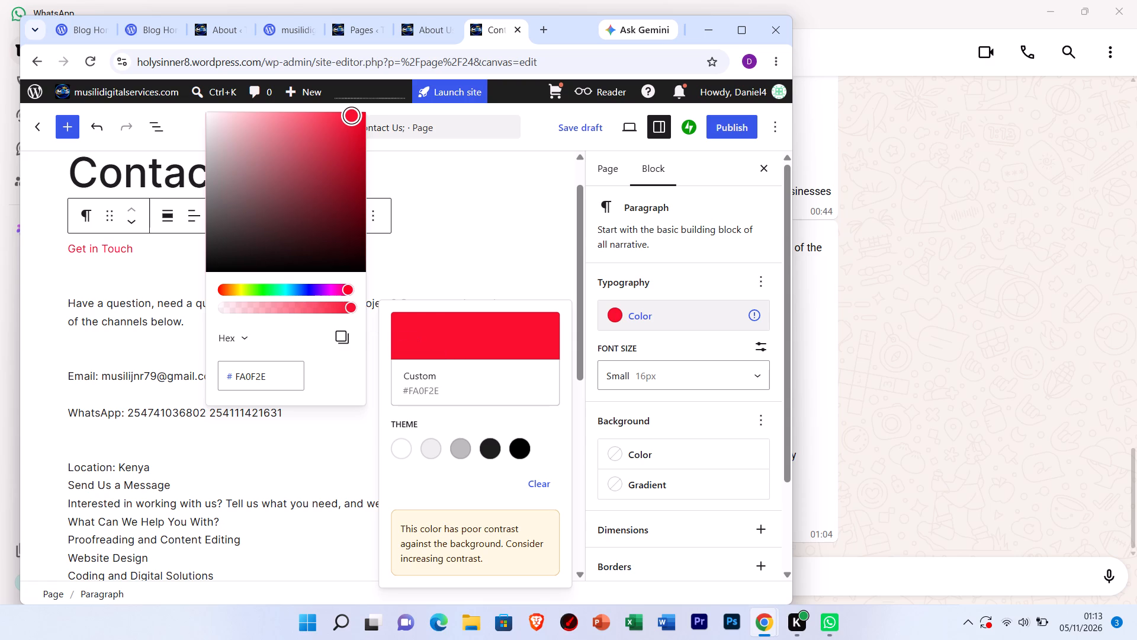
{"action": "left_click", "coordinate": [342, 340]}
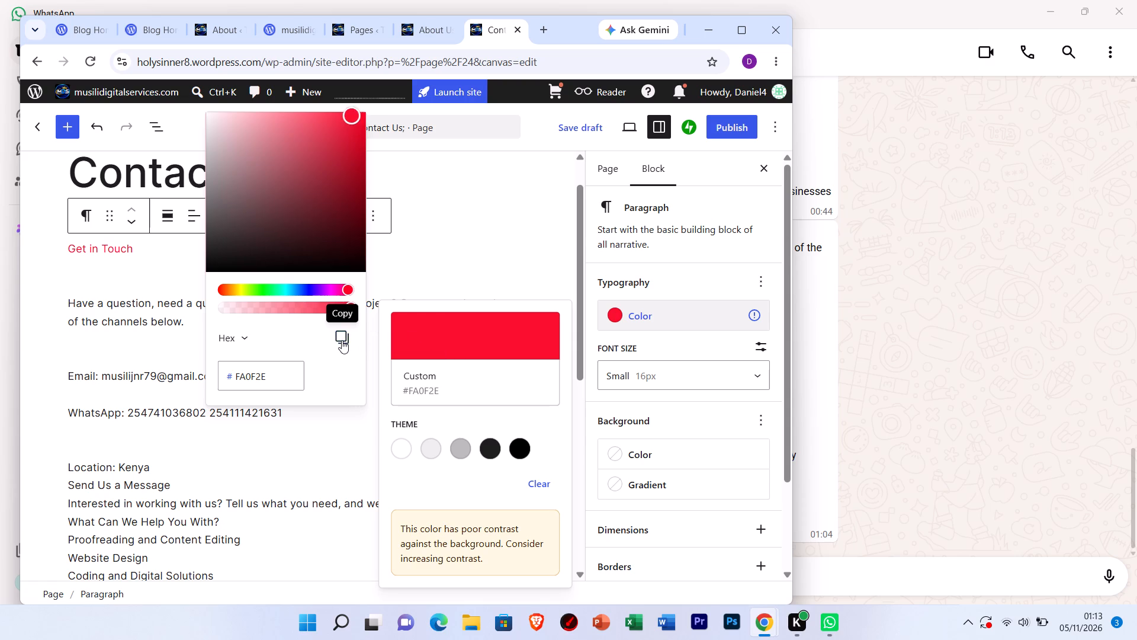
{"action": "left_click", "coordinate": [342, 340]}
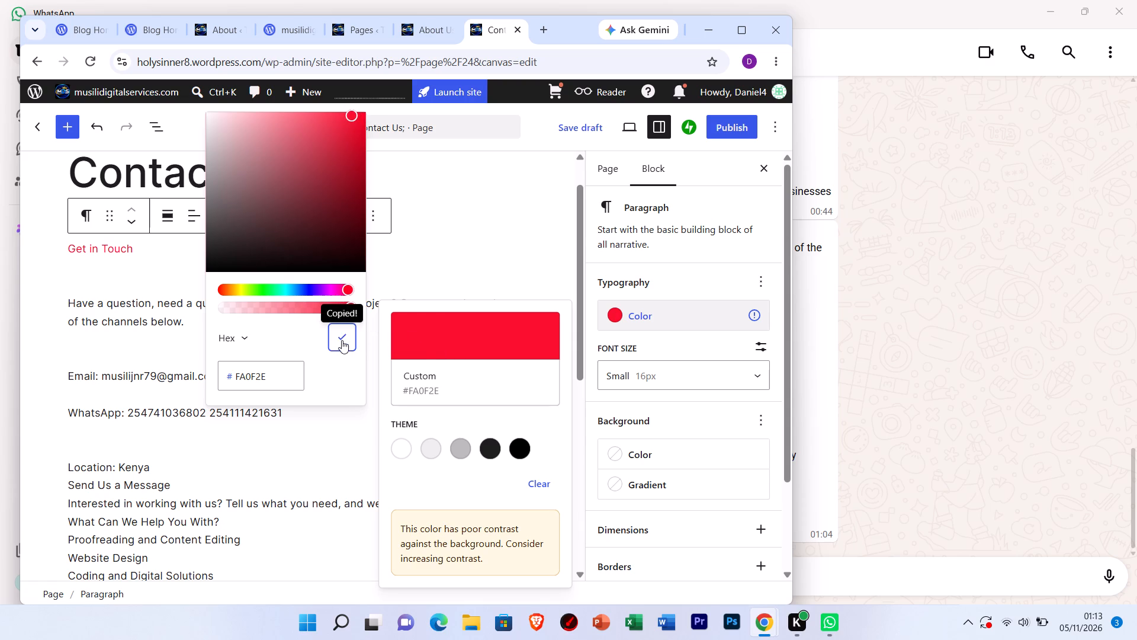
{"action": "left_click", "coordinate": [436, 344]}
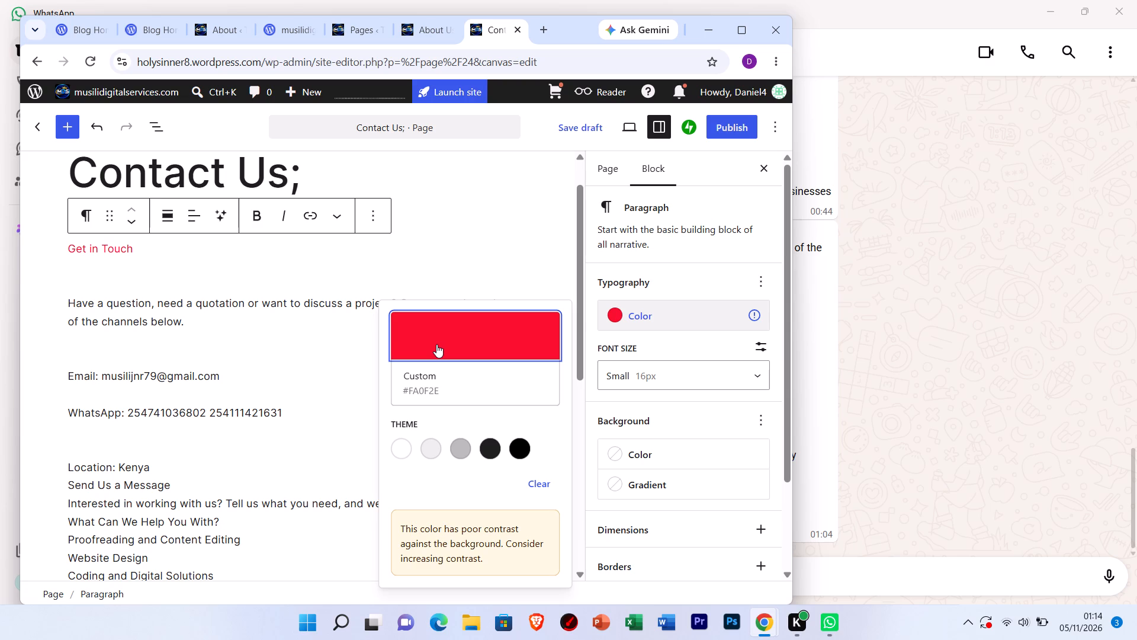
{"action": "left_click", "coordinate": [436, 344]}
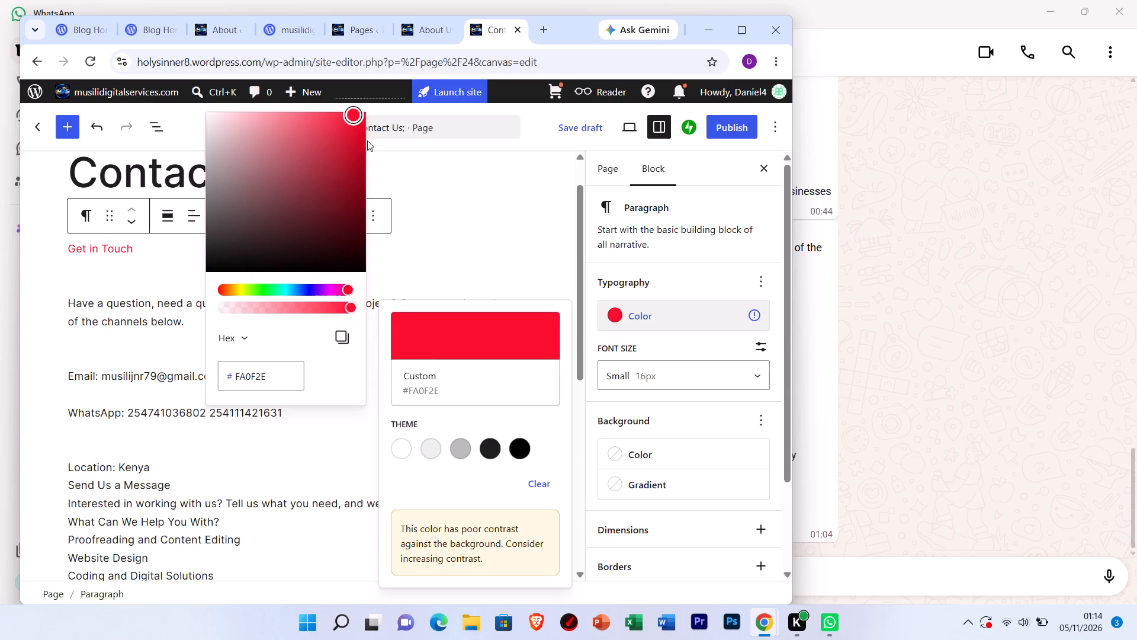
{"action": "left_click", "coordinate": [302, 144]}
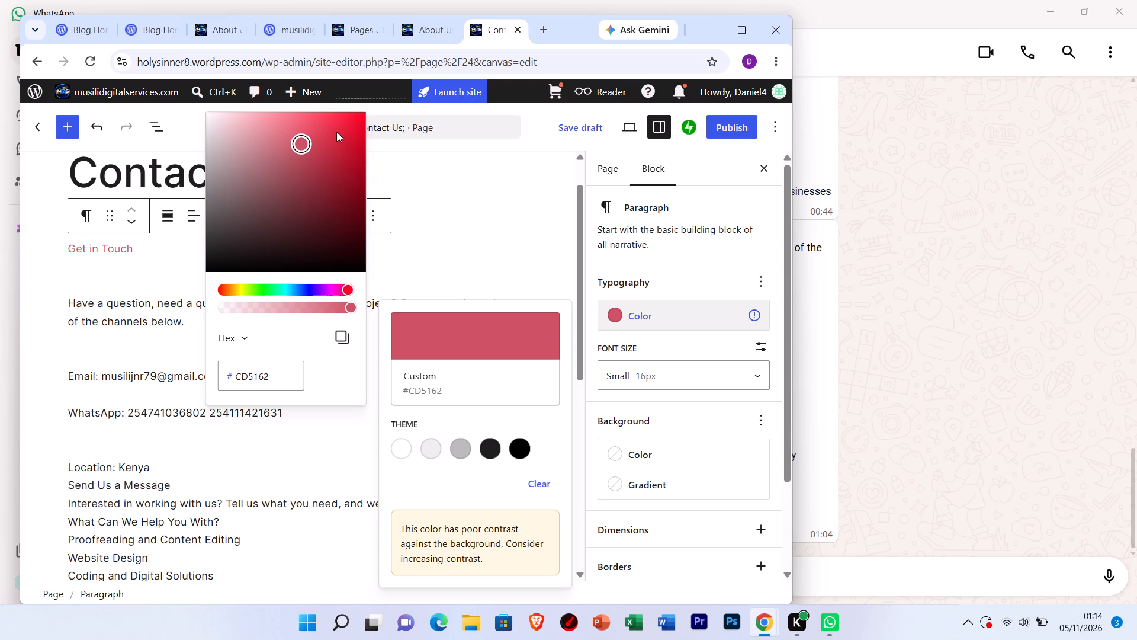
{"action": "left_click", "coordinate": [353, 120]}
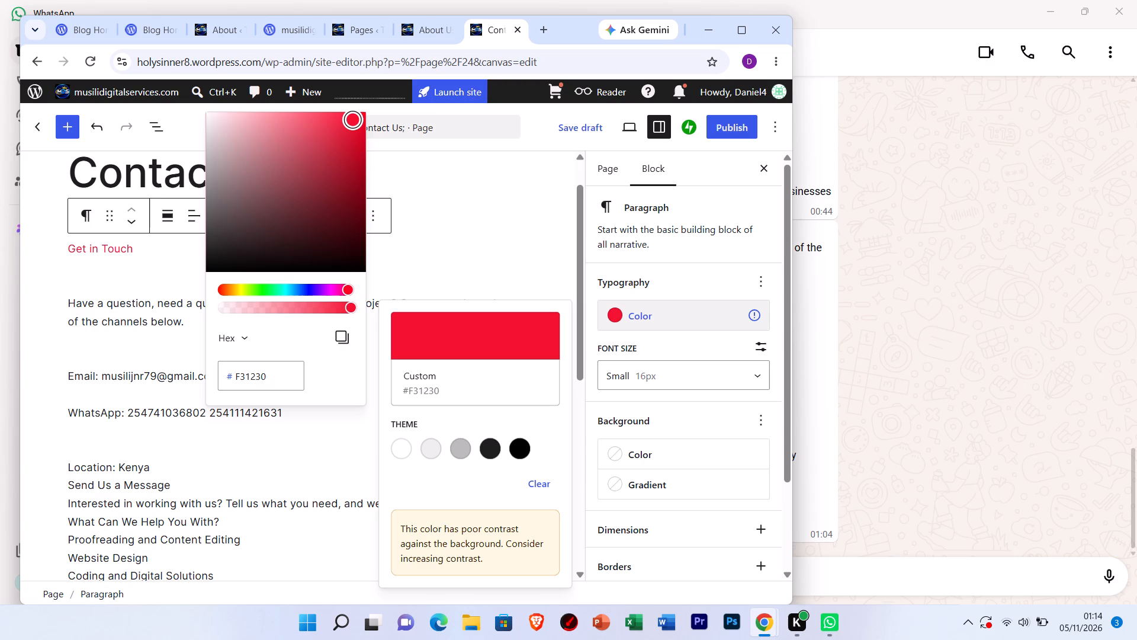
{"action": "scroll", "coordinate": [59, 481], "scroll_direction": "down", "scroll_amount": 6}
{"action": "scroll", "coordinate": [59, 481], "scroll_direction": "up", "scroll_amount": 2}
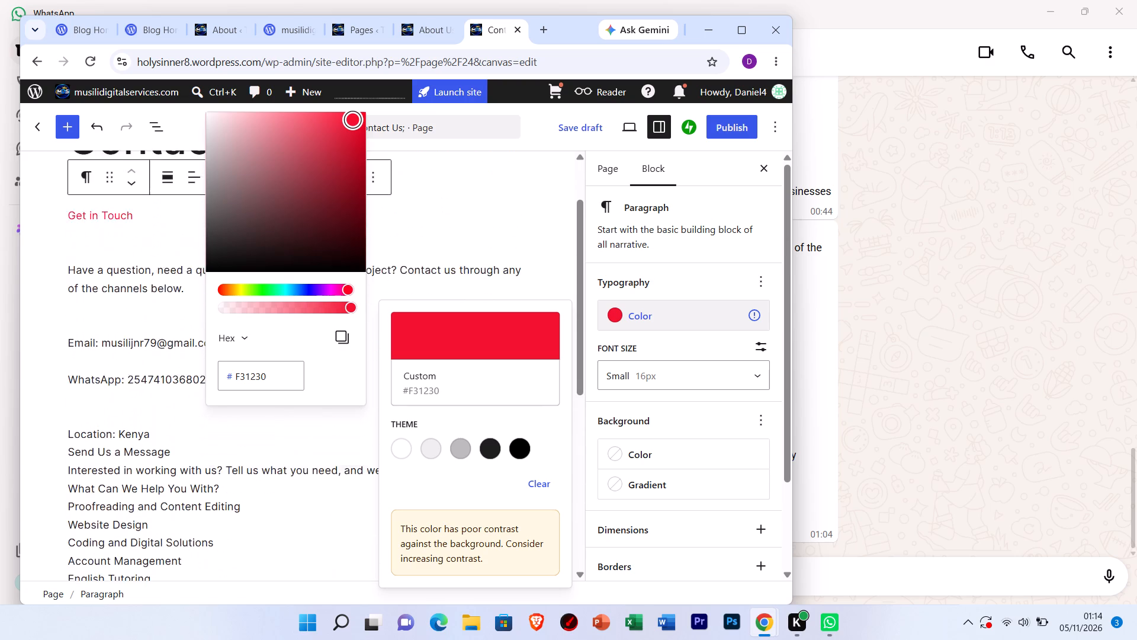
{"action": "scroll", "coordinate": [59, 481], "scroll_direction": "up", "scroll_amount": 1}
{"action": "scroll", "coordinate": [59, 481], "scroll_direction": "down", "scroll_amount": 1}
{"action": "scroll", "coordinate": [59, 481], "scroll_direction": "up", "scroll_amount": 1}
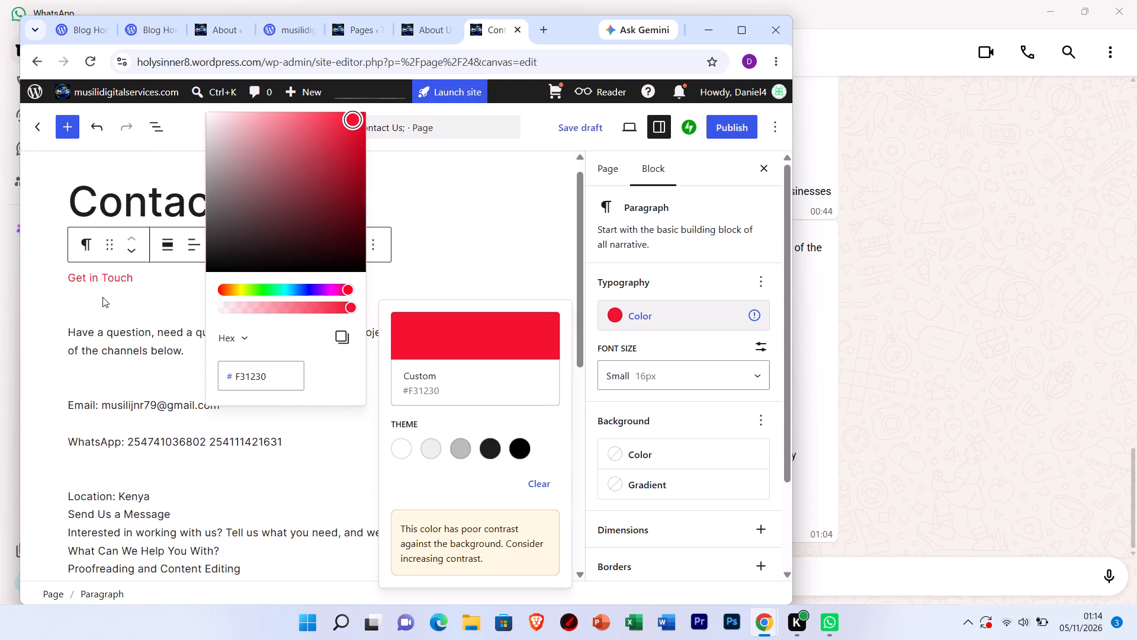
Merge the "Have a question, need a quotation…" paragraph into the end of the red "Get in Touch" paragraph.
{"action": "left_click", "coordinate": [102, 297]}
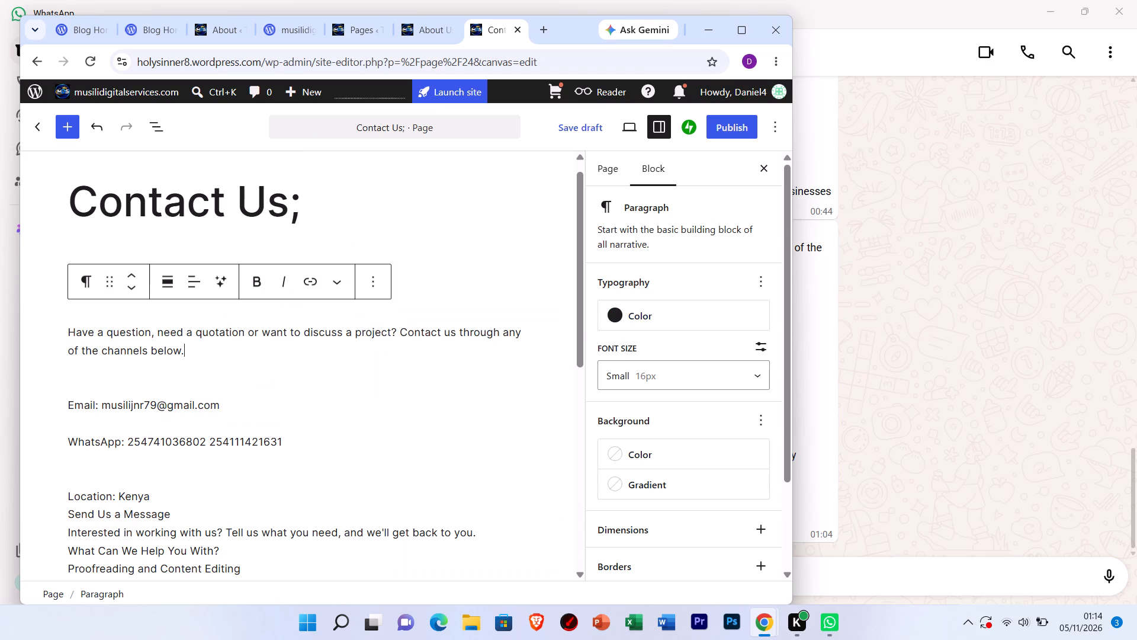
{"action": "left_click", "coordinate": [65, 331]}
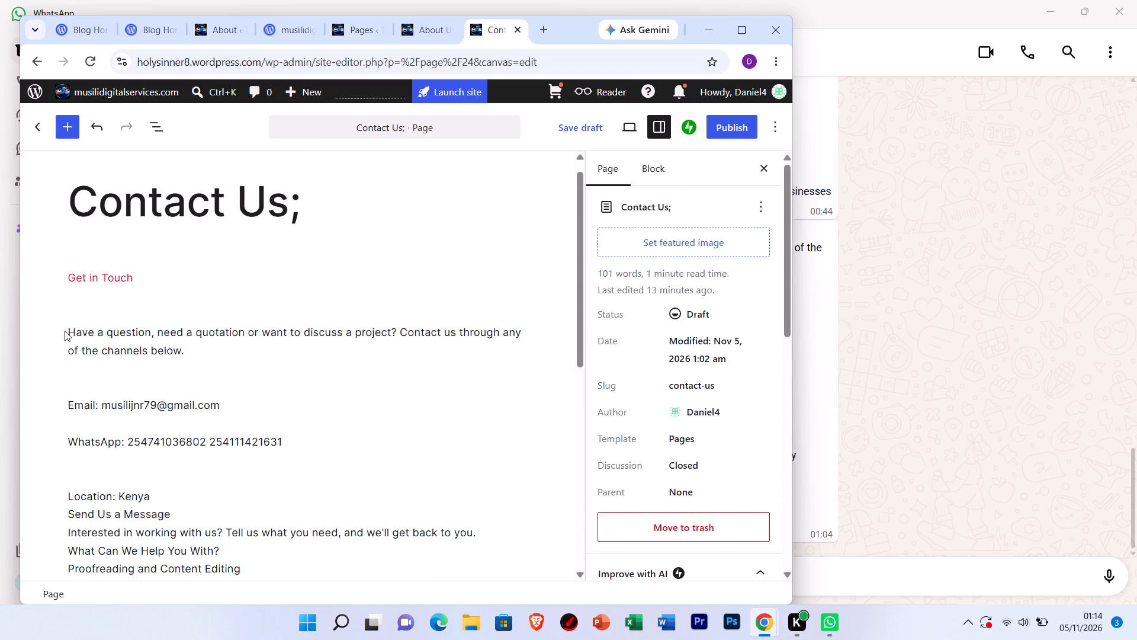
{"action": "key", "text": "BackSpace"}
{"action": "key", "text": "BackSpace"}
{"action": "key", "text": "BackSpace"}
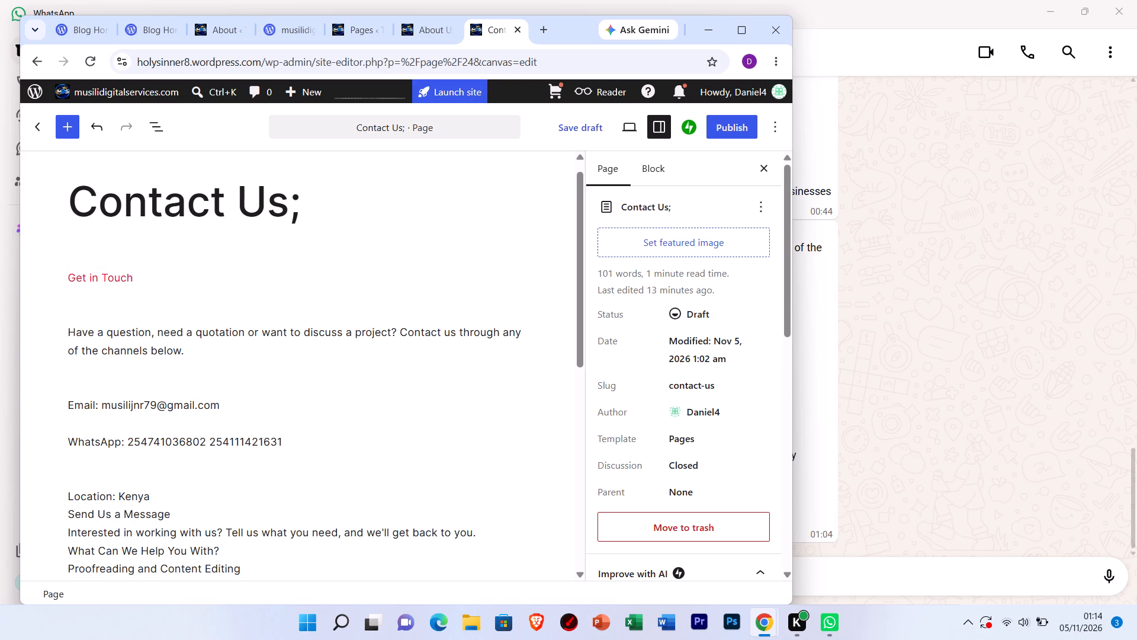
{"action": "left_click", "coordinate": [68, 328]}
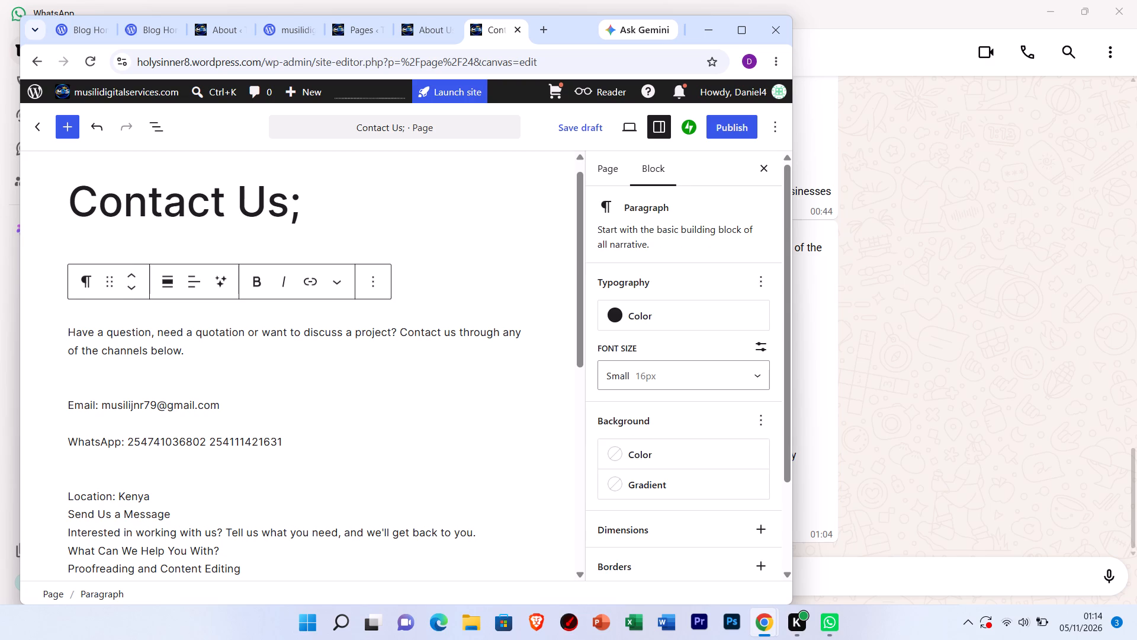
{"action": "key", "text": "BackSpace"}
{"action": "key", "text": "BackSpace"}
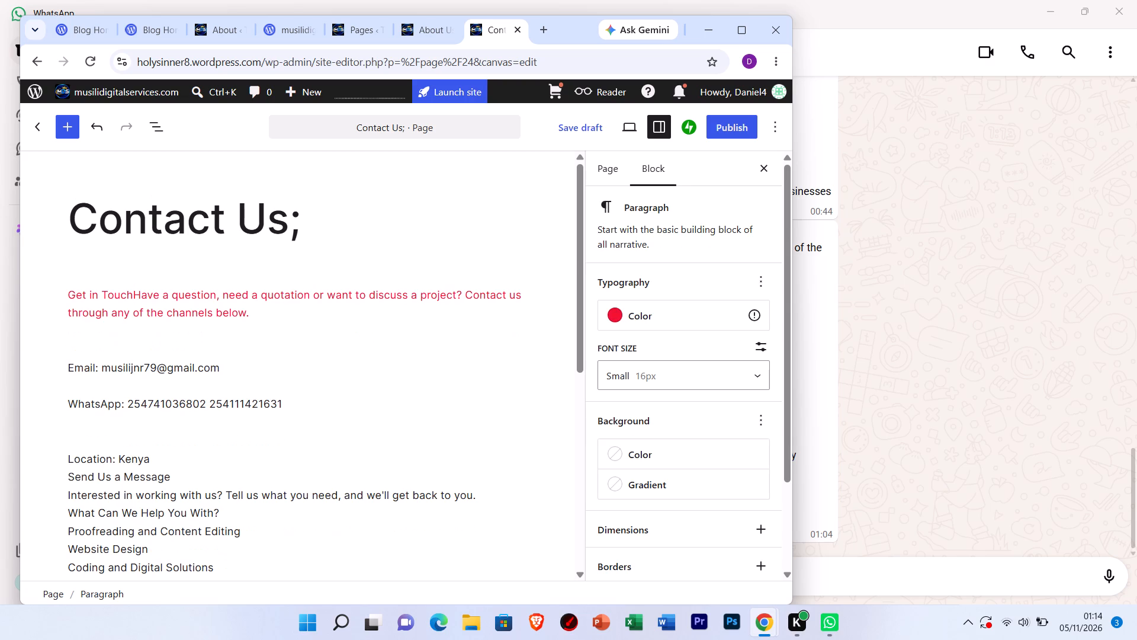
Insert spaces after "Get in Touch" until "Have a question…" wraps onto the following line of the merged paragraph.
{"action": "key", "text": "space"}
{"action": "key", "text": "space"}
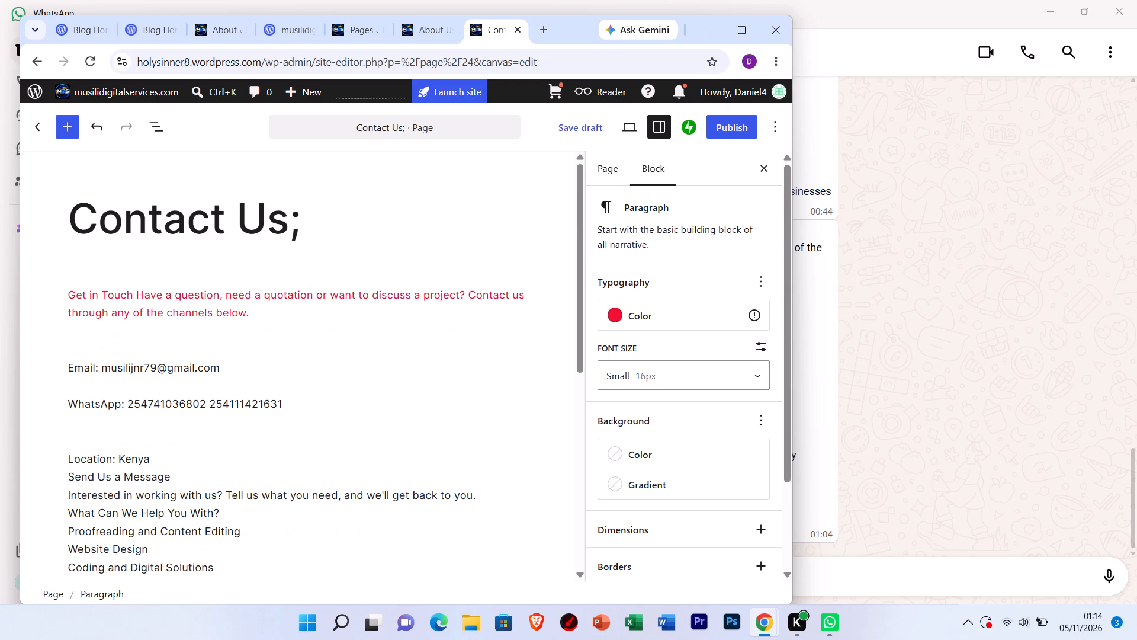
{"action": "key", "text": "space"}
{"action": "key", "text": "space"}
{"action": "key", "text": "space"}
{"action": "key", "text": "space"}
{"action": "key", "text": "space"}
{"action": "key", "text": "space"}
{"action": "key", "text": "space"}
{"action": "key", "text": "space"}
{"action": "key", "text": "space"}
{"action": "key", "text": "space"}
{"action": "key", "text": "space"}
{"action": "key", "text": "space"}
{"action": "key", "text": "space"}
{"action": "key", "text": "space"}
{"action": "key", "text": "space"}
{"action": "key", "text": "space"}
{"action": "key", "text": "space"}
{"action": "key", "text": "space"}
{"action": "key", "text": "space"}
{"action": "key", "text": "space"}
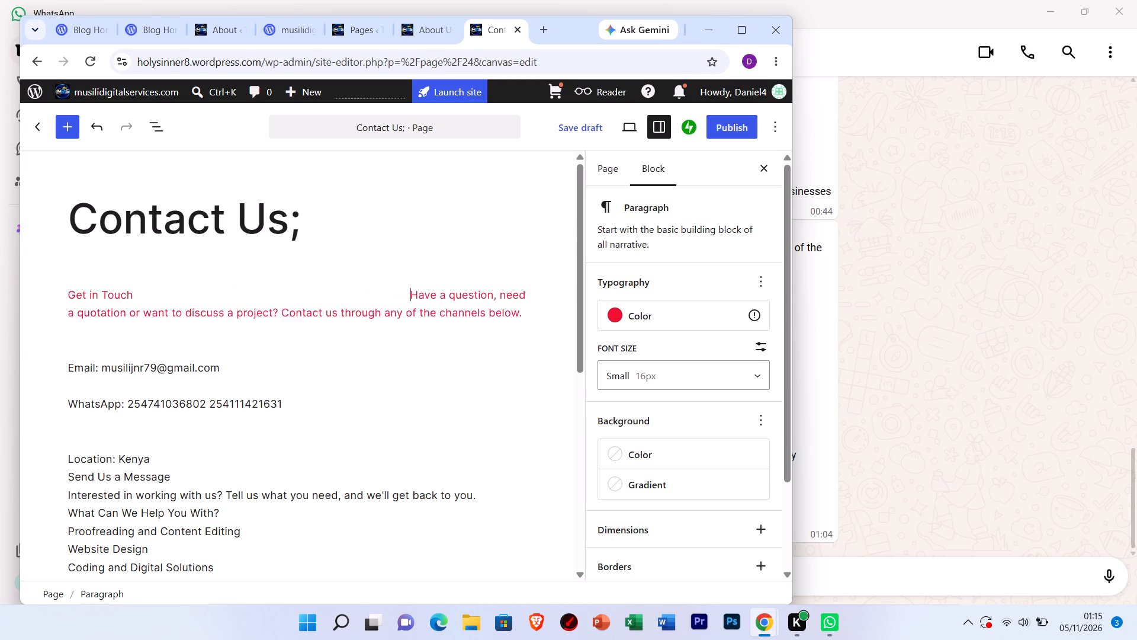
{"action": "key", "text": "space"}
{"action": "key", "text": "space"}
{"action": "key", "text": "space"}
{"action": "key", "text": "space"}
{"action": "key", "text": "space"}
{"action": "key", "text": "space"}
{"action": "key", "text": "space"}
{"action": "key", "text": "space"}
{"action": "key", "text": "space"}
{"action": "key", "text": "space"}
{"action": "key", "text": "space"}
{"action": "key", "text": "space"}
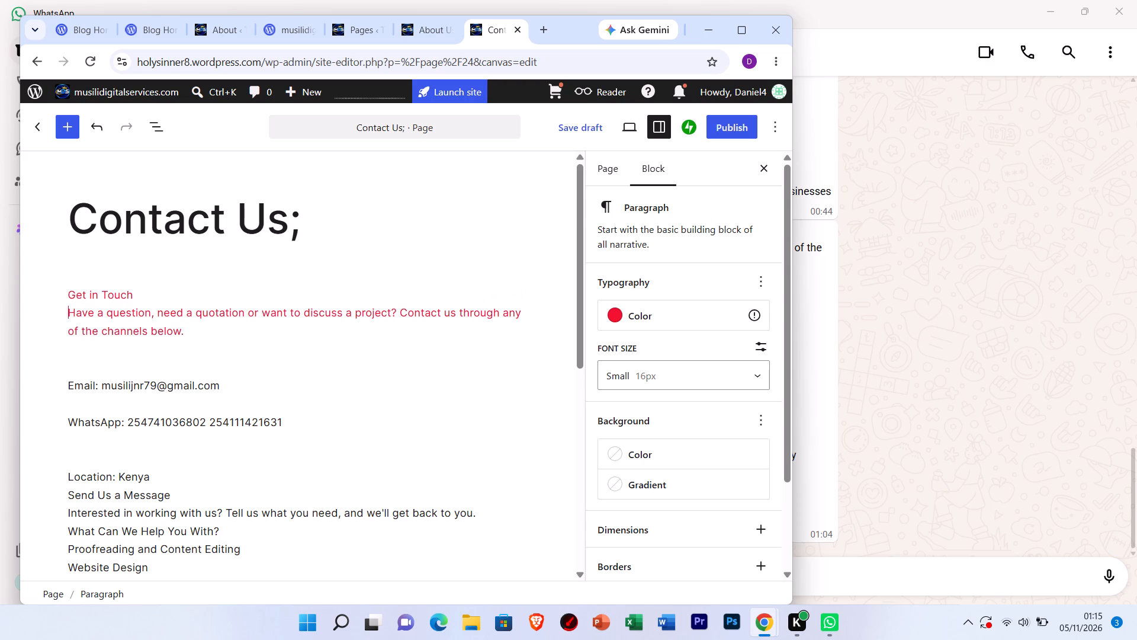
Give the Email line a custom text colour, trying blue shades #29208D and #474091 before shifting the hue toward green.
{"action": "left_click", "coordinate": [82, 389]}
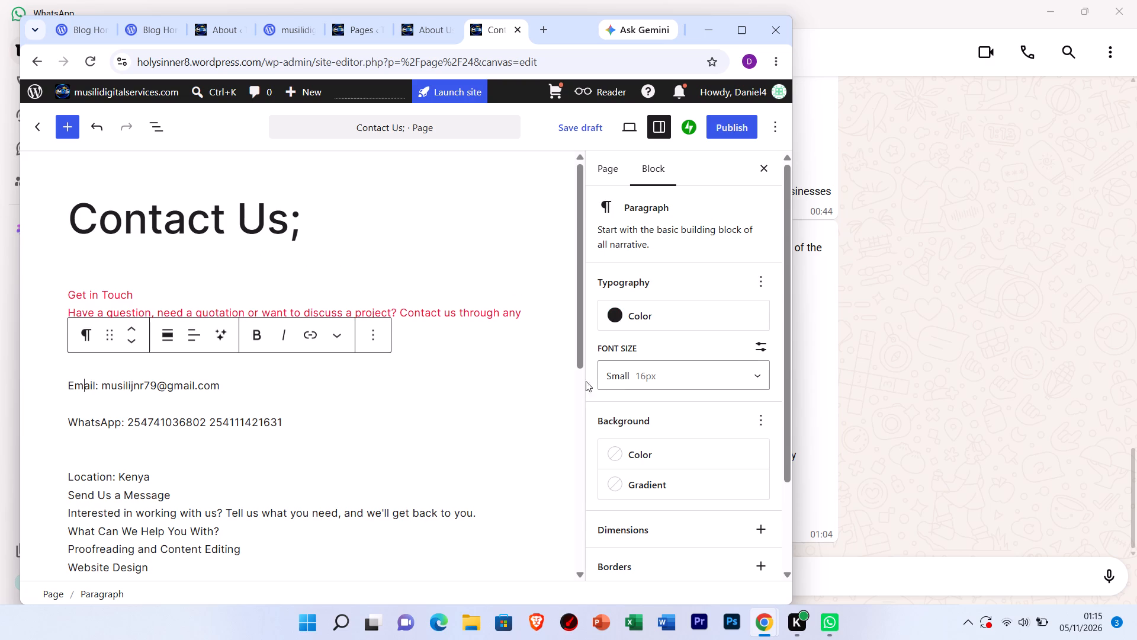
{"action": "left_click", "coordinate": [653, 319]}
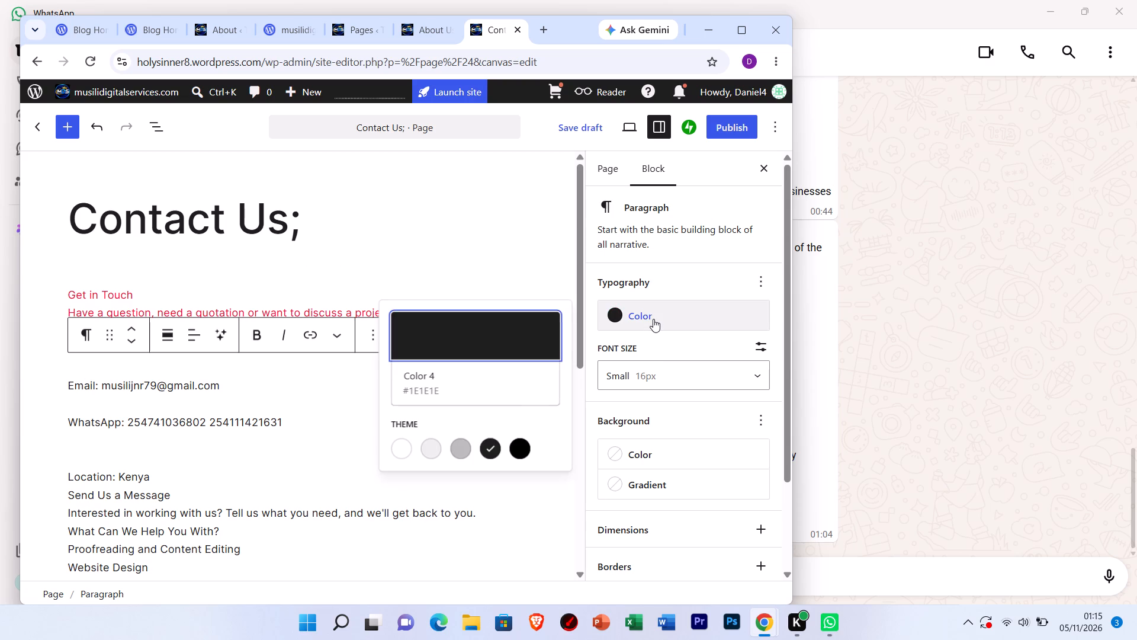
{"action": "left_click", "coordinate": [519, 322]}
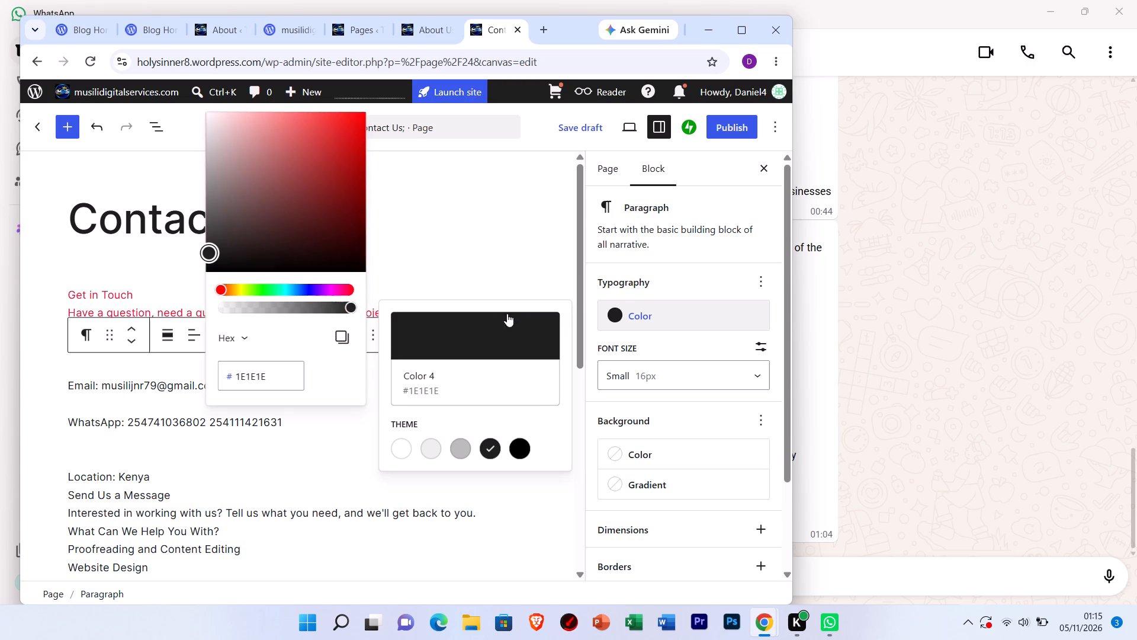
{"action": "left_click", "coordinate": [310, 284]}
{"action": "left_click", "coordinate": [329, 183]}
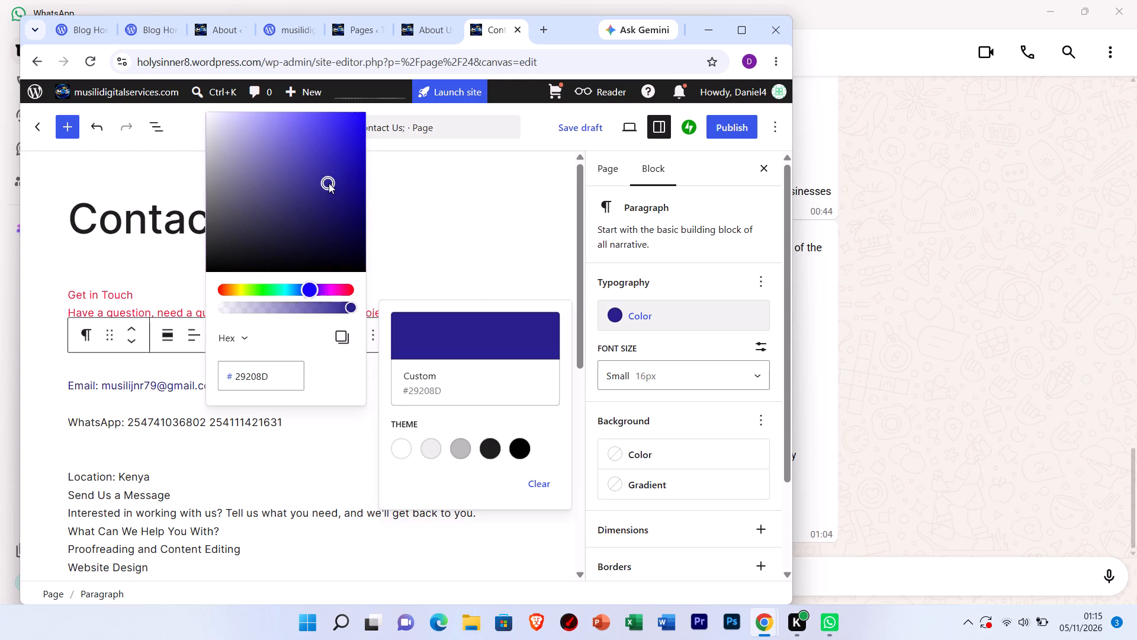
{"action": "left_click", "coordinate": [296, 180]}
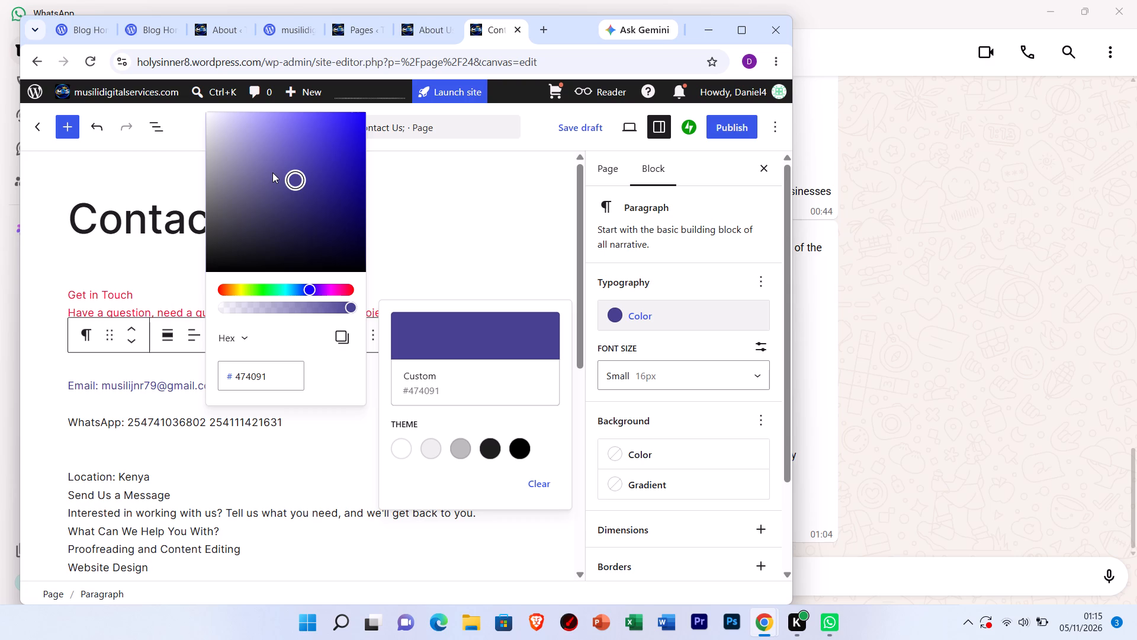
{"action": "left_click", "coordinate": [253, 287]}
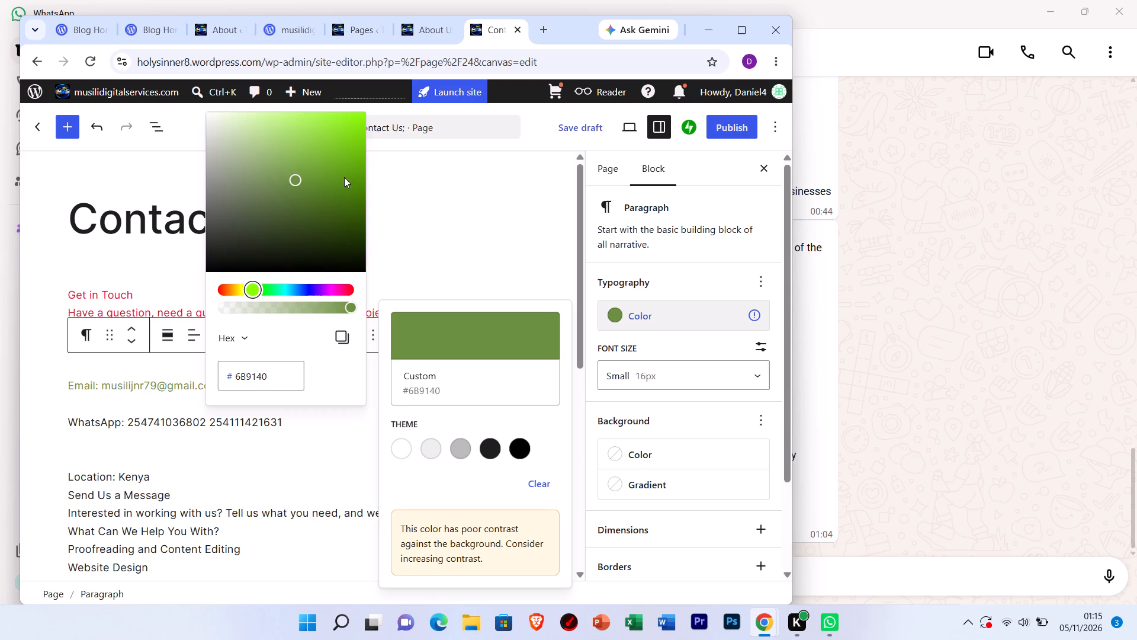
Set the text colour of the Email line on the Contact Us; page to custom blue #0529F5.
{"action": "left_click", "coordinate": [348, 142]}
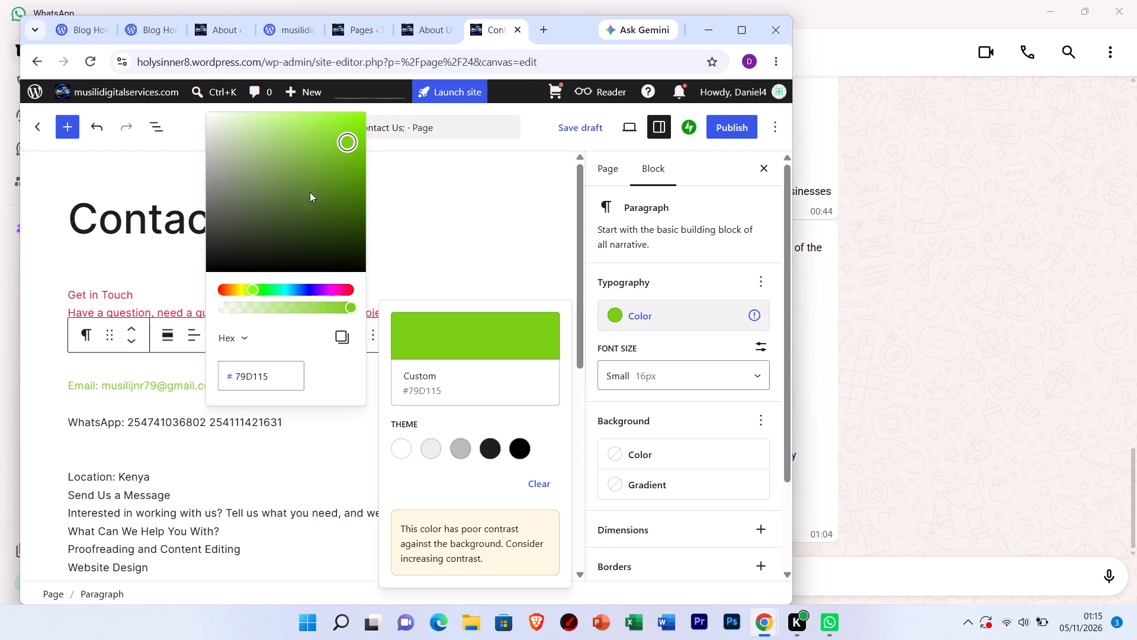
{"action": "left_click", "coordinate": [277, 287]}
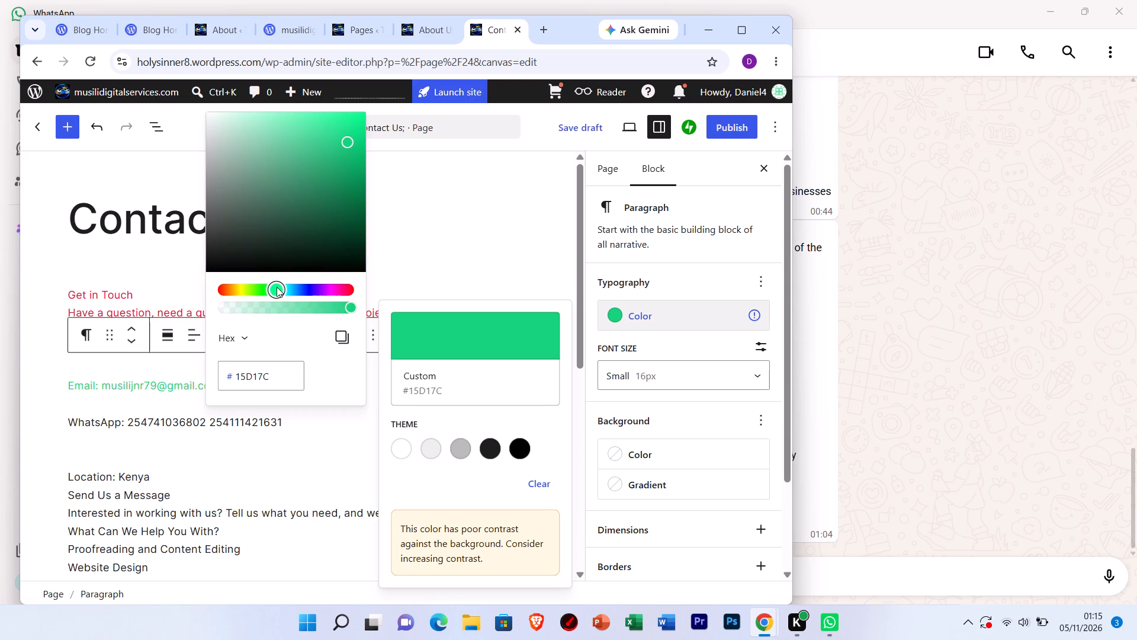
{"action": "left_click", "coordinate": [364, 116]}
{"action": "left_click", "coordinate": [305, 292]}
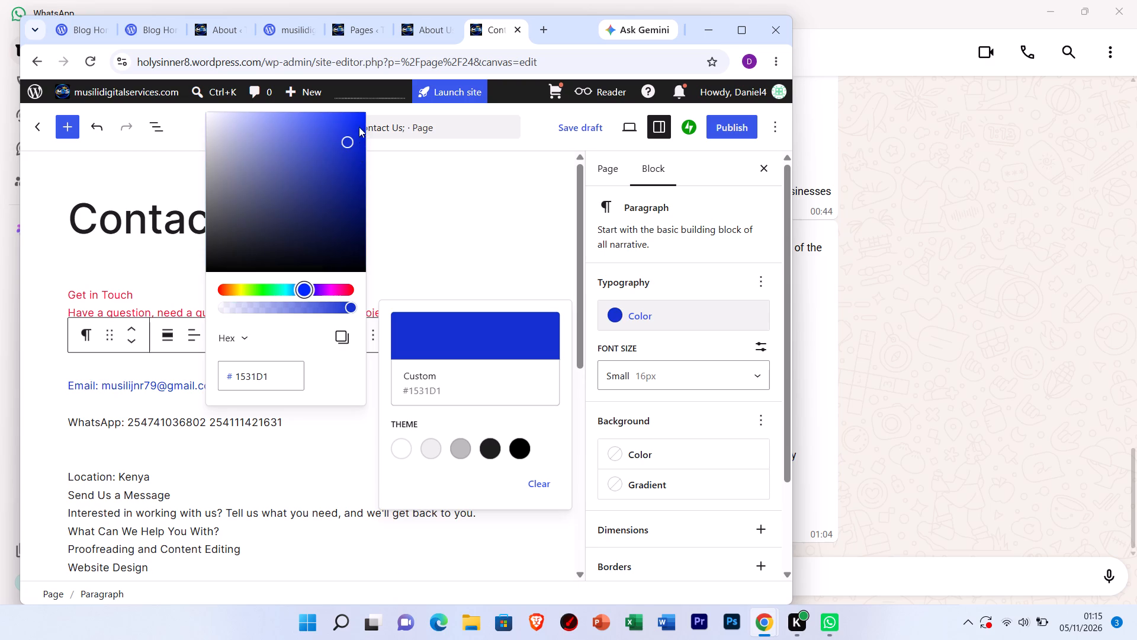
{"action": "left_click", "coordinate": [360, 119]}
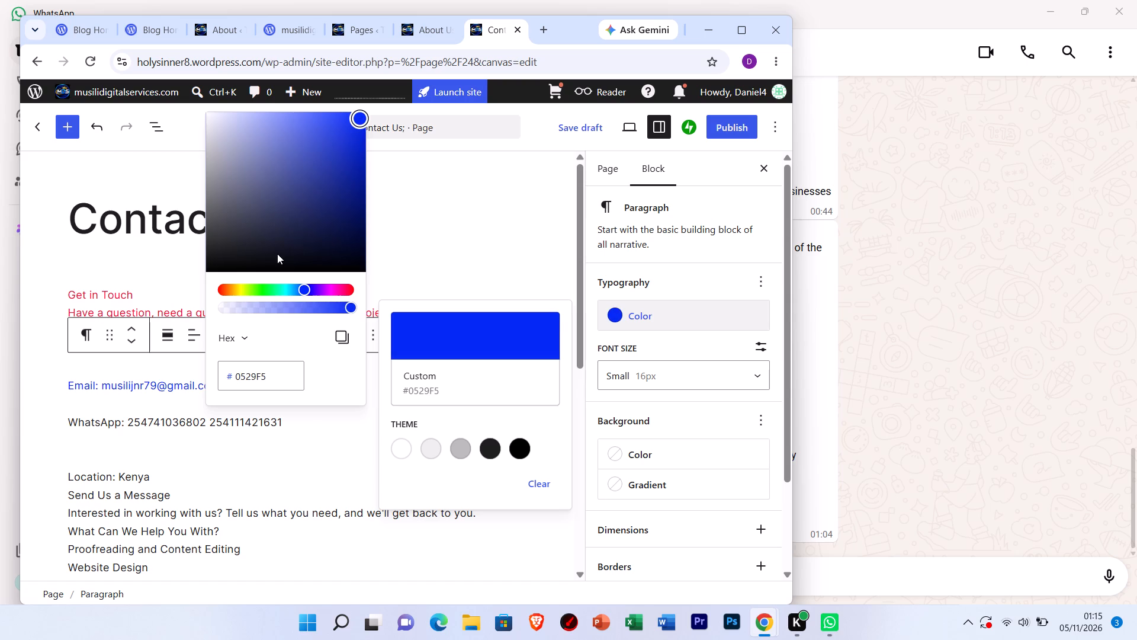
Set the text colour of the WhatsApp line on the Contact Us; page to custom blue #080CF7.
{"action": "left_click", "coordinate": [152, 420]}
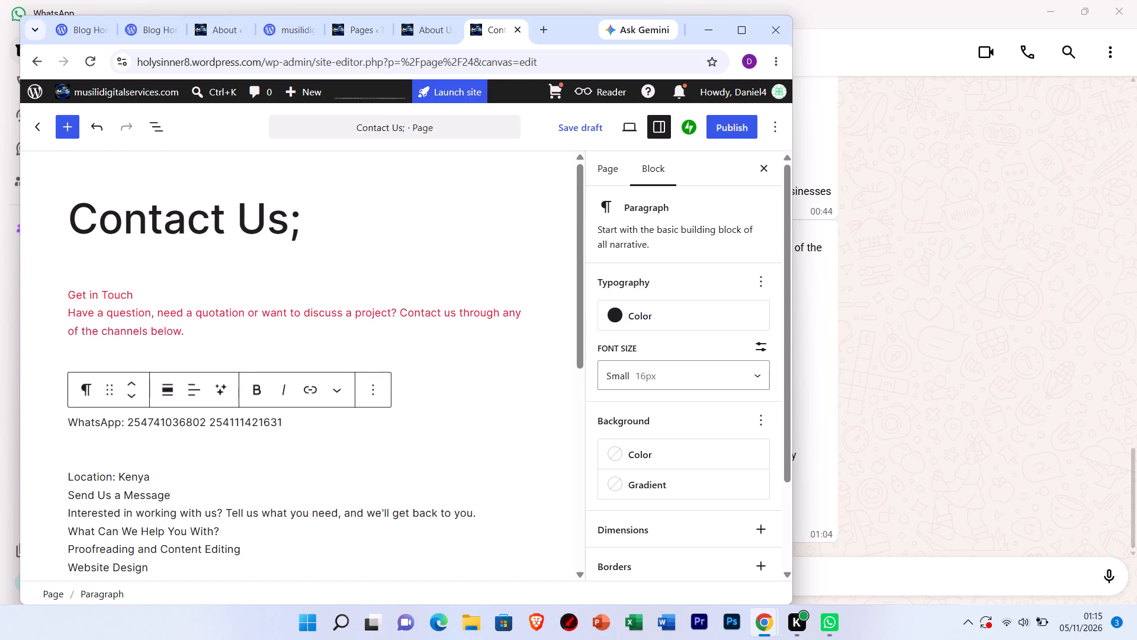
{"action": "left_click", "coordinate": [629, 311]}
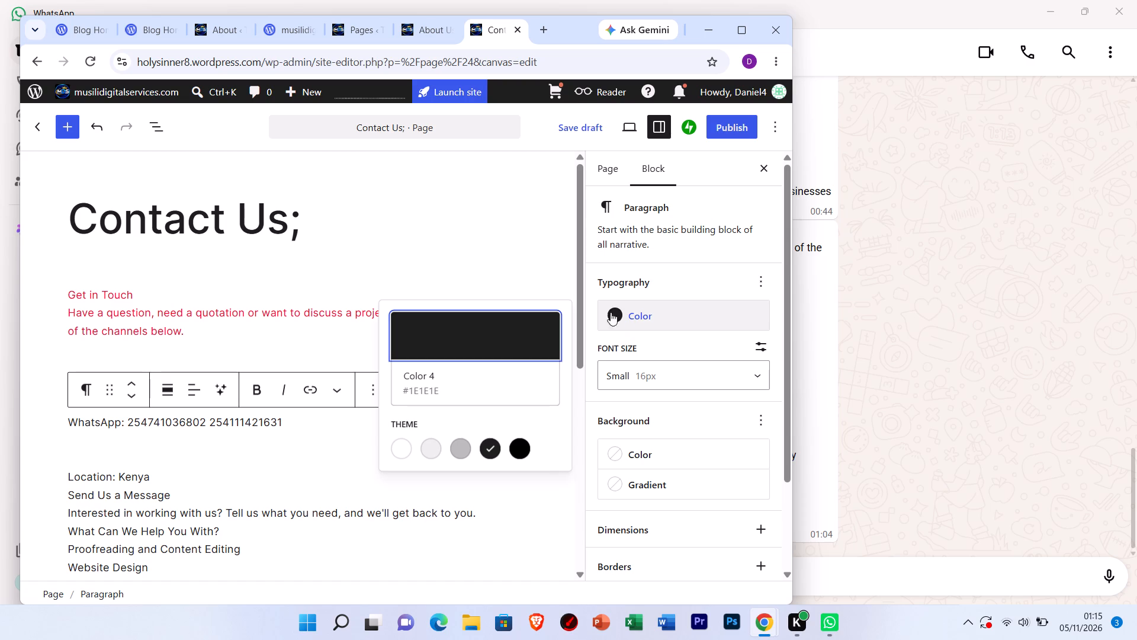
{"action": "left_click", "coordinate": [526, 332]}
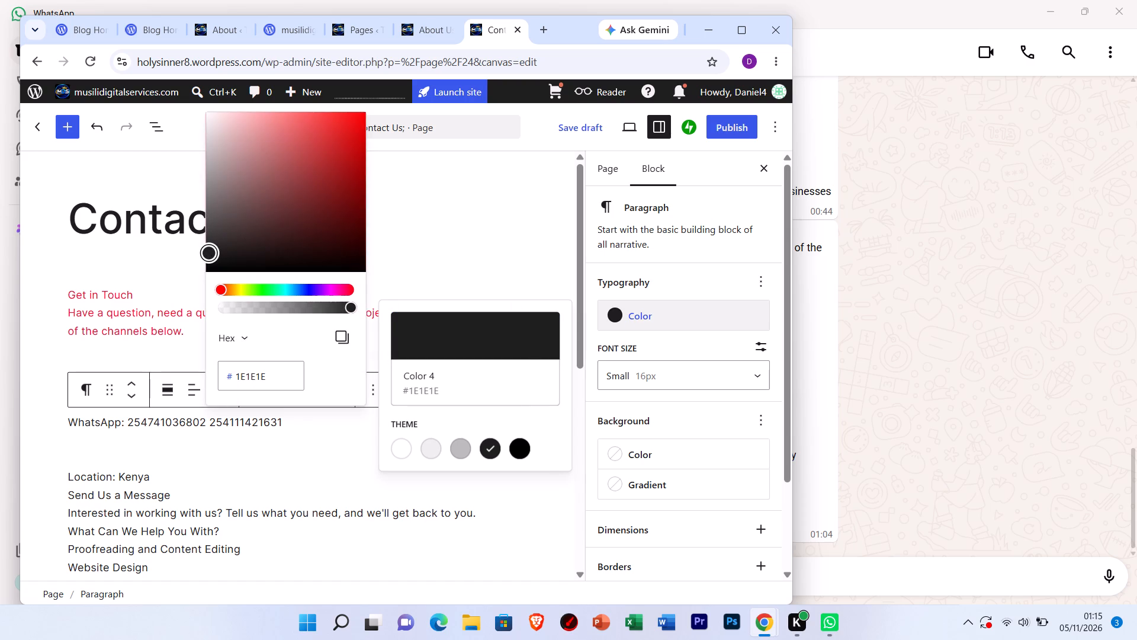
{"action": "left_click", "coordinate": [307, 289]}
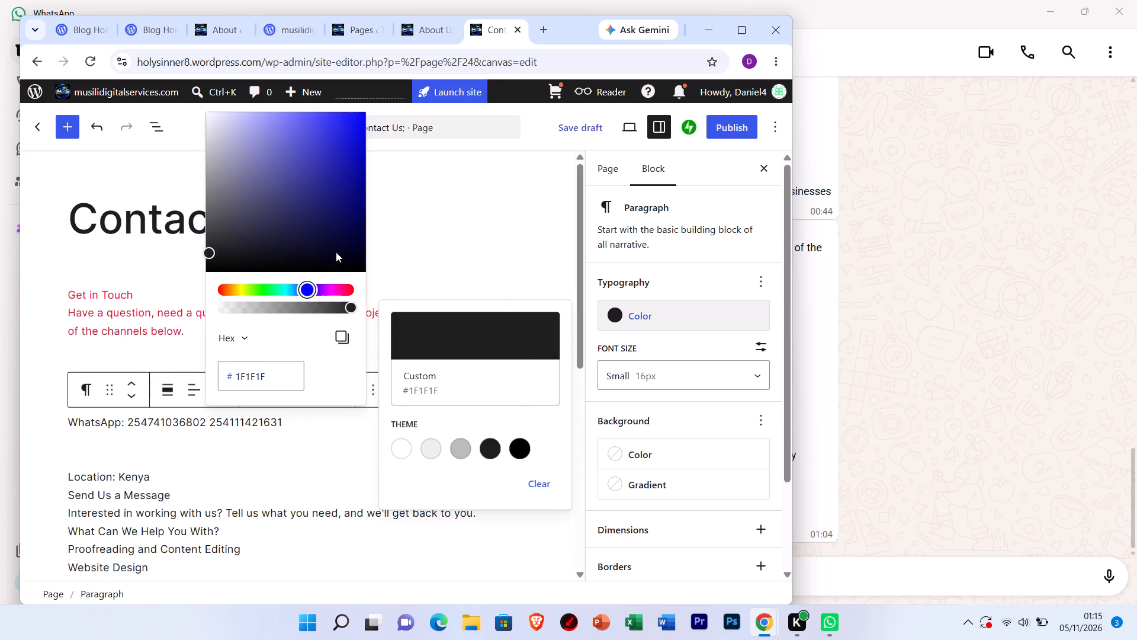
{"action": "left_click", "coordinate": [359, 117]}
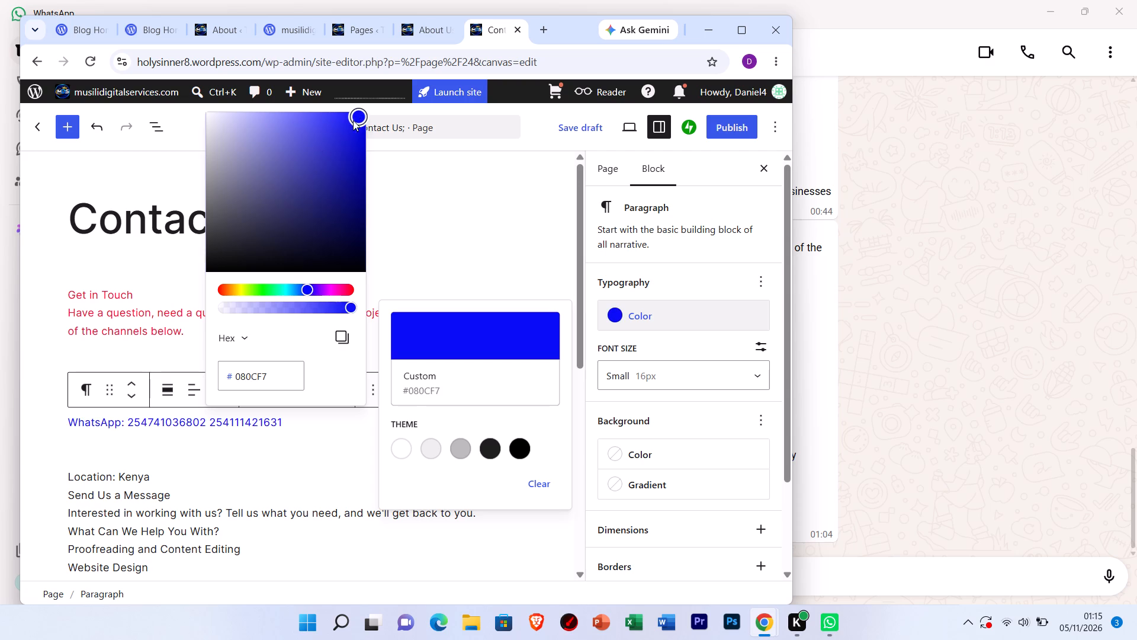
{"action": "left_click", "coordinate": [152, 453]}
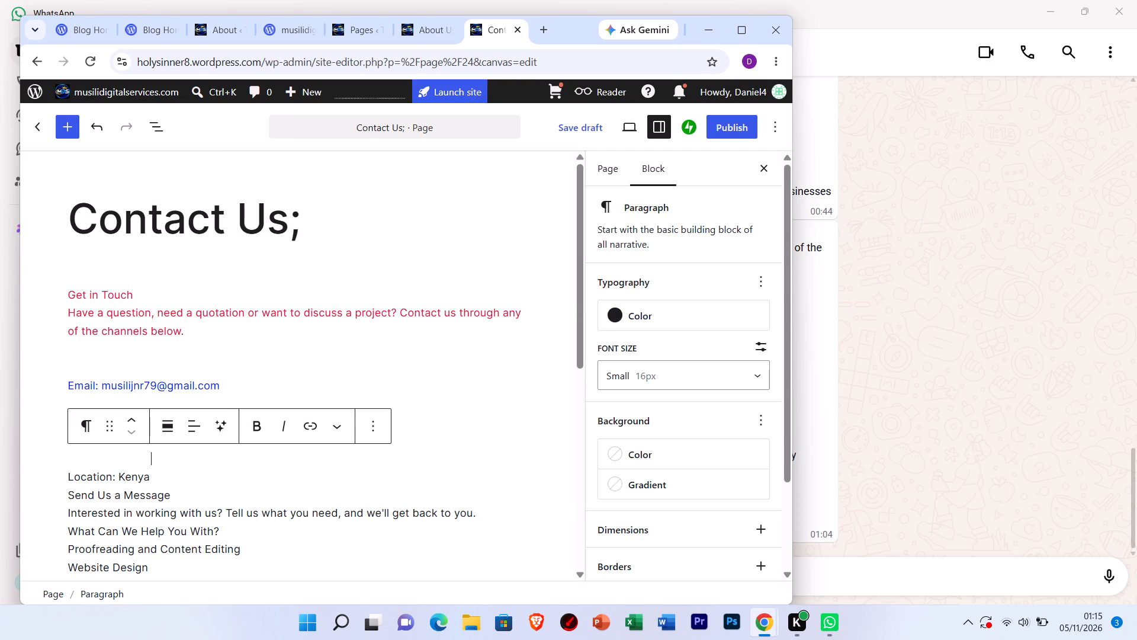
Look over the rest of the Contact Us; page content and publish the page.
{"action": "scroll", "coordinate": [155, 485], "scroll_direction": "up", "scroll_amount": 1, "text": "ctrl"}
{"action": "scroll", "coordinate": [155, 485], "scroll_direction": "down", "scroll_amount": 1}
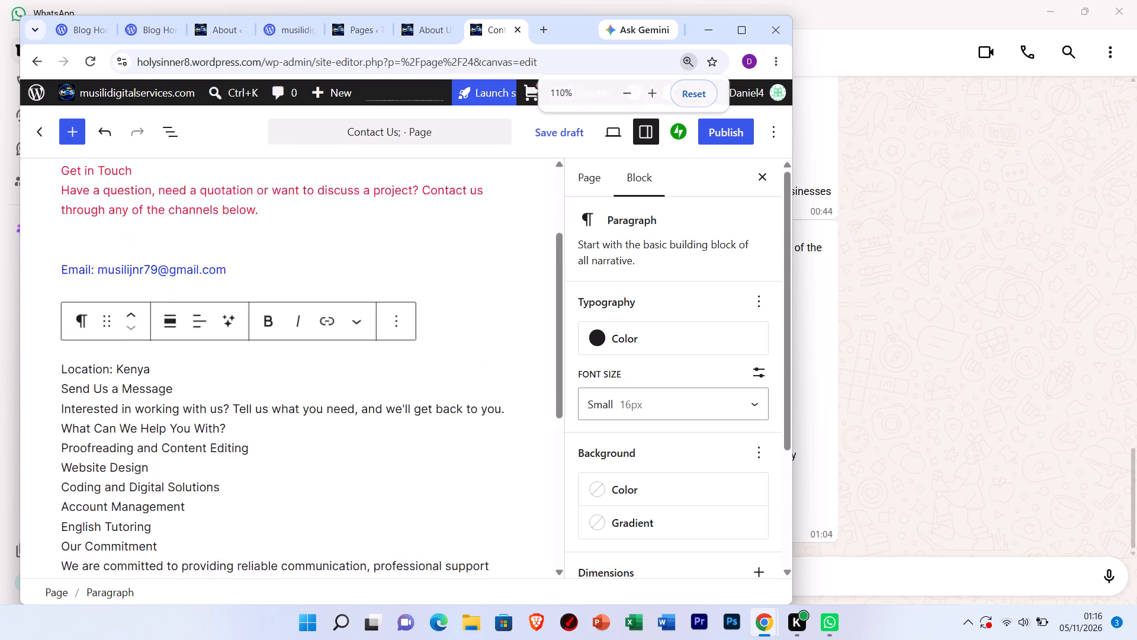
{"action": "scroll", "coordinate": [155, 485], "scroll_direction": "down", "scroll_amount": 4}
{"action": "scroll", "coordinate": [155, 485], "scroll_direction": "up", "scroll_amount": 1}
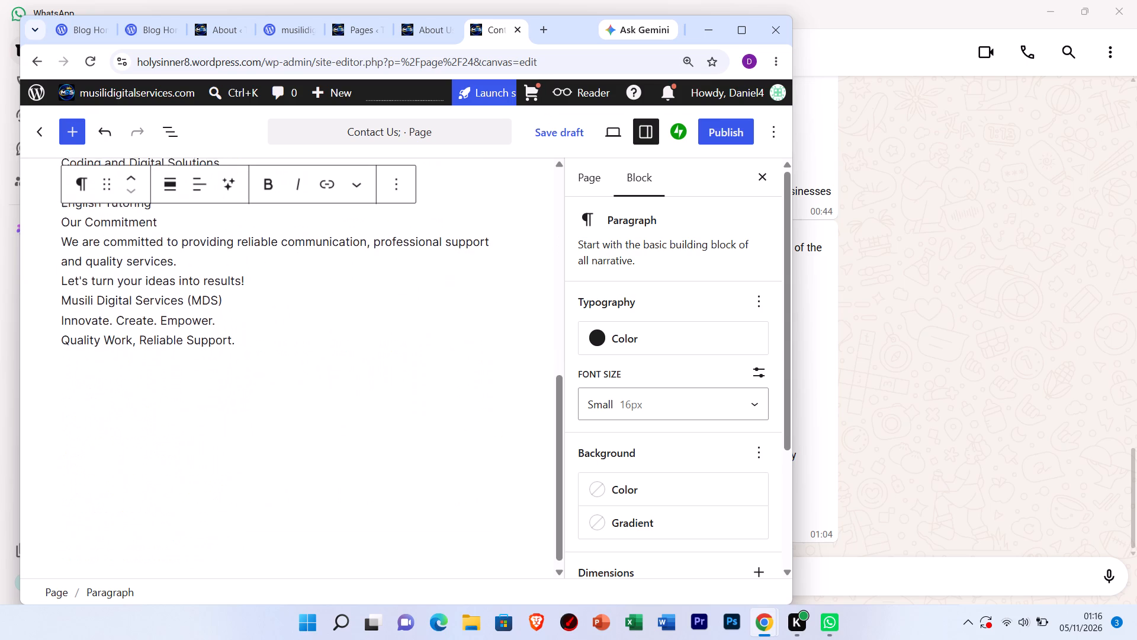
{"action": "scroll", "coordinate": [155, 485], "scroll_direction": "up", "scroll_amount": 1}
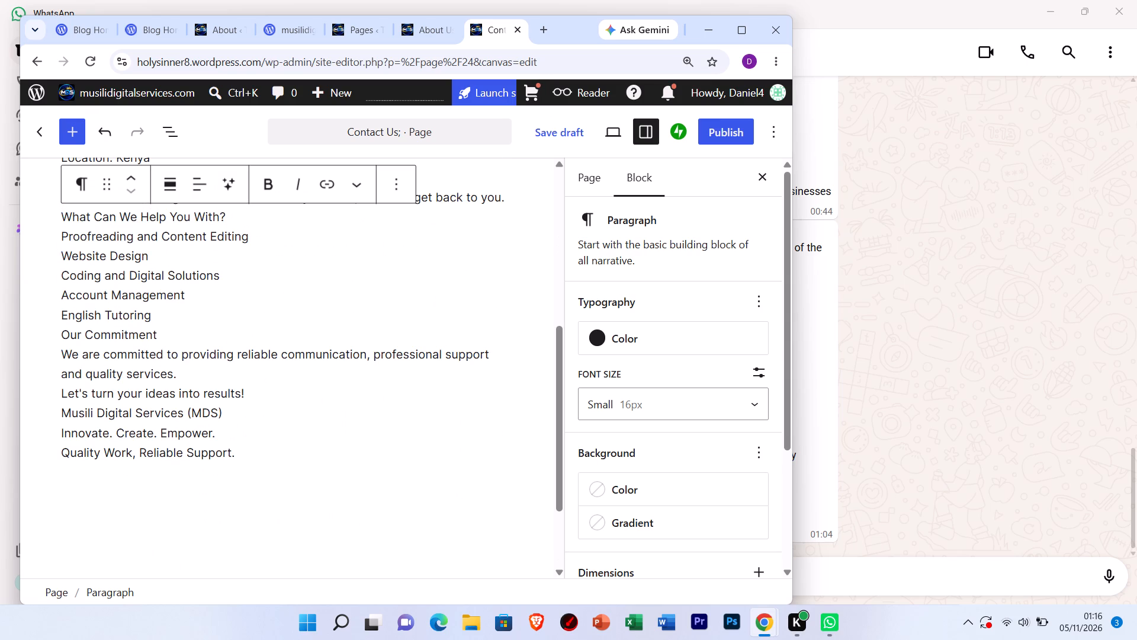
{"action": "left_click", "coordinate": [723, 133]}
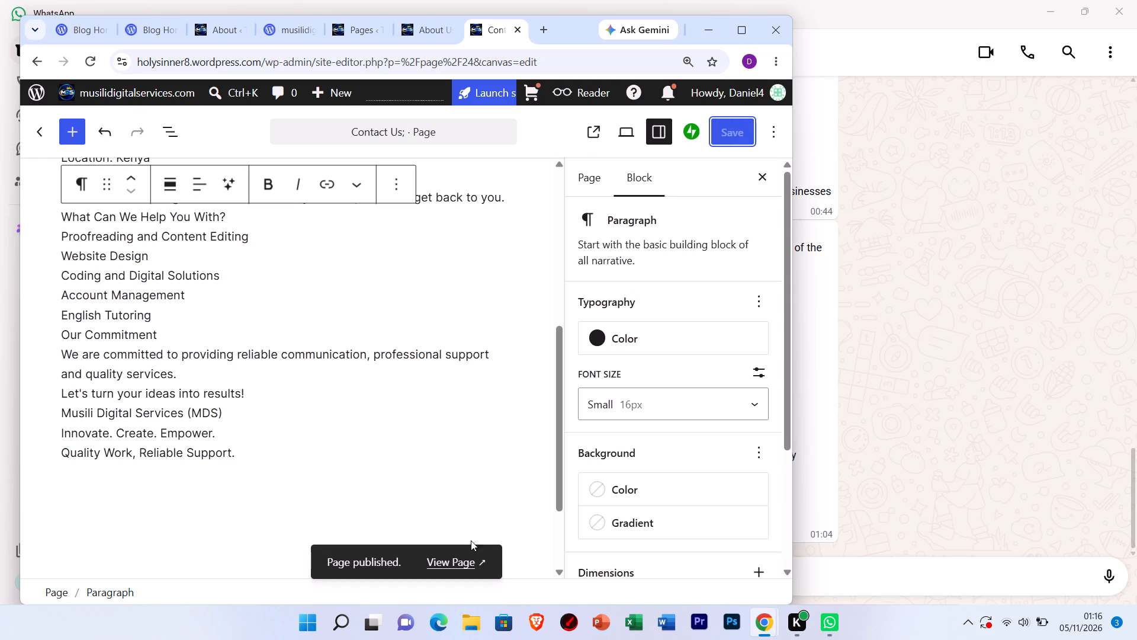
View the published Contact Us; page on the live site and check its text layout and colours.
{"action": "left_click", "coordinate": [447, 559]}
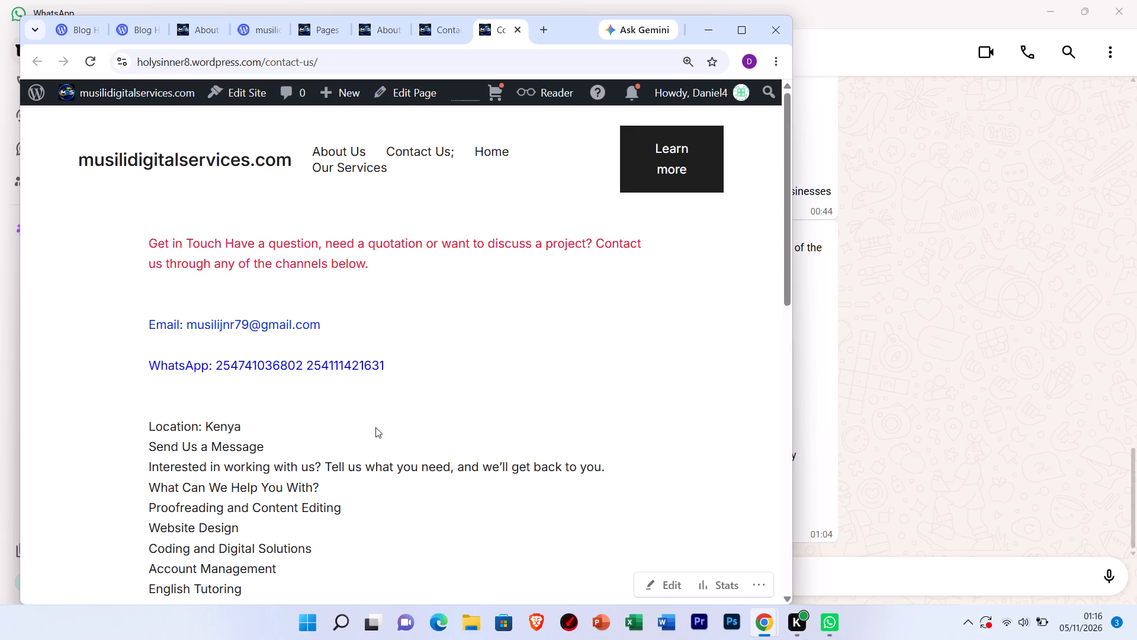
{"action": "scroll", "coordinate": [375, 427], "scroll_direction": "up", "scroll_amount": 12}
{"action": "scroll", "coordinate": [375, 427], "scroll_direction": "down", "scroll_amount": 20}
{"action": "scroll", "coordinate": [375, 427], "scroll_direction": "down", "scroll_amount": 10}
{"action": "scroll", "coordinate": [375, 427], "scroll_direction": "up", "scroll_amount": 17}
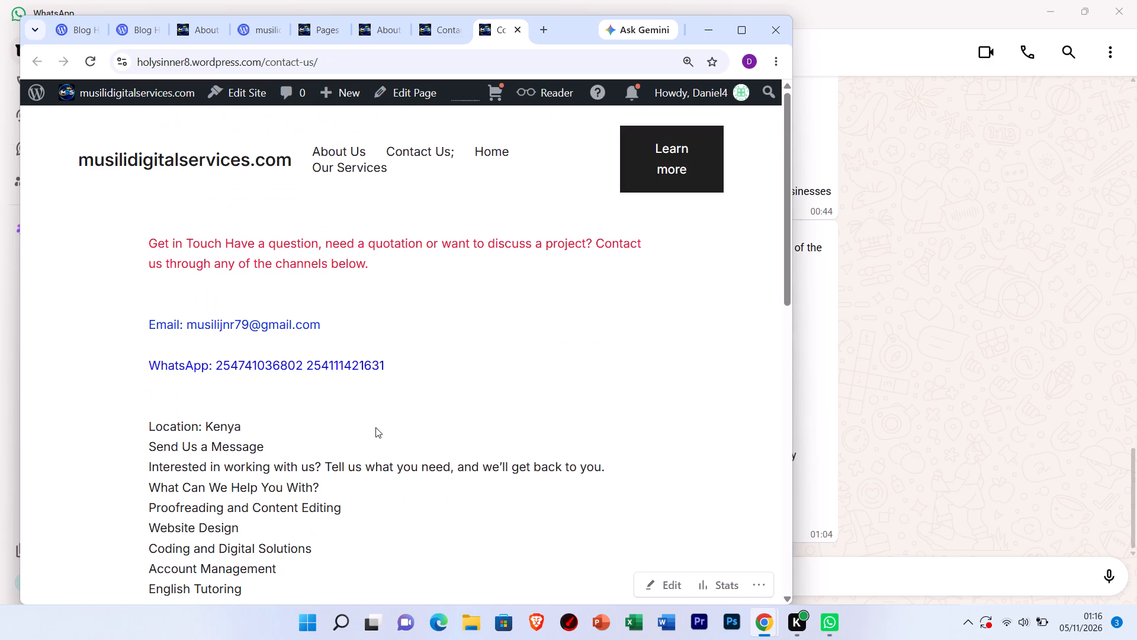
Open the Home page of the live site to view it.
{"action": "left_click", "coordinate": [494, 145]}
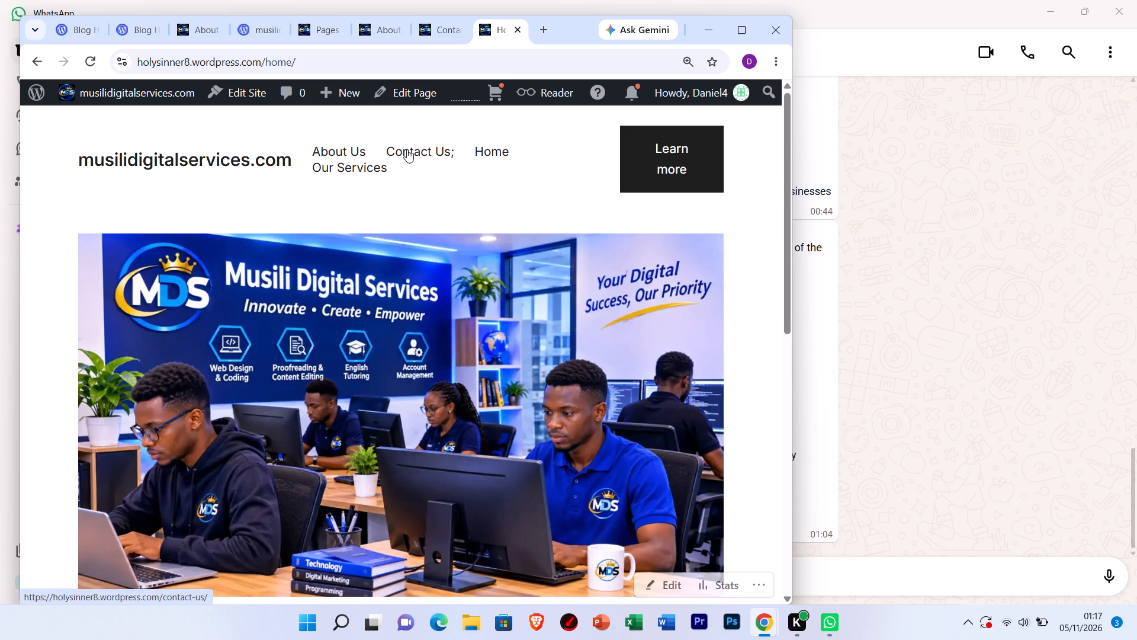
Check the live site's About Us, Our Services and Contact Us; pages, including the Contact Us; page down to its footer.
{"action": "left_click", "coordinate": [349, 145]}
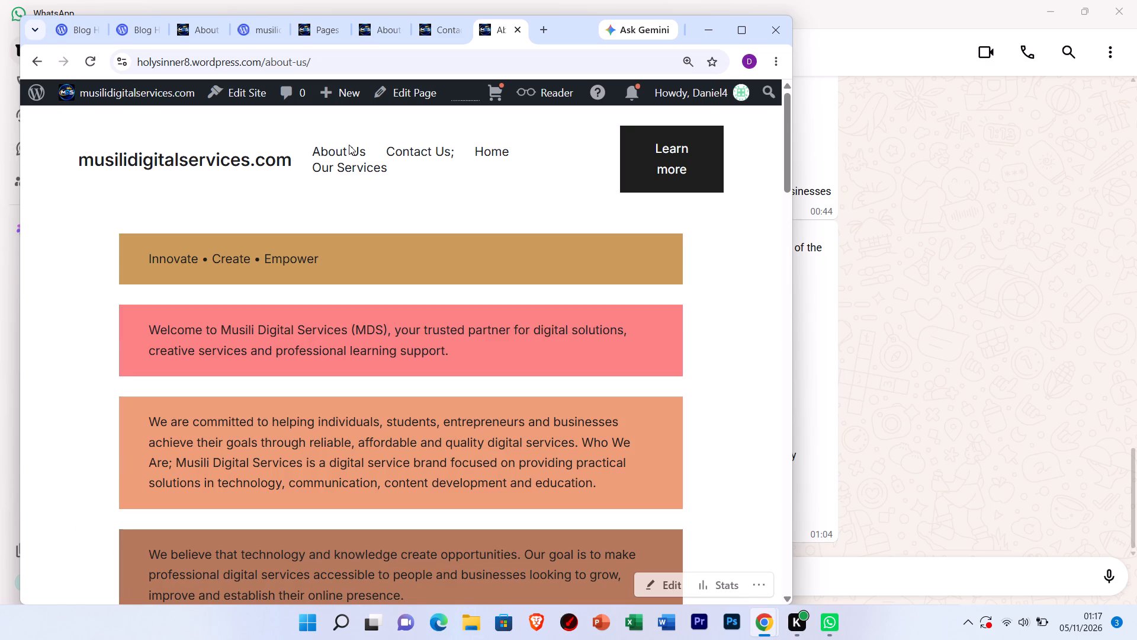
{"action": "left_click", "coordinate": [350, 169]}
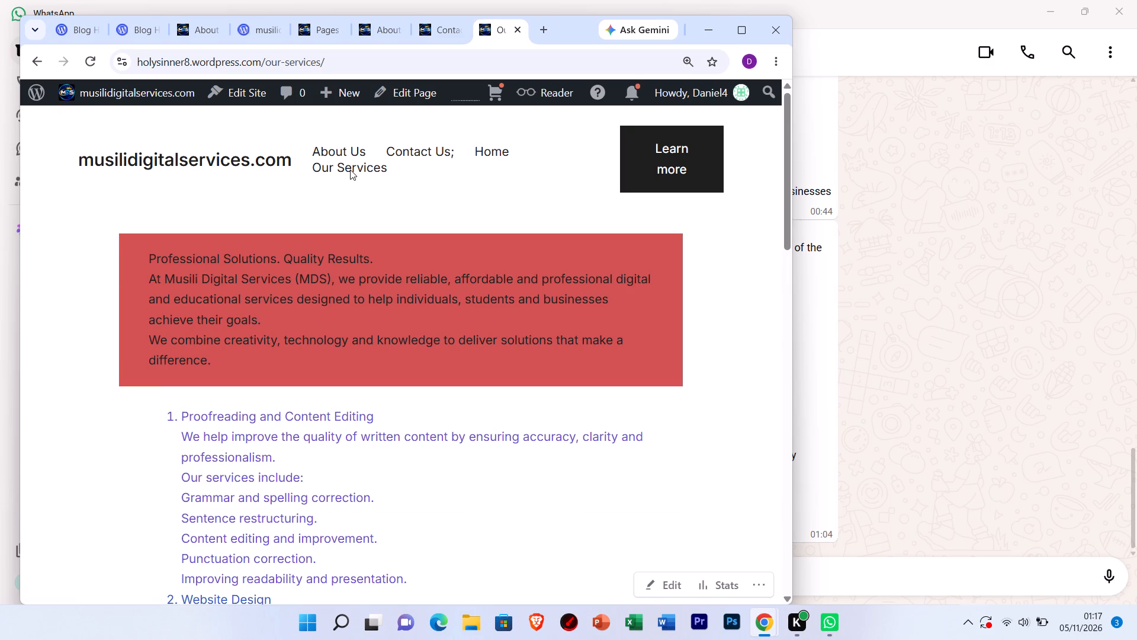
{"action": "left_click", "coordinate": [416, 145]}
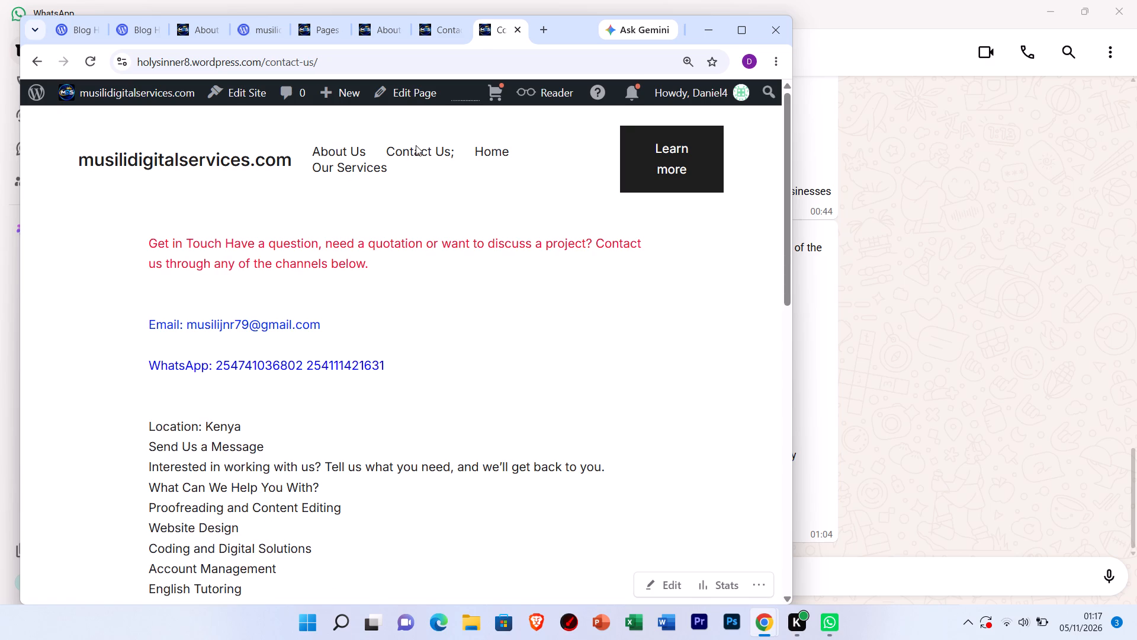
{"action": "scroll", "coordinate": [416, 145], "scroll_direction": "down", "scroll_amount": 18}
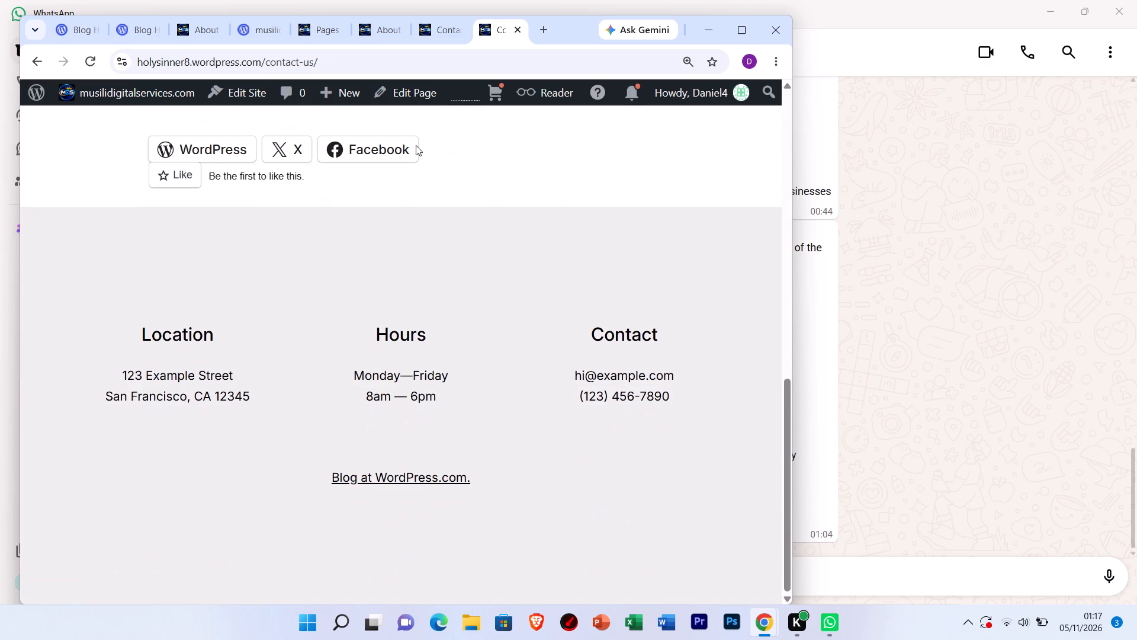
{"action": "scroll", "coordinate": [416, 145], "scroll_direction": "down", "scroll_amount": 1}
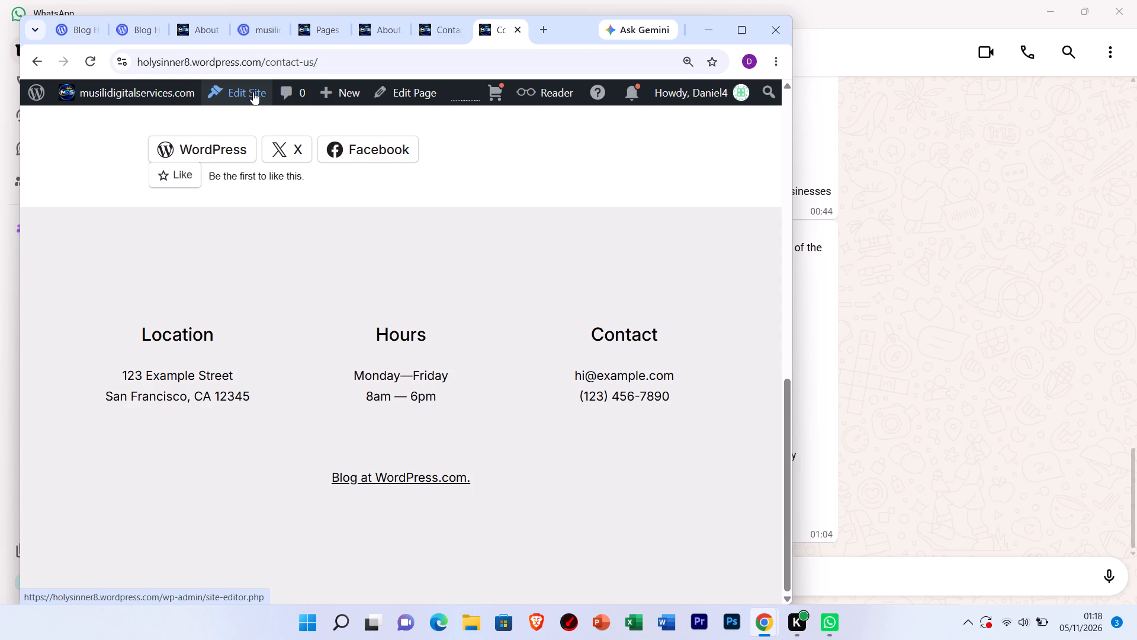
Open the site editor from the live Contact Us; page.
{"action": "double_click", "coordinate": [253, 92]}
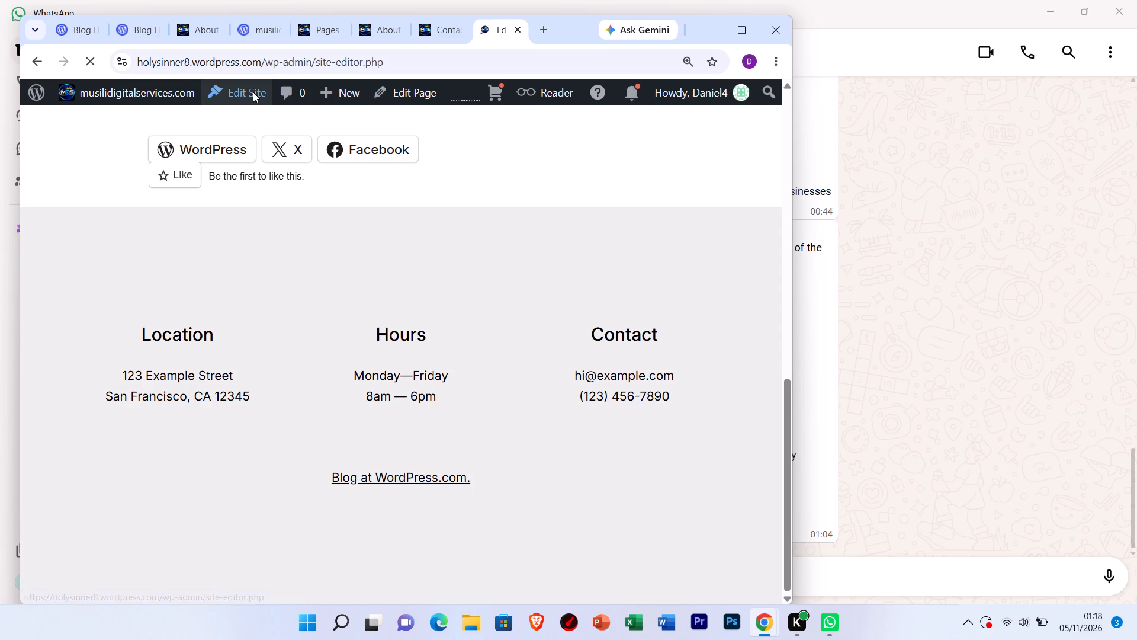
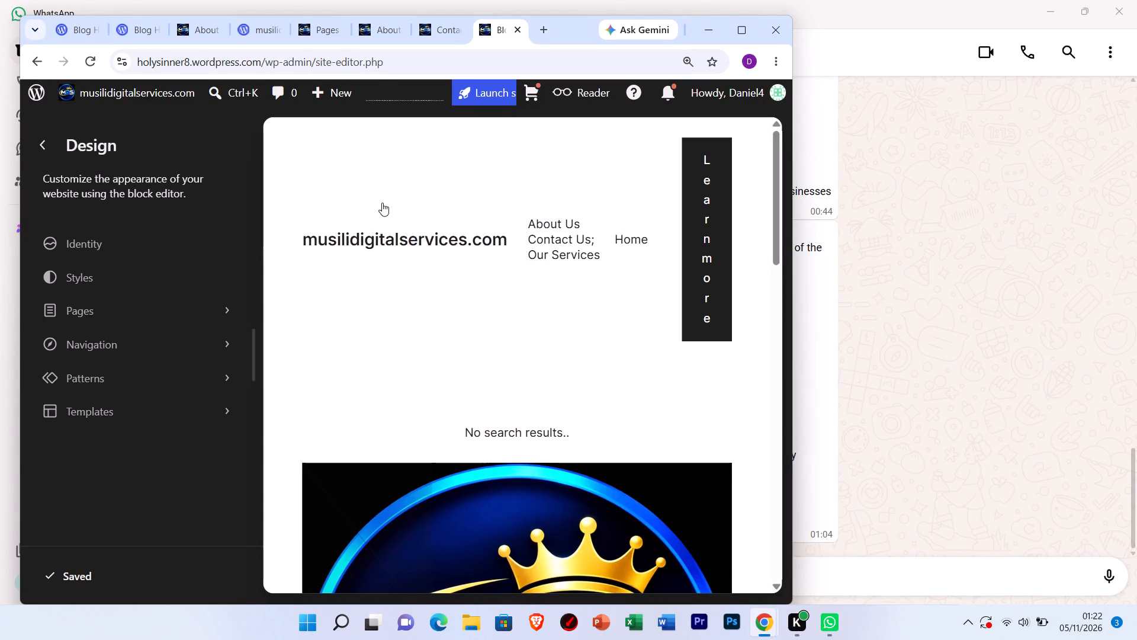
Open the Blog Home template for editing and delete the Next Page link from the pagination below the post list.
{"action": "scroll", "coordinate": [382, 203], "scroll_direction": "down", "scroll_amount": 2}
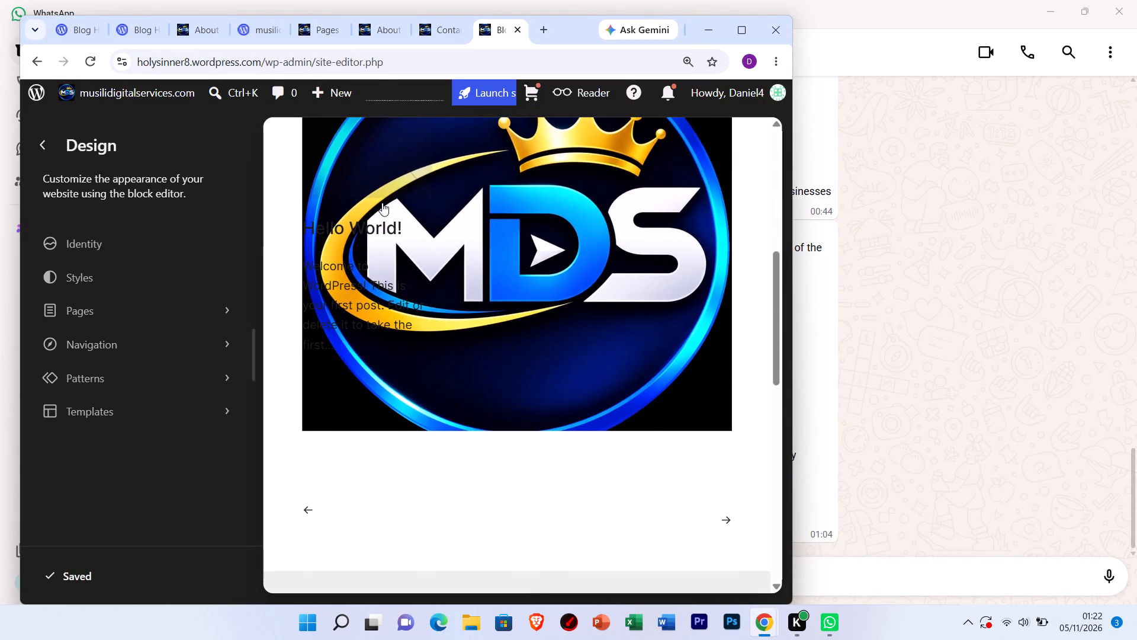
{"action": "scroll", "coordinate": [382, 203], "scroll_direction": "down", "scroll_amount": 3}
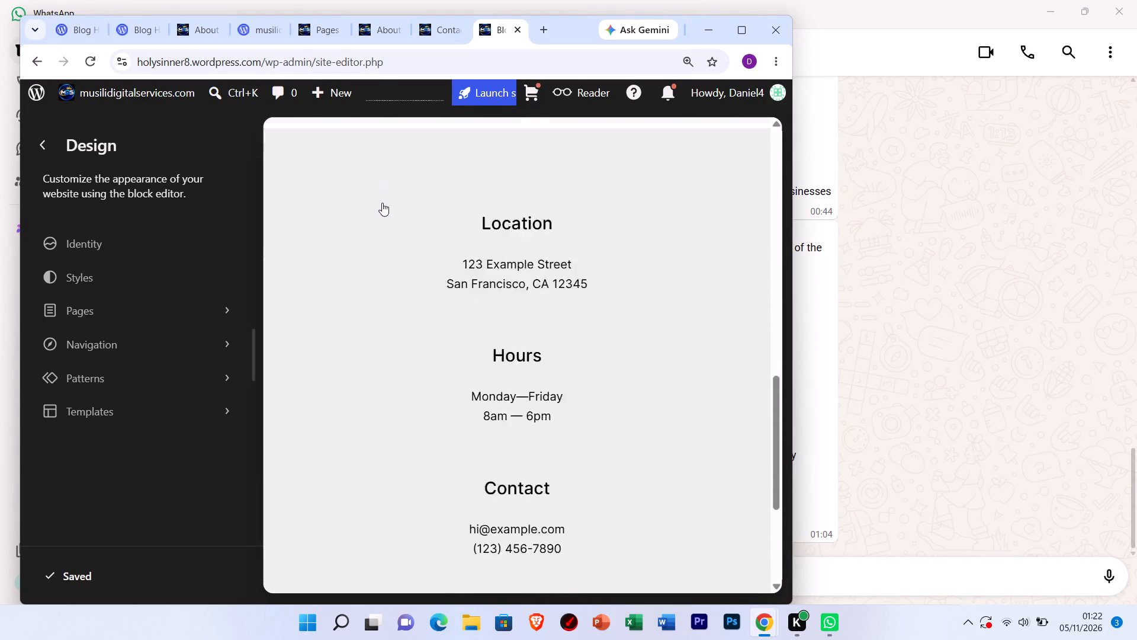
{"action": "scroll", "coordinate": [382, 203], "scroll_direction": "down", "scroll_amount": 1}
{"action": "scroll", "coordinate": [382, 203], "scroll_direction": "up", "scroll_amount": 3}
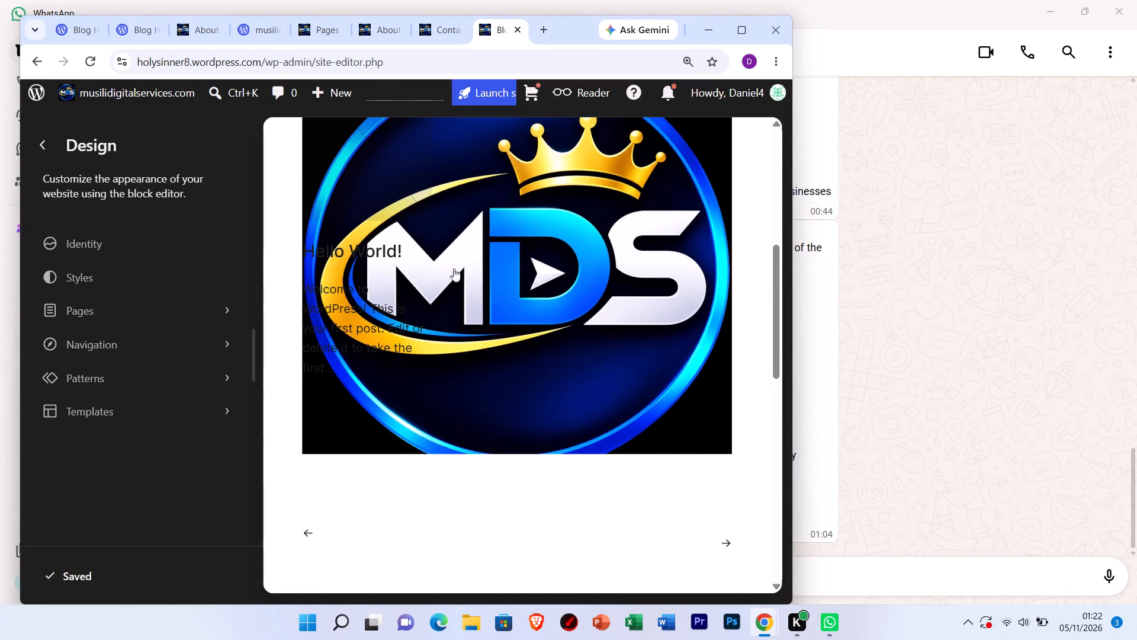
{"action": "left_click", "coordinate": [730, 543]}
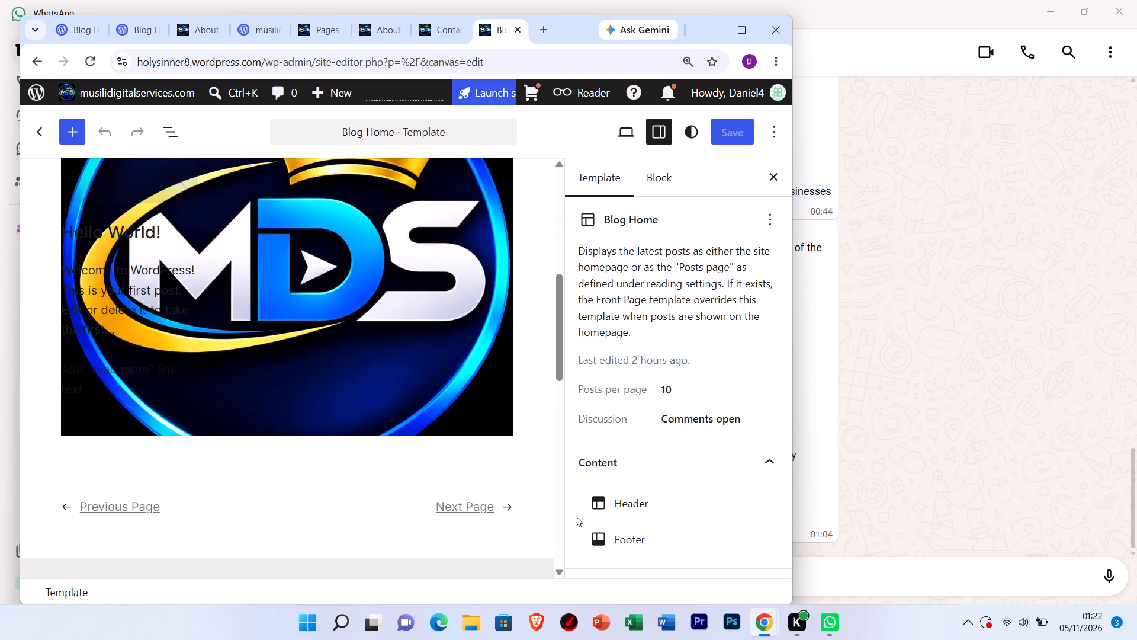
{"action": "left_click", "coordinate": [500, 508]}
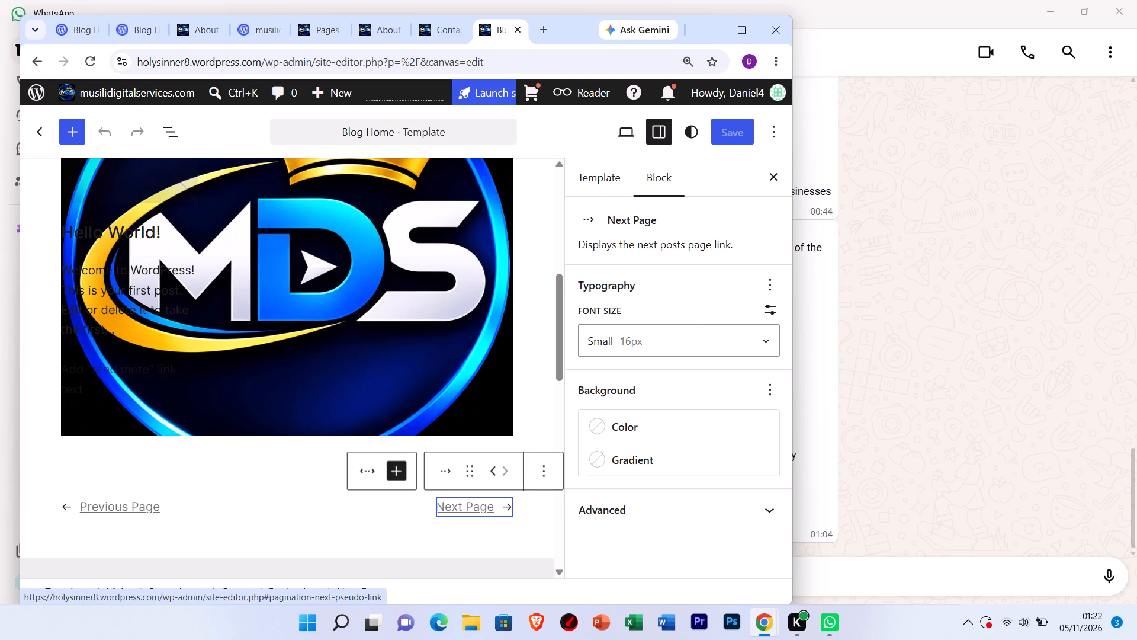
{"action": "left_click", "coordinate": [539, 472]}
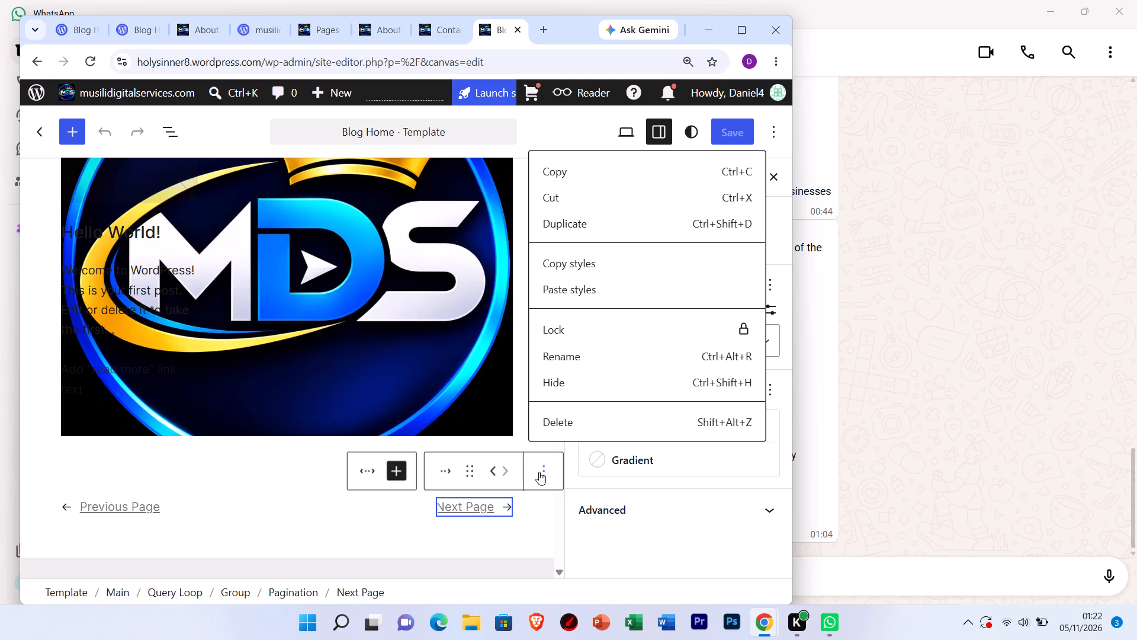
{"action": "left_click", "coordinate": [573, 425]}
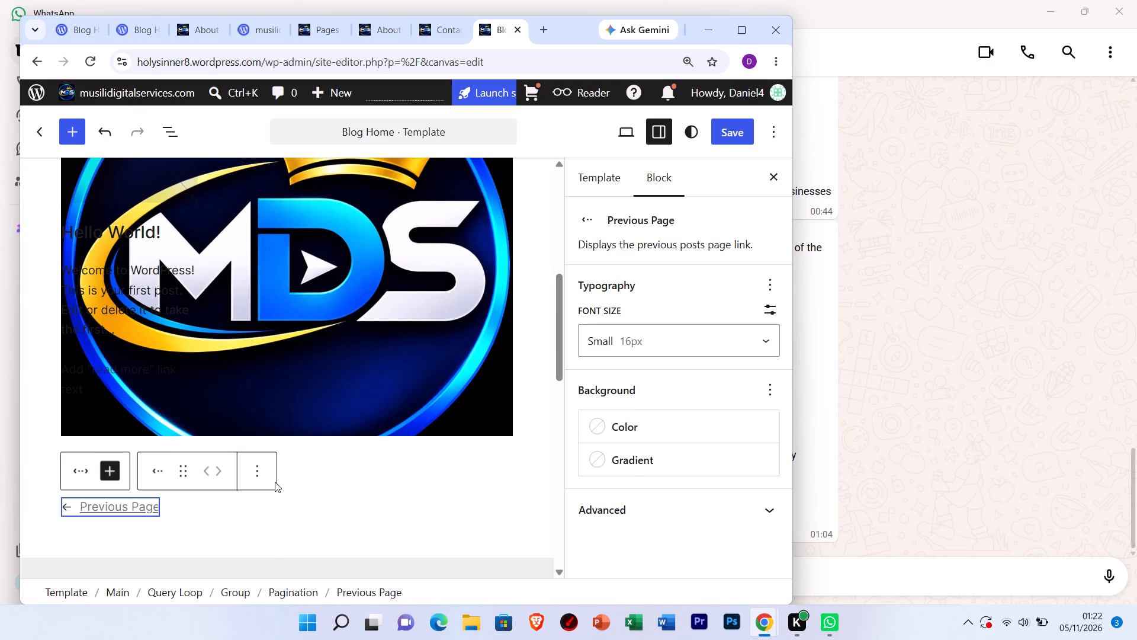
Paste styles onto the Previous Page pagination link, allowing the site to access the clipboard.
{"action": "left_click", "coordinate": [261, 469]}
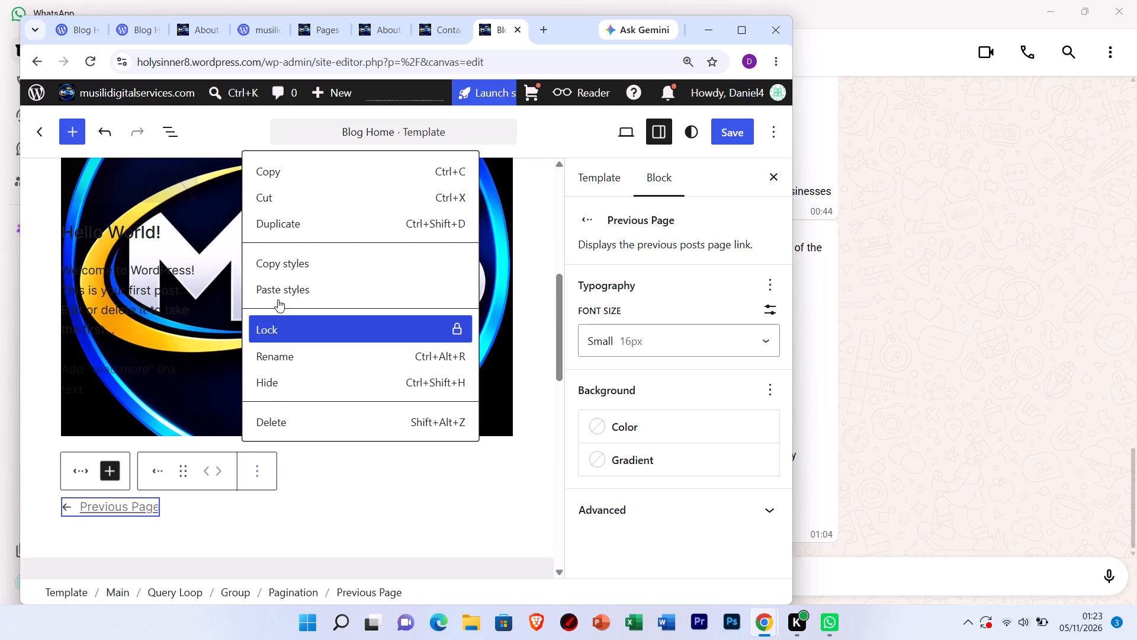
{"action": "left_click", "coordinate": [281, 283]}
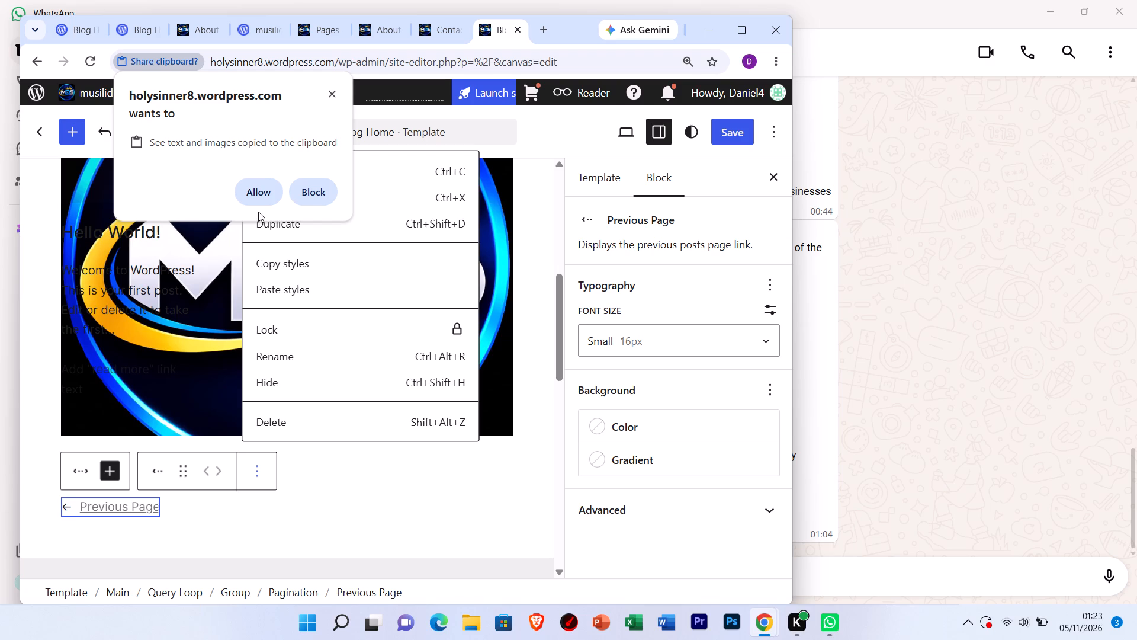
{"action": "left_click", "coordinate": [248, 188]}
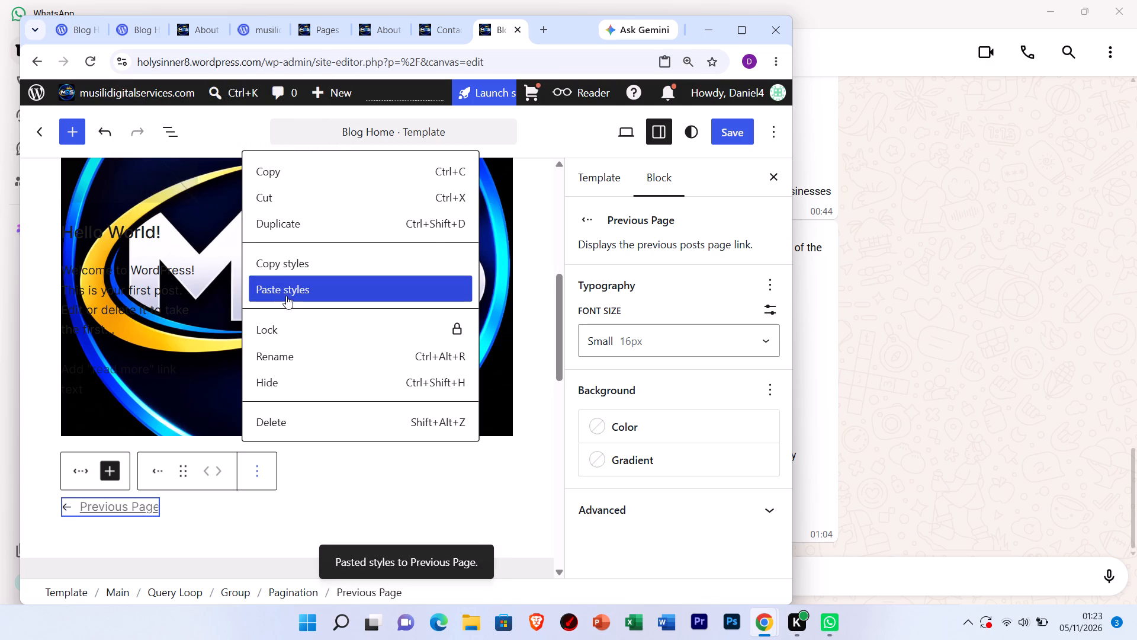
{"action": "left_click", "coordinate": [389, 557]}
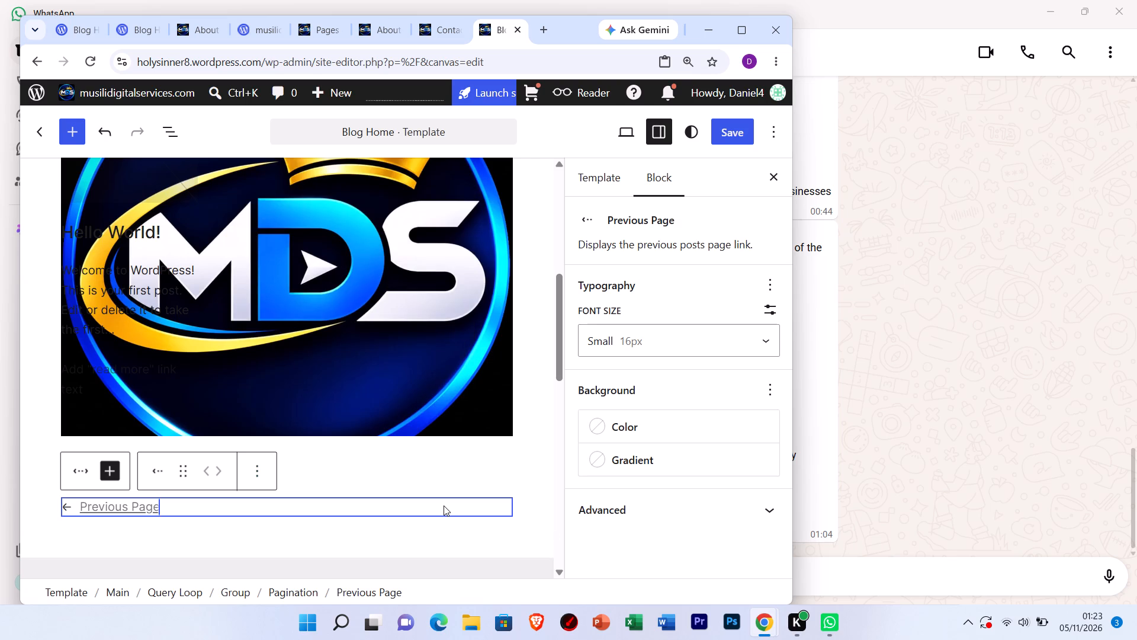
Replace the two-line placeholder address under the footer's Location heading with "Murang'a Kenya".
{"action": "scroll", "coordinate": [444, 505], "scroll_direction": "down", "scroll_amount": 5}
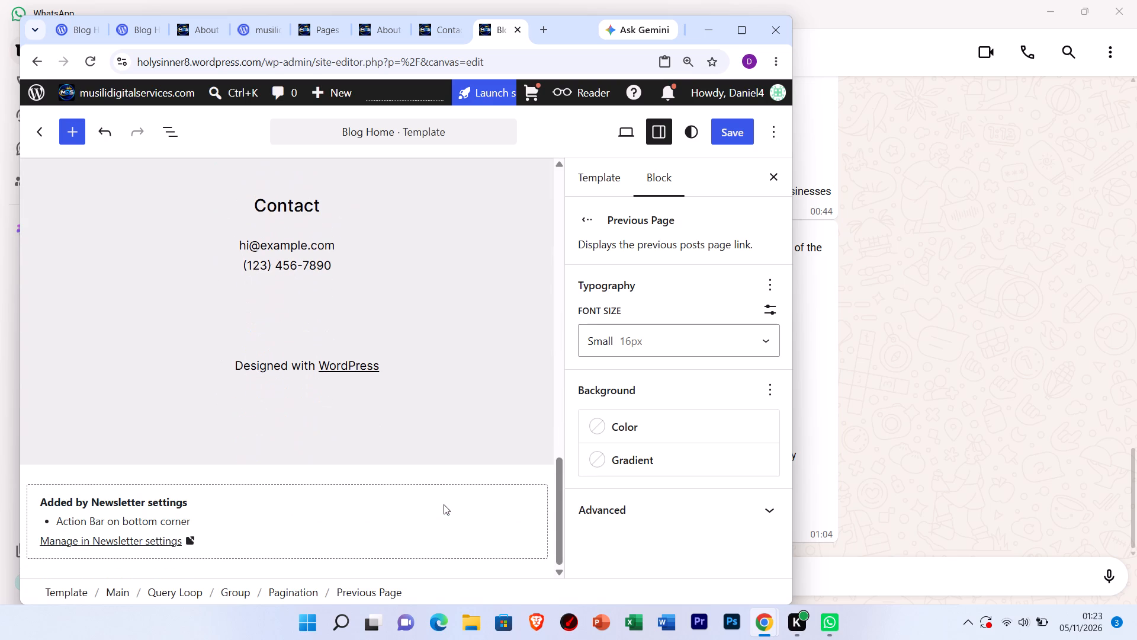
{"action": "scroll", "coordinate": [444, 504], "scroll_direction": "down", "scroll_amount": 1}
{"action": "scroll", "coordinate": [444, 504], "scroll_direction": "up", "scroll_amount": 3}
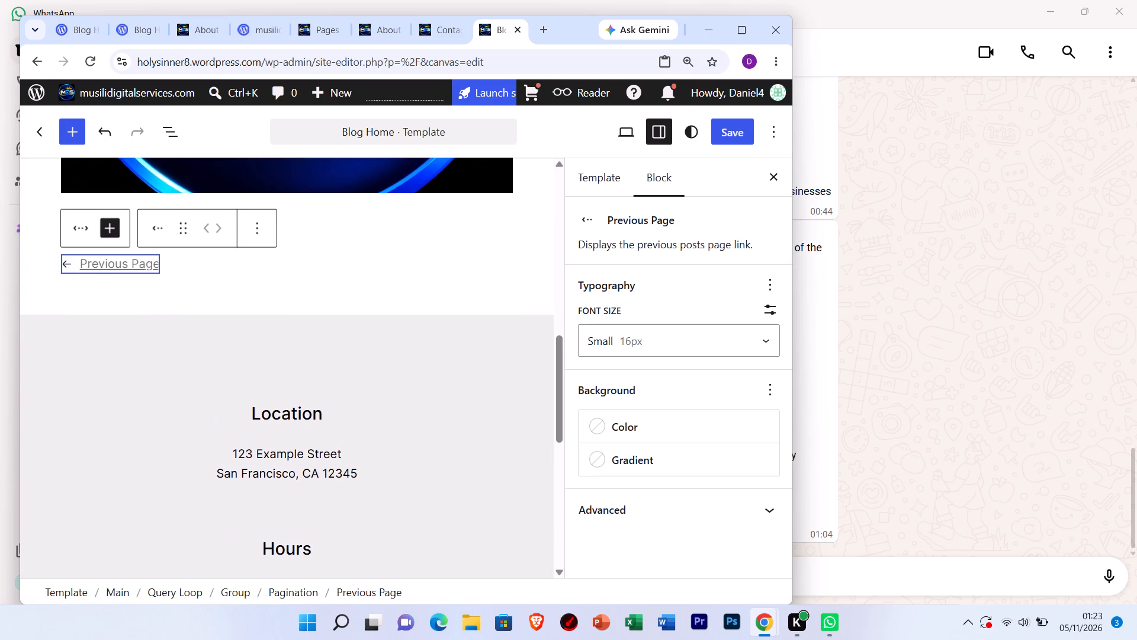
{"action": "scroll", "coordinate": [444, 504], "scroll_direction": "up", "scroll_amount": 1}
{"action": "scroll", "coordinate": [444, 504], "scroll_direction": "down", "scroll_amount": 1}
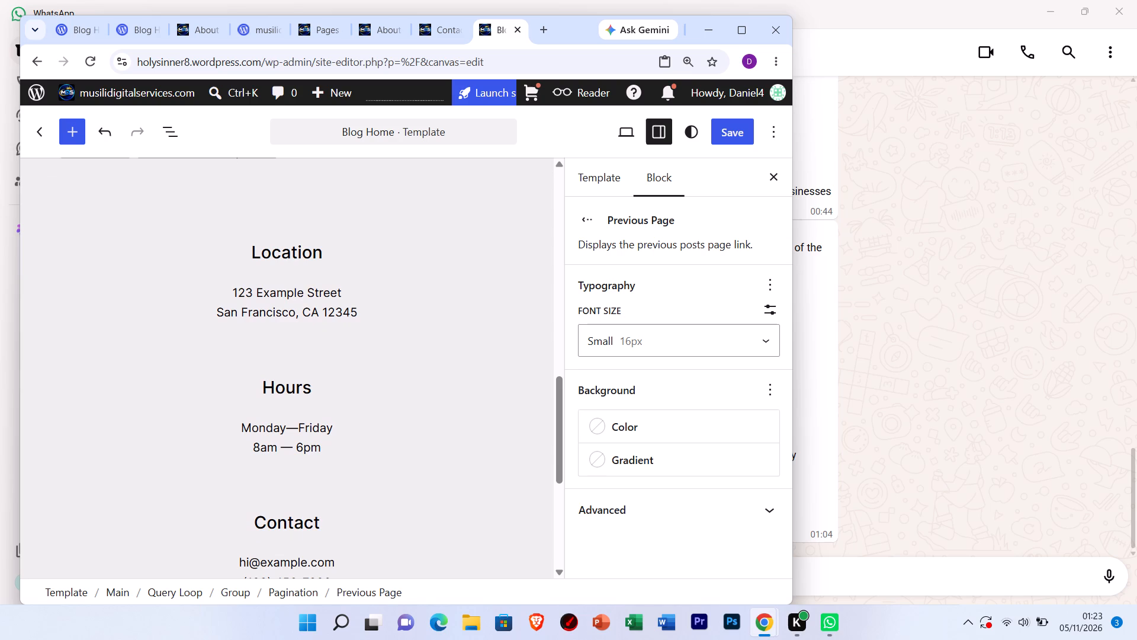
{"action": "left_click", "coordinate": [303, 295]}
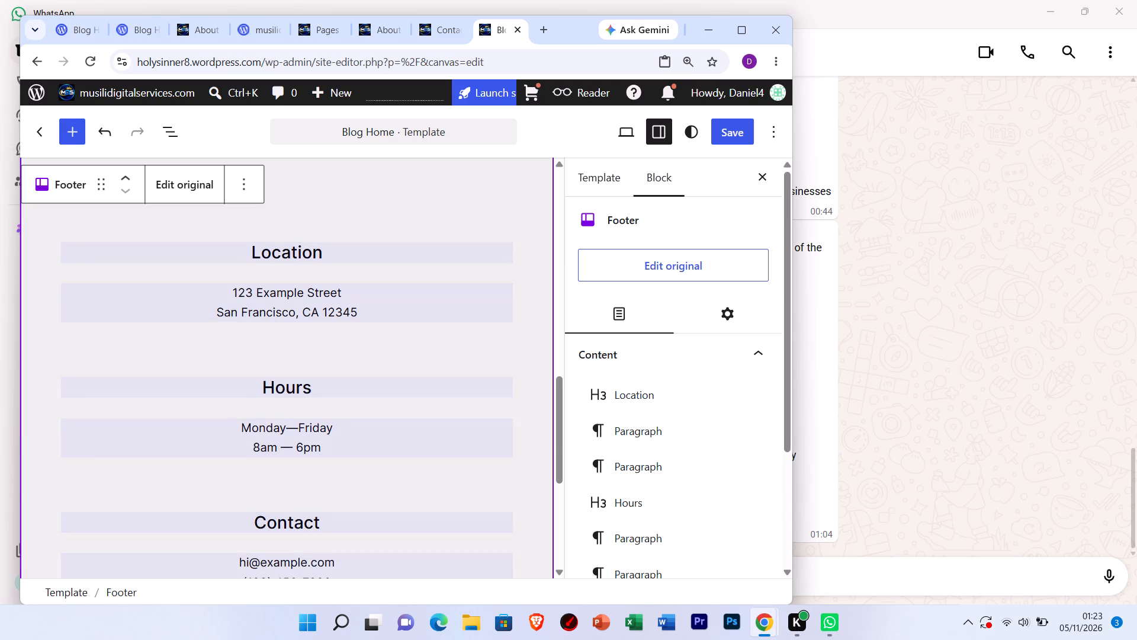
{"action": "left_click", "coordinate": [358, 311]}
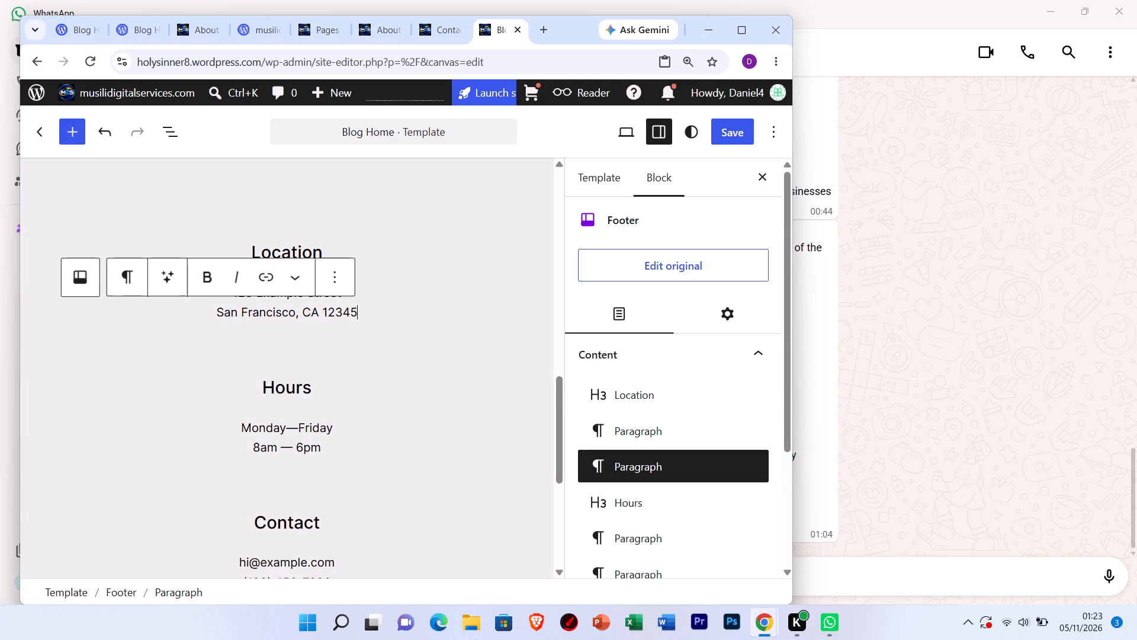
{"action": "key", "text": "BackSpace"}
{"action": "key", "text": "BackSpace"}
{"action": "key", "text": "BackSpace"}
{"action": "key", "text": "BackSpace"}
{"action": "key", "text": "BackSpace"}
{"action": "key", "text": "BackSpace"}
{"action": "key", "text": "BackSpace"}
{"action": "key", "text": "BackSpace"}
{"action": "key", "text": "BackSpace"}
{"action": "key", "text": "BackSpace"}
{"action": "key", "text": "BackSpace"}
{"action": "key", "text": "BackSpace"}
{"action": "key", "text": "BackSpace"}
{"action": "key", "text": "BackSpace"}
{"action": "key", "text": "BackSpace"}
{"action": "key", "text": "BackSpace"}
{"action": "key", "text": "BackSpace"}
{"action": "key", "text": "BackSpace"}
{"action": "key", "text": "BackSpace"}
{"action": "key", "text": "BackSpace"}
{"action": "key", "text": "BackSpace"}
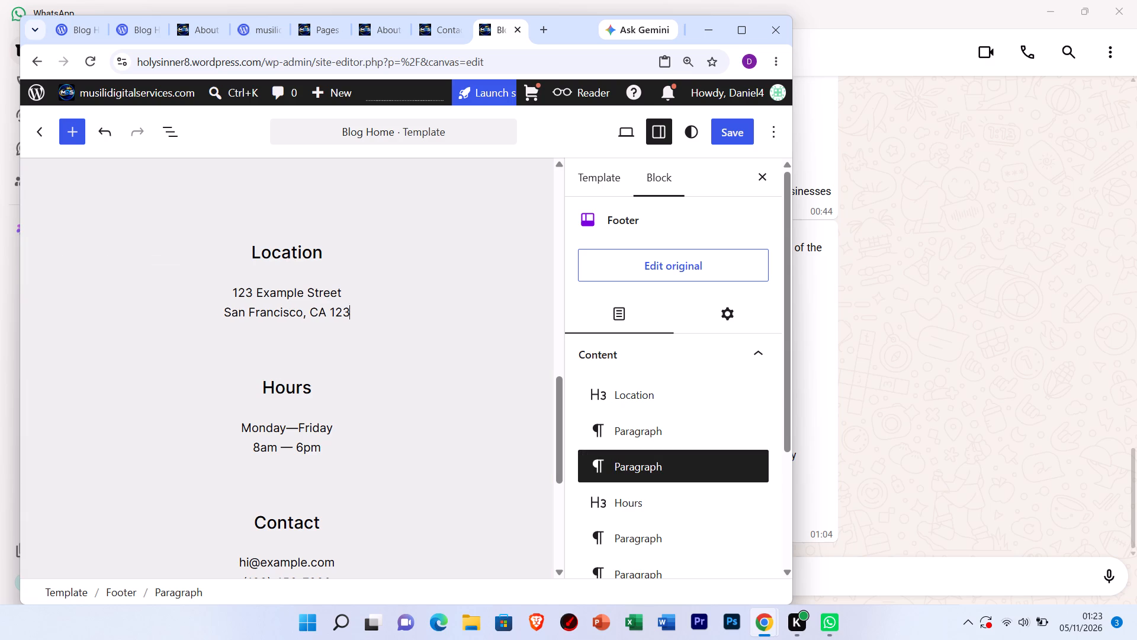
{"action": "key", "text": "BackSpace"}
{"action": "key", "text": "BackSpace"}
{"action": "key", "text": "BackSpace"}
{"action": "key", "text": "BackSpace"}
{"action": "key", "text": "BackSpace"}
{"action": "key", "text": "BackSpace"}
{"action": "key", "text": "BackSpace"}
{"action": "key", "text": "BackSpace"}
{"action": "key", "text": "BackSpace"}
{"action": "key", "text": "BackSpace"}
{"action": "key", "text": "BackSpace"}
{"action": "key", "text": "BackSpace"}
{"action": "key", "text": "BackSpace"}
{"action": "key", "text": "BackSpace"}
{"action": "key", "text": "BackSpace"}
{"action": "key", "text": "BackSpace"}
{"action": "key", "text": "BackSpace"}
{"action": "key", "text": "BackSpace"}
{"action": "key", "text": "BackSpace"}
{"action": "key", "text": "BackSpace"}
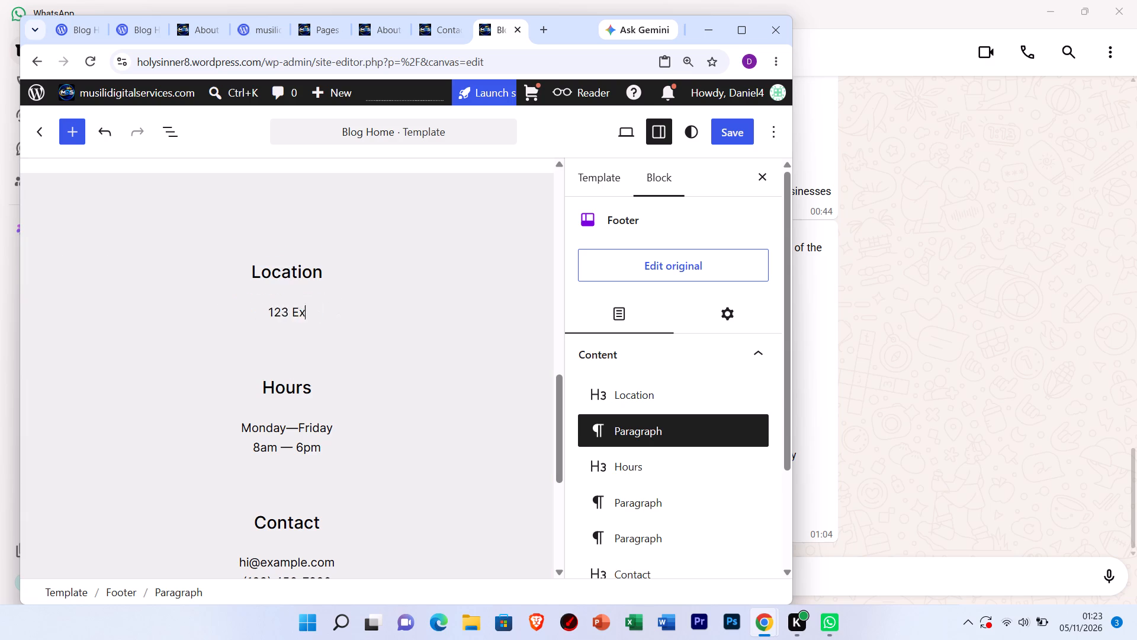
{"action": "type", "text": "ke"}
{"action": "key", "text": "BackSpace"}
{"action": "key", "text": "BackSpace"}
{"action": "key", "text": "BackSpace"}
{"action": "key", "text": "BackSpace"}
{"action": "key", "text": "BackSpace"}
{"action": "key", "text": "BackSpace"}
{"action": "key", "text": "BackSpace"}
{"action": "key", "text": "BackSpace"}
{"action": "key", "text": "BackSpace"}
{"action": "key", "text": "BackSpace"}
{"action": "key", "text": "BackSpace"}
{"action": "key", "text": "BackSpace"}
{"action": "key", "text": "BackSpace"}
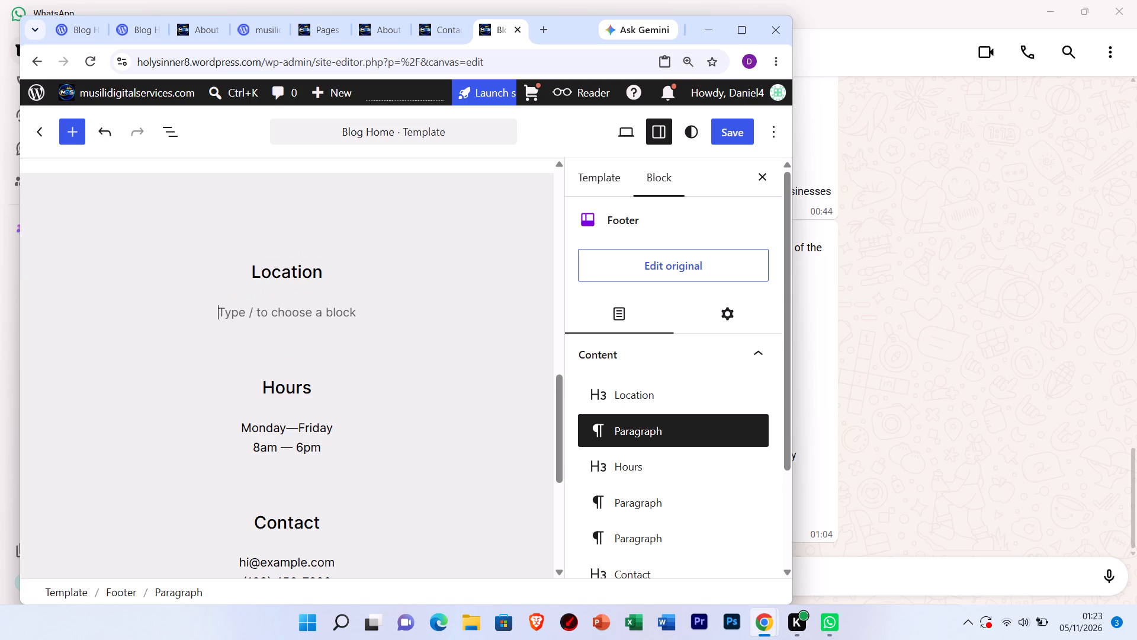
{"action": "key", "text": "m"}
{"action": "type", "text": "ura"}
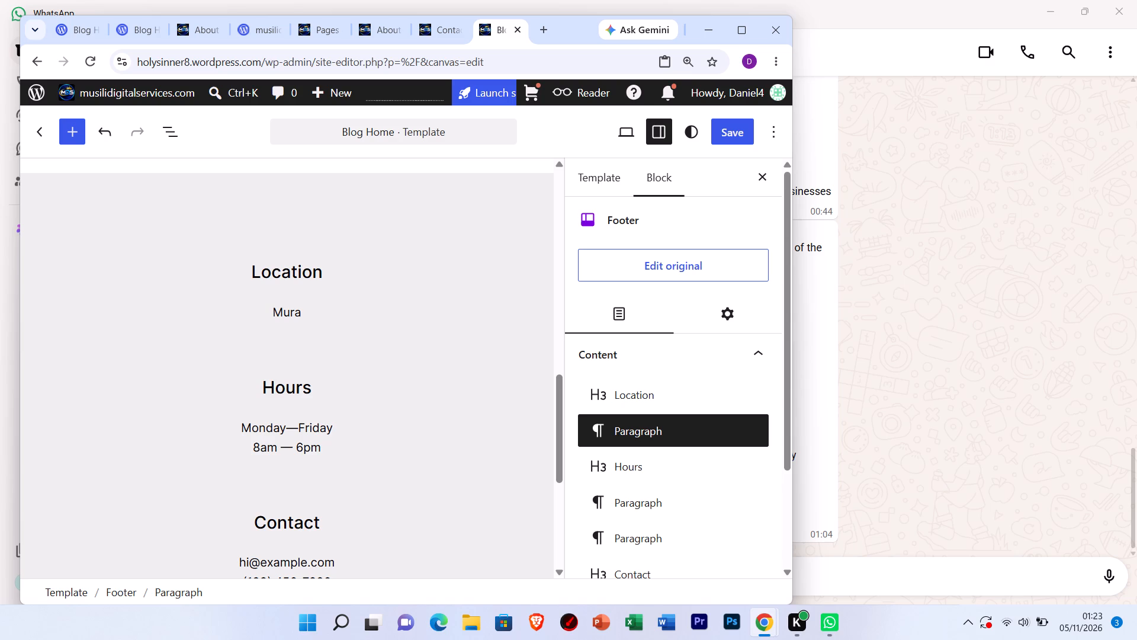
{"action": "type", "text": "ng"}
{"action": "key", "text": "comma"}
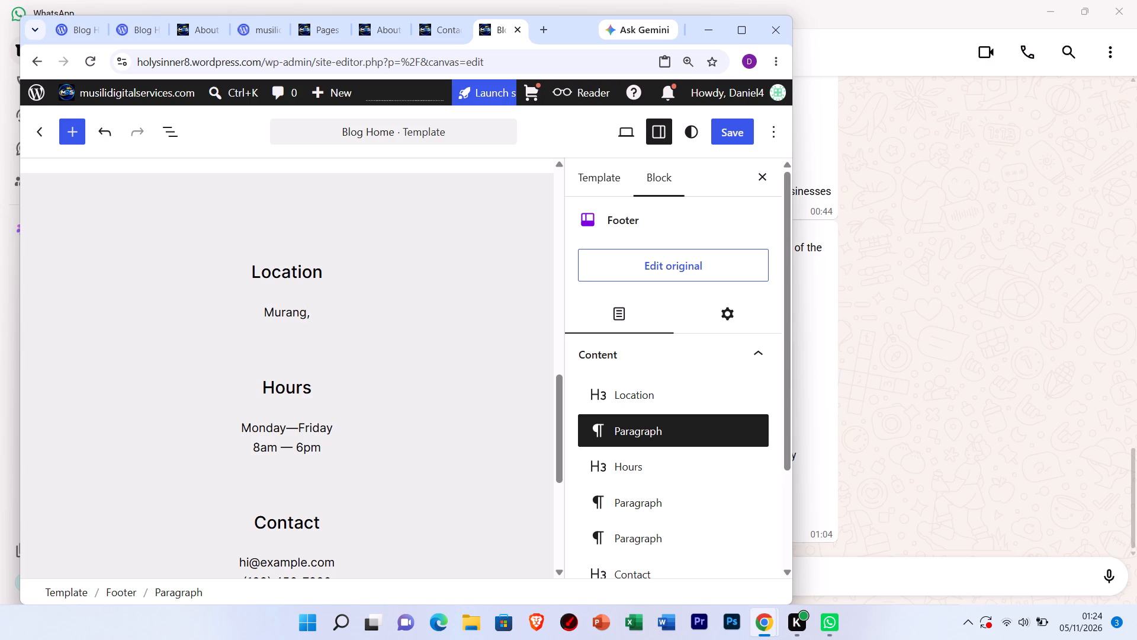
{"action": "key", "text": "BackSpace"}
{"action": "key", "text": "apostrophe"}
{"action": "key", "text": "a"}
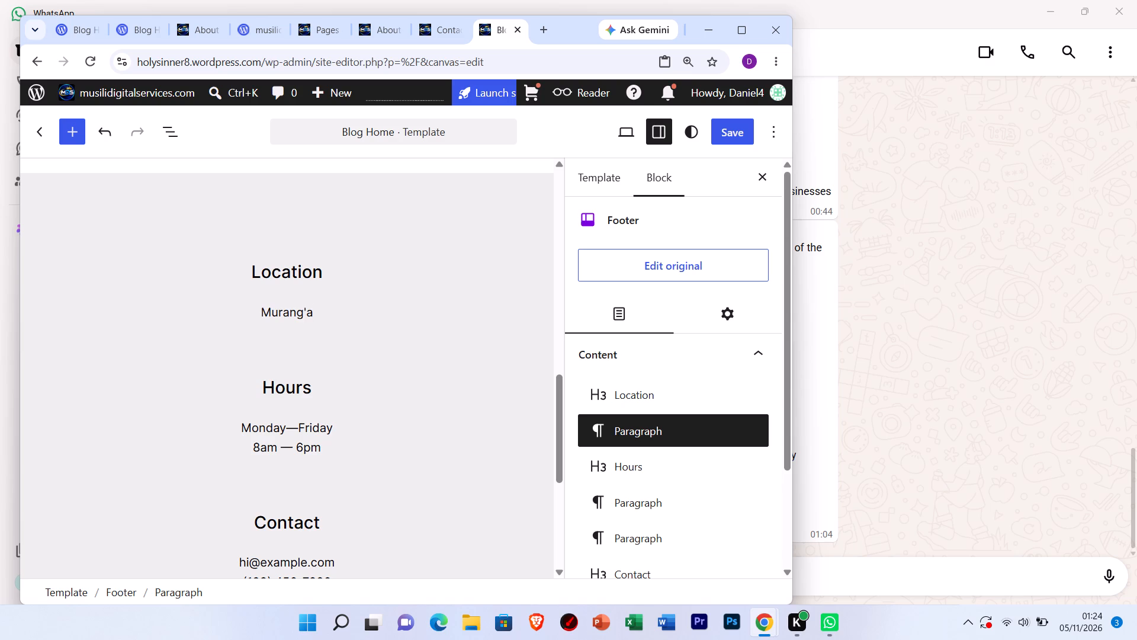
{"action": "key", "text": "space"}
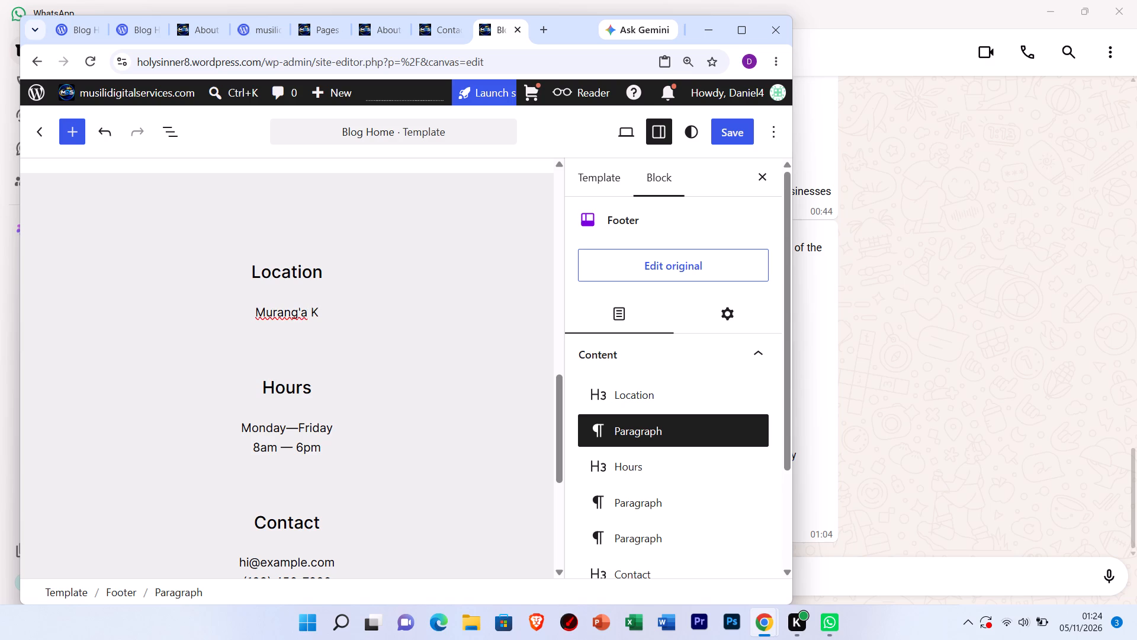
{"action": "key", "text": "e"}
{"action": "type", "text": "nya"}
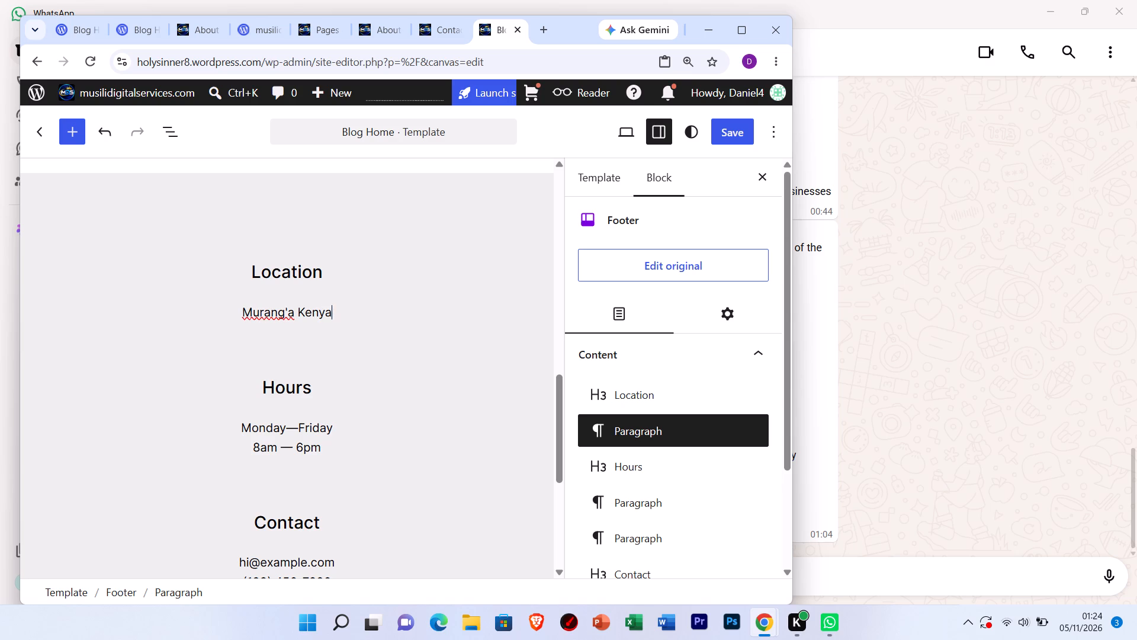
Change the opening times under the footer's Hours heading to "8am —4pm".
{"action": "left_click", "coordinate": [303, 448]}
{"action": "key", "text": "BackSpace"}
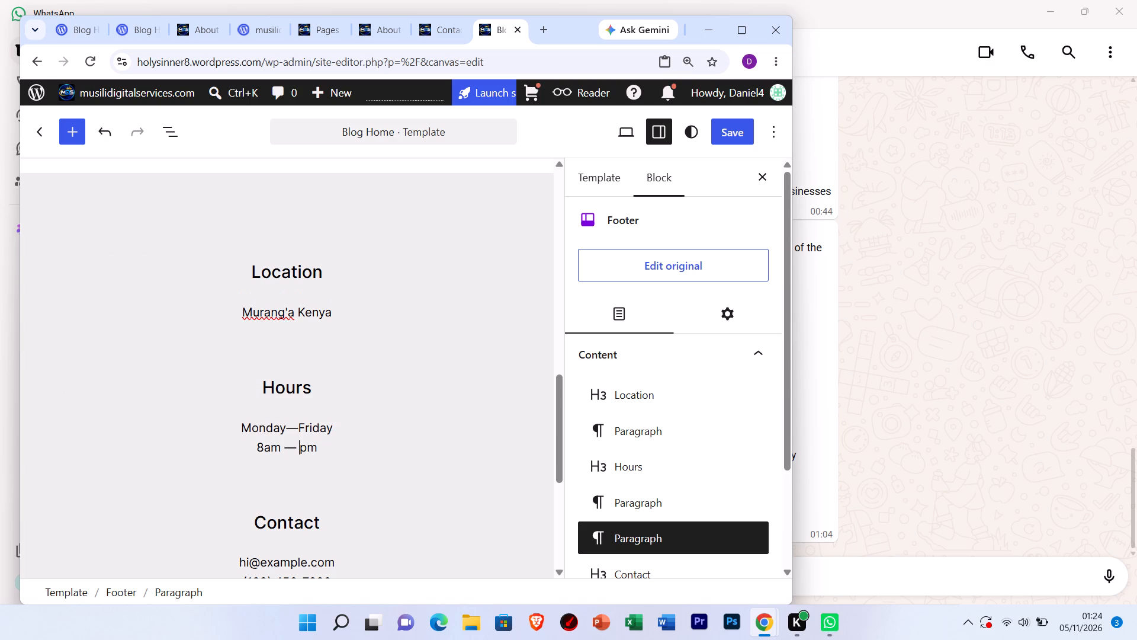
{"action": "key", "text": "4"}
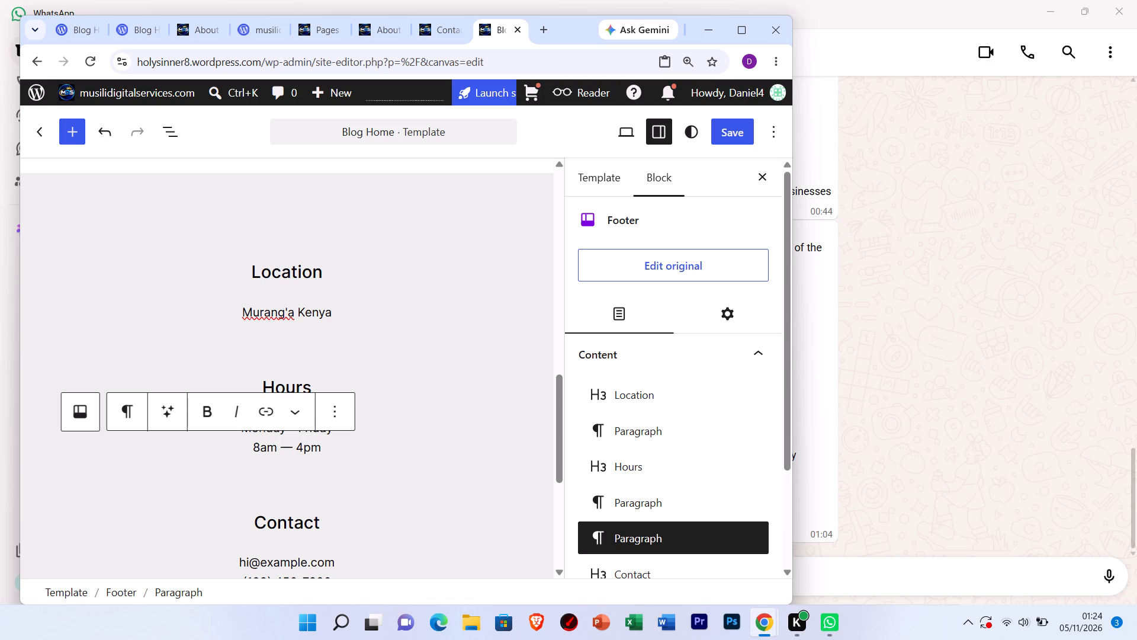
{"action": "scroll", "coordinate": [313, 533], "scroll_direction": "down", "scroll_amount": 2}
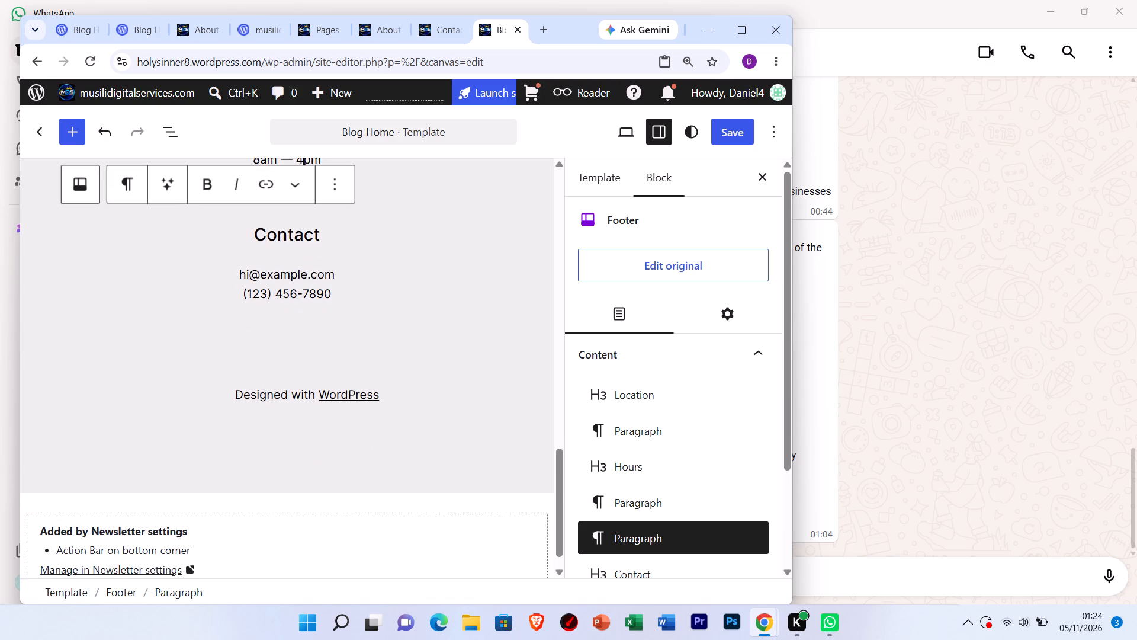
{"action": "scroll", "coordinate": [313, 533], "scroll_direction": "up", "scroll_amount": 1}
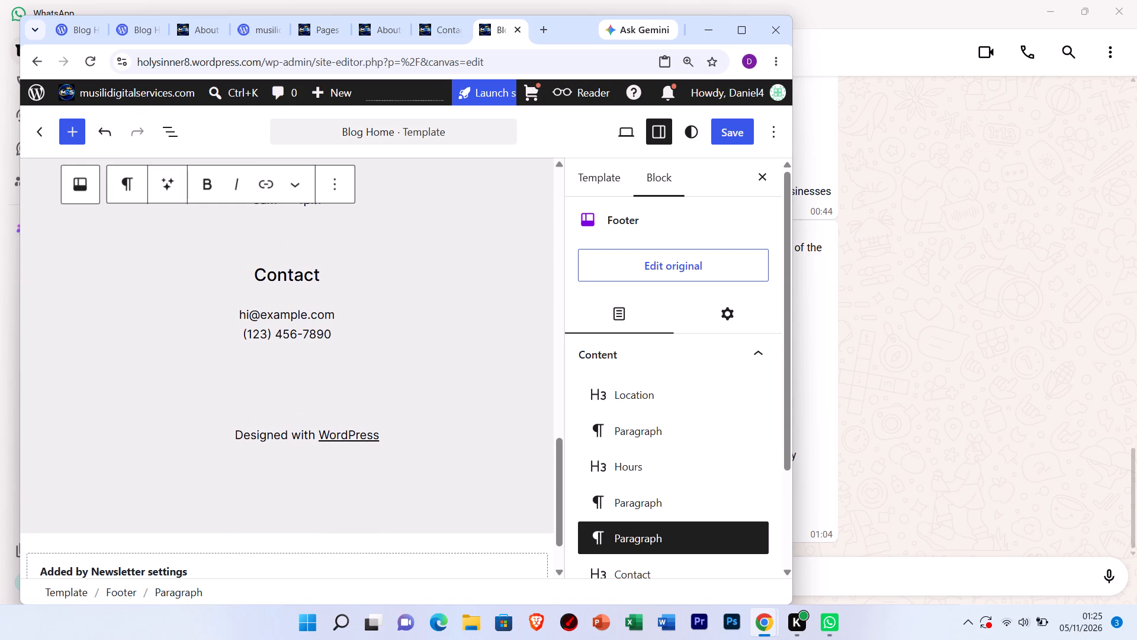
{"action": "key", "text": "BackSpace"}
{"action": "key", "text": "BackSpace"}
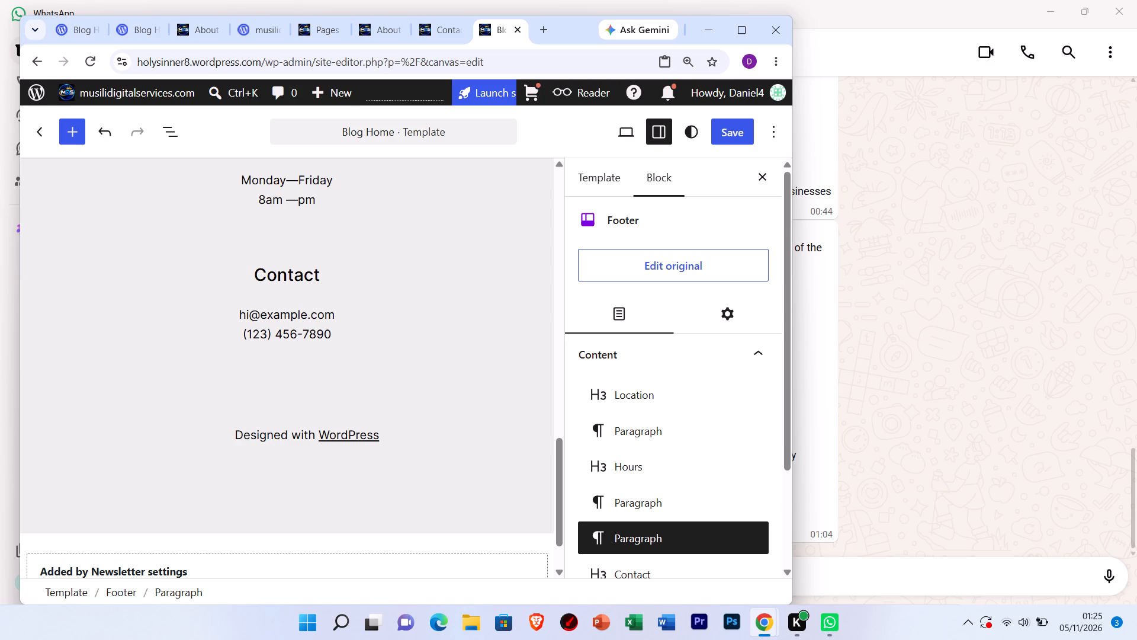
{"action": "key", "text": "4"}
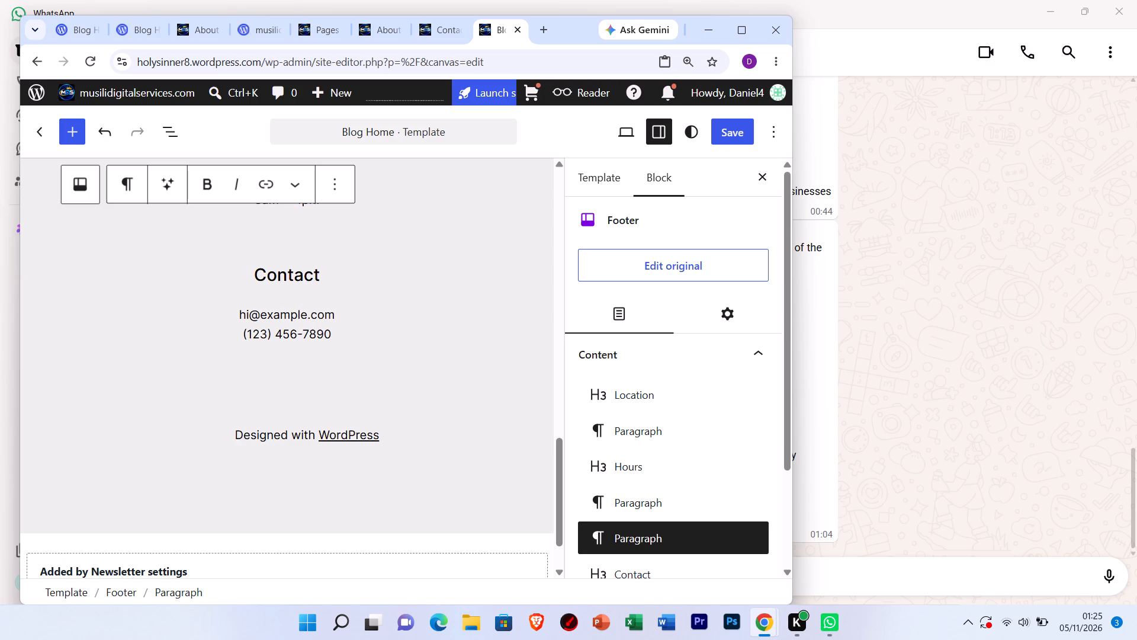
Replace the placeholder email and phone lines under the footer's Contact heading with the business's own contact details.
{"action": "left_click", "coordinate": [331, 330]}
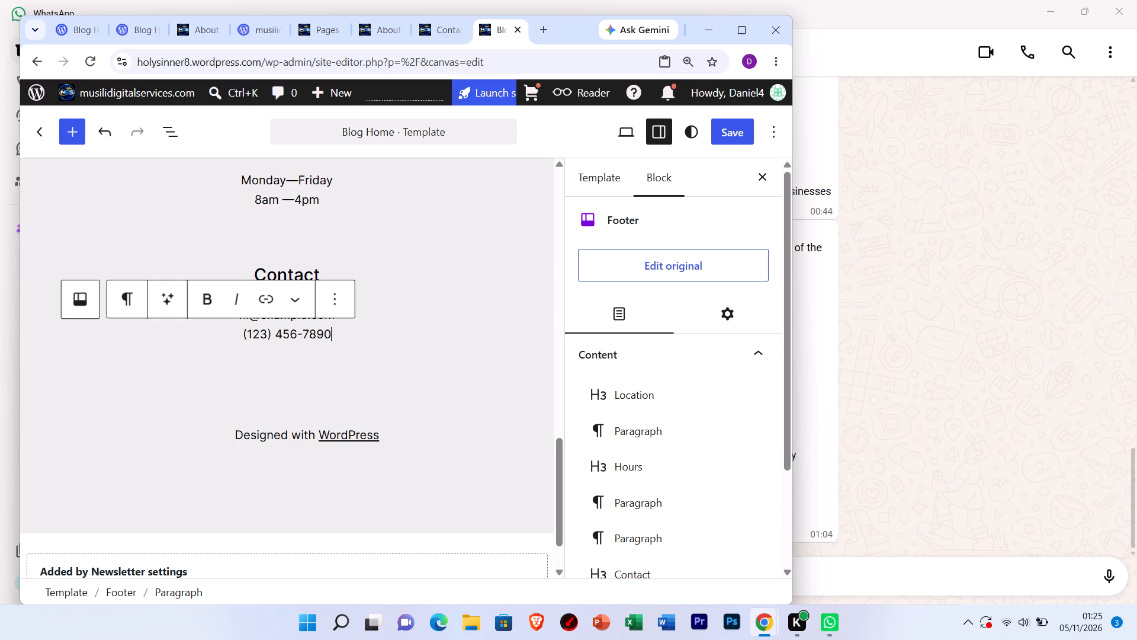
{"action": "key", "text": "BackSpace"}
{"action": "key", "text": "BackSpace"}
{"action": "key", "text": "BackSpace"}
{"action": "key", "text": "BackSpace"}
{"action": "key", "text": "BackSpace"}
{"action": "key", "text": "BackSpace"}
{"action": "key", "text": "BackSpace"}
{"action": "key", "text": "BackSpace"}
{"action": "key", "text": "BackSpace"}
{"action": "key", "text": "BackSpace"}
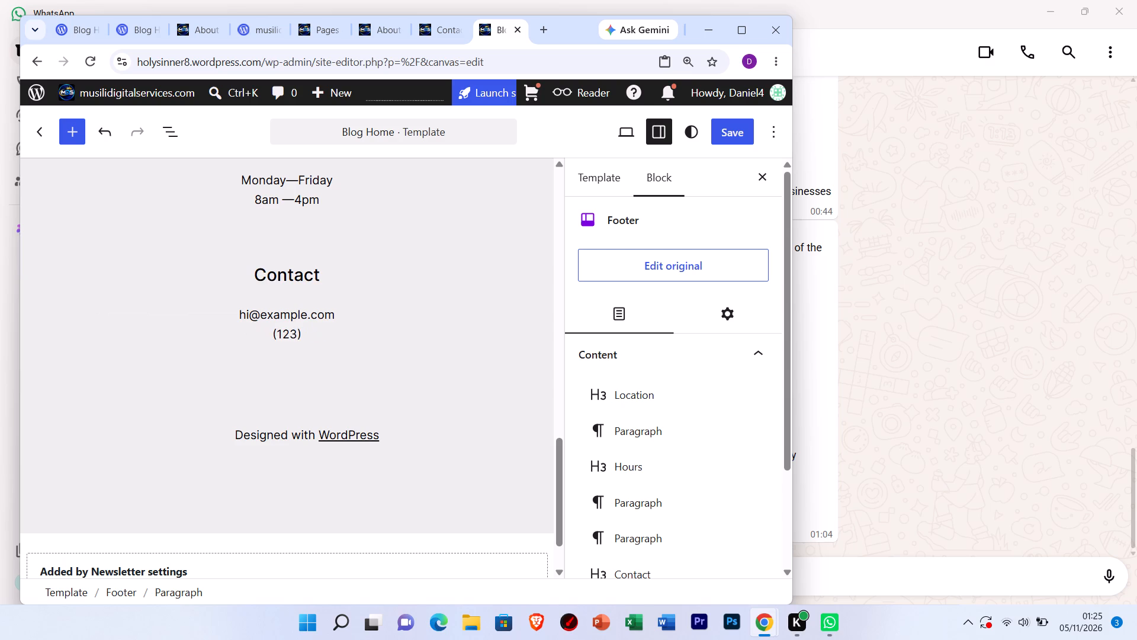
{"action": "key", "text": "BackSpace"}
{"action": "key", "text": "BackSpace"}
{"action": "key", "text": "BackSpace"}
{"action": "key", "text": "BackSpace"}
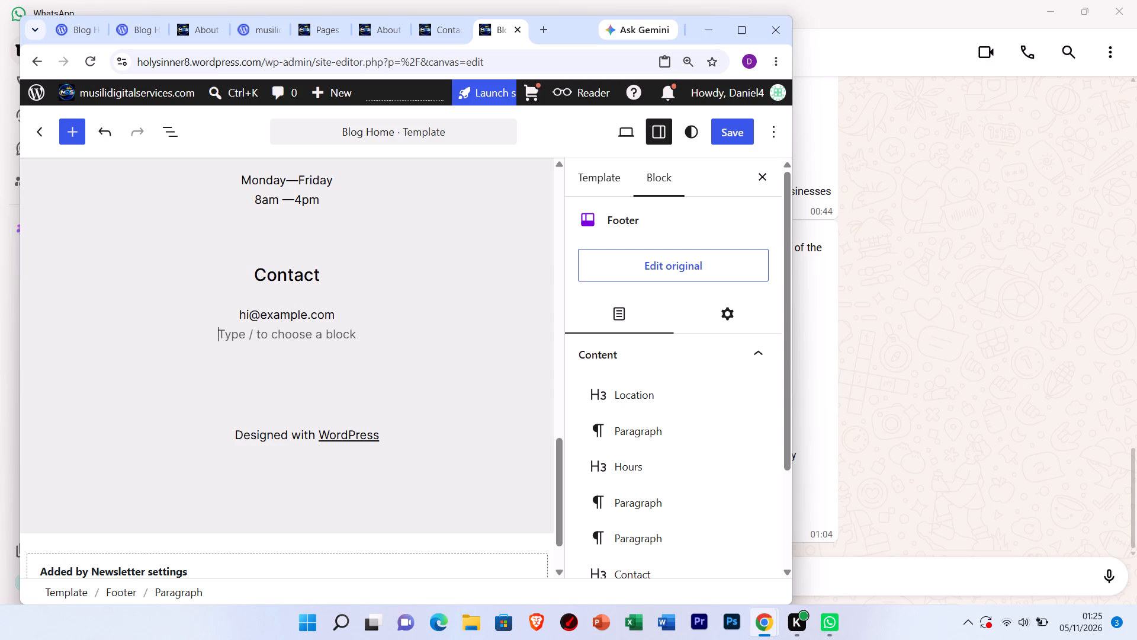
{"action": "key", "text": "BackSpace"}
{"action": "key", "text": "BackSpace"}
{"action": "key", "text": "BackSpace"}
{"action": "key", "text": "BackSpace"}
{"action": "key", "text": "BackSpace"}
{"action": "key", "text": "BackSpace"}
{"action": "key", "text": "BackSpace"}
{"action": "key", "text": "BackSpace"}
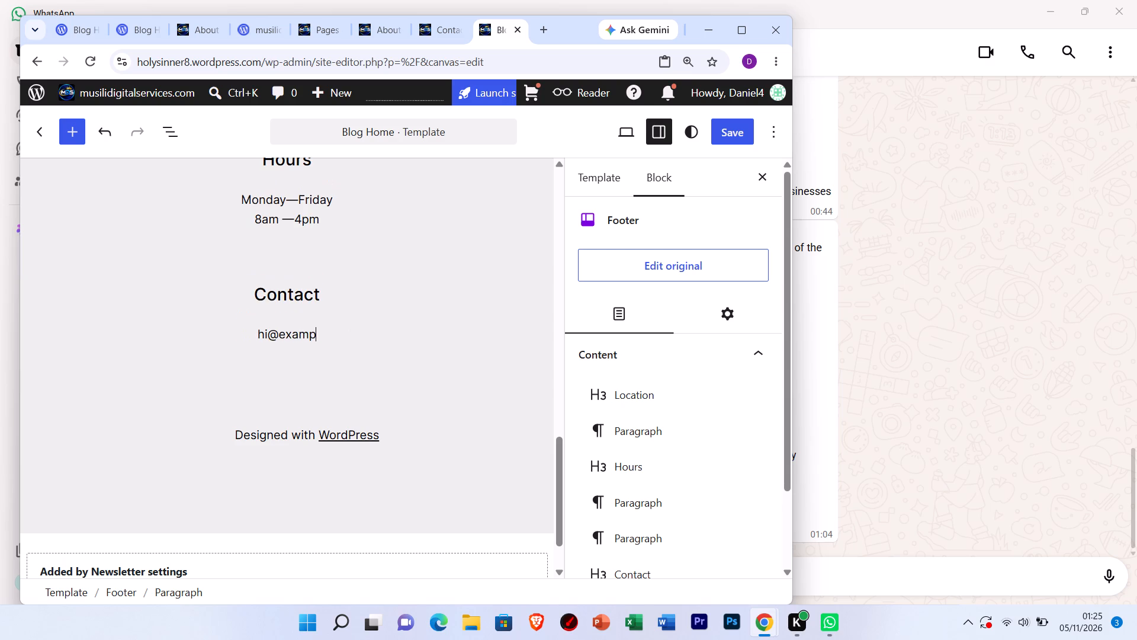
{"action": "key", "text": "BackSpace"}
{"action": "key", "text": "BackSpace"}
{"action": "key", "text": "BackSpace"}
{"action": "key", "text": "BackSpace"}
{"action": "key", "text": "BackSpace"}
{"action": "key", "text": "BackSpace"}
{"action": "key", "text": "BackSpace"}
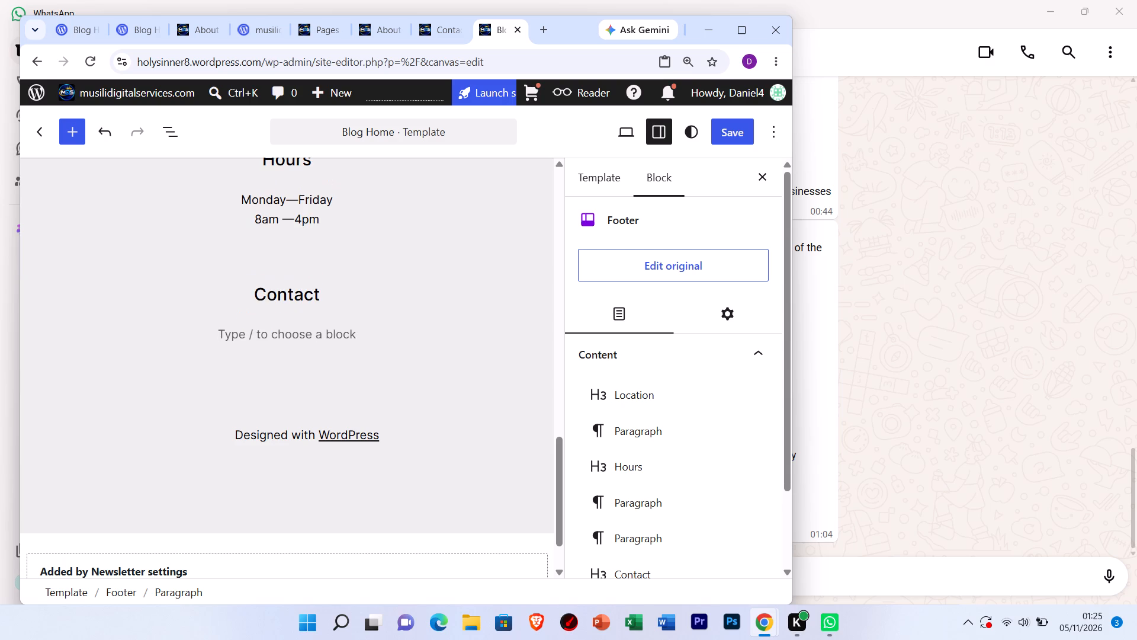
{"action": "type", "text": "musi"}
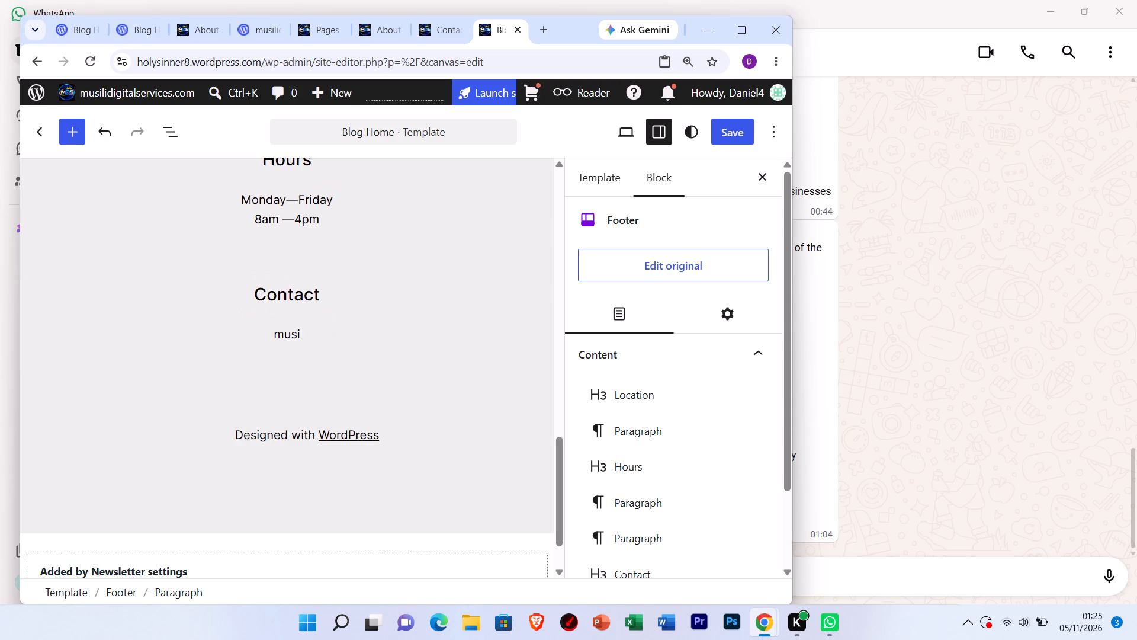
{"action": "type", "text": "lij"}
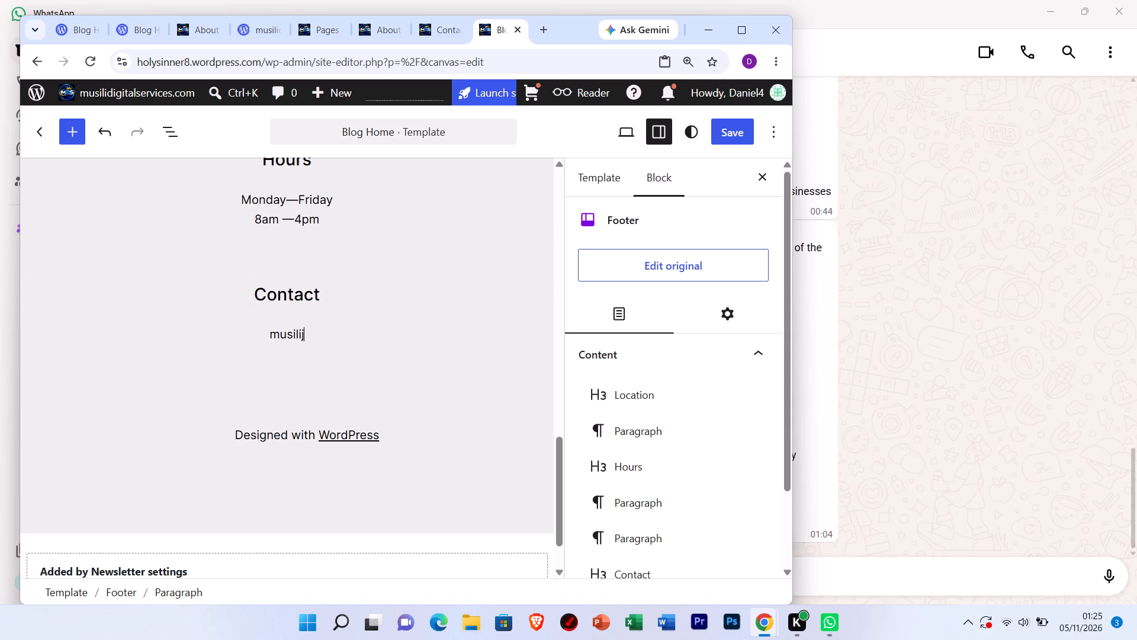
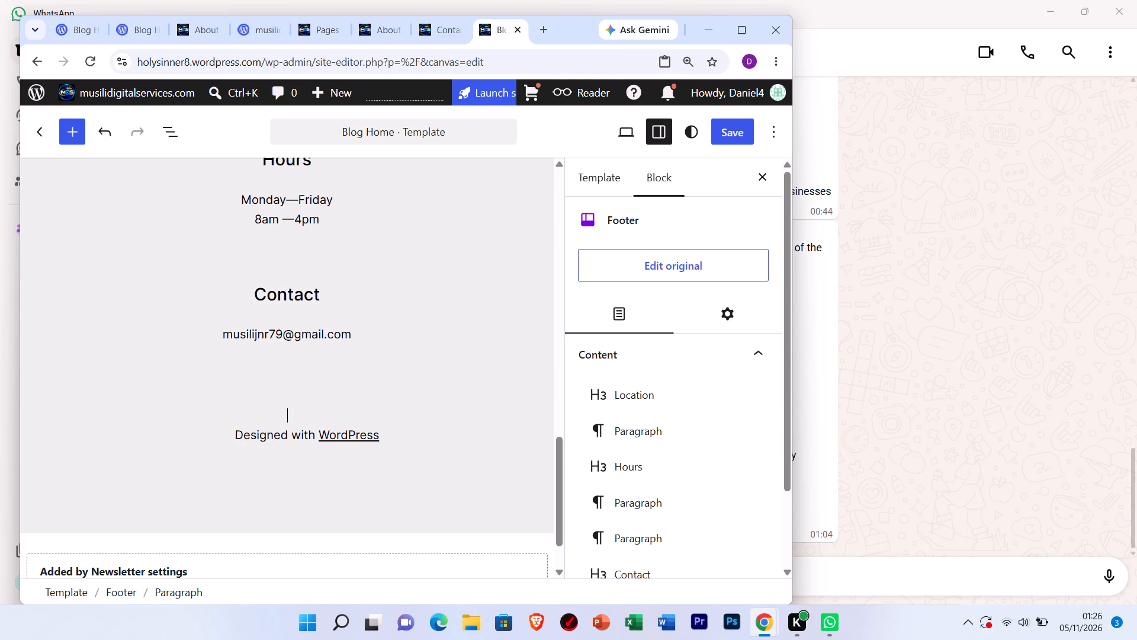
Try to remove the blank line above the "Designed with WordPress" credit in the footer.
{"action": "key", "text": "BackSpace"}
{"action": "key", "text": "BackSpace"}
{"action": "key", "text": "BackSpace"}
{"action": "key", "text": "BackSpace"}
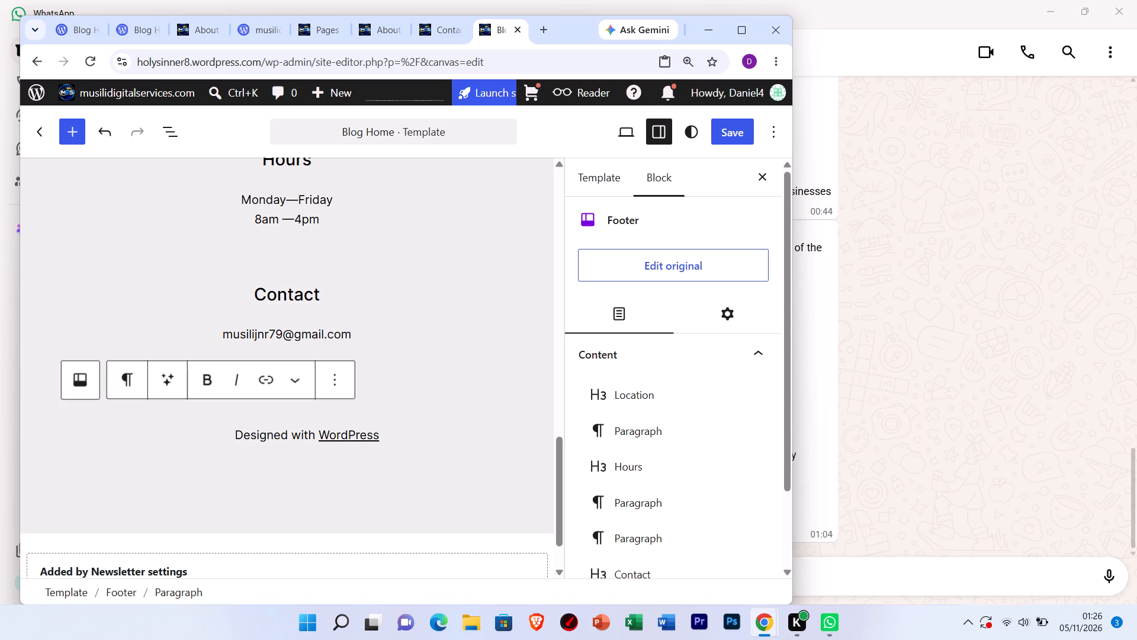
Open the email paragraph under the footer's Contact heading for editing at the end of its text.
{"action": "left_click", "coordinate": [236, 351]}
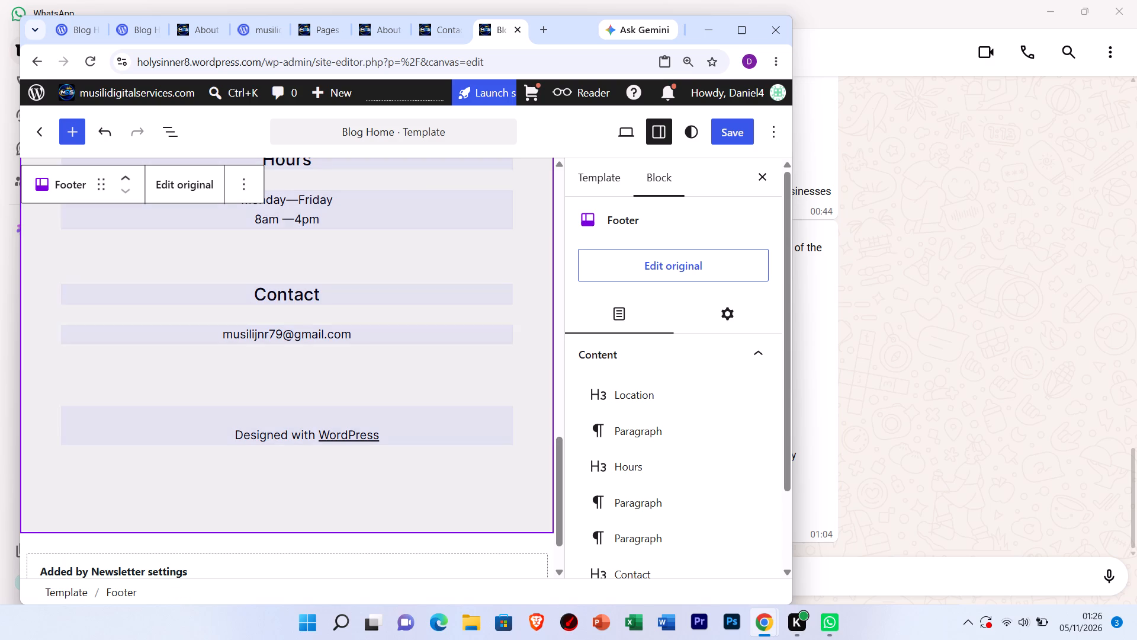
{"action": "left_click", "coordinate": [236, 351]}
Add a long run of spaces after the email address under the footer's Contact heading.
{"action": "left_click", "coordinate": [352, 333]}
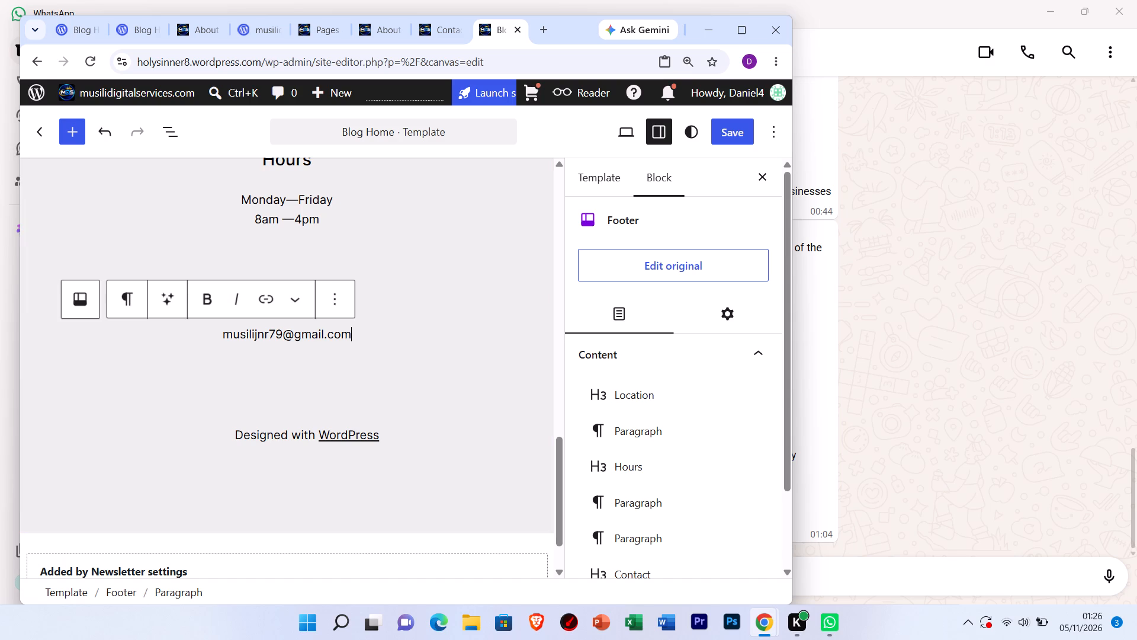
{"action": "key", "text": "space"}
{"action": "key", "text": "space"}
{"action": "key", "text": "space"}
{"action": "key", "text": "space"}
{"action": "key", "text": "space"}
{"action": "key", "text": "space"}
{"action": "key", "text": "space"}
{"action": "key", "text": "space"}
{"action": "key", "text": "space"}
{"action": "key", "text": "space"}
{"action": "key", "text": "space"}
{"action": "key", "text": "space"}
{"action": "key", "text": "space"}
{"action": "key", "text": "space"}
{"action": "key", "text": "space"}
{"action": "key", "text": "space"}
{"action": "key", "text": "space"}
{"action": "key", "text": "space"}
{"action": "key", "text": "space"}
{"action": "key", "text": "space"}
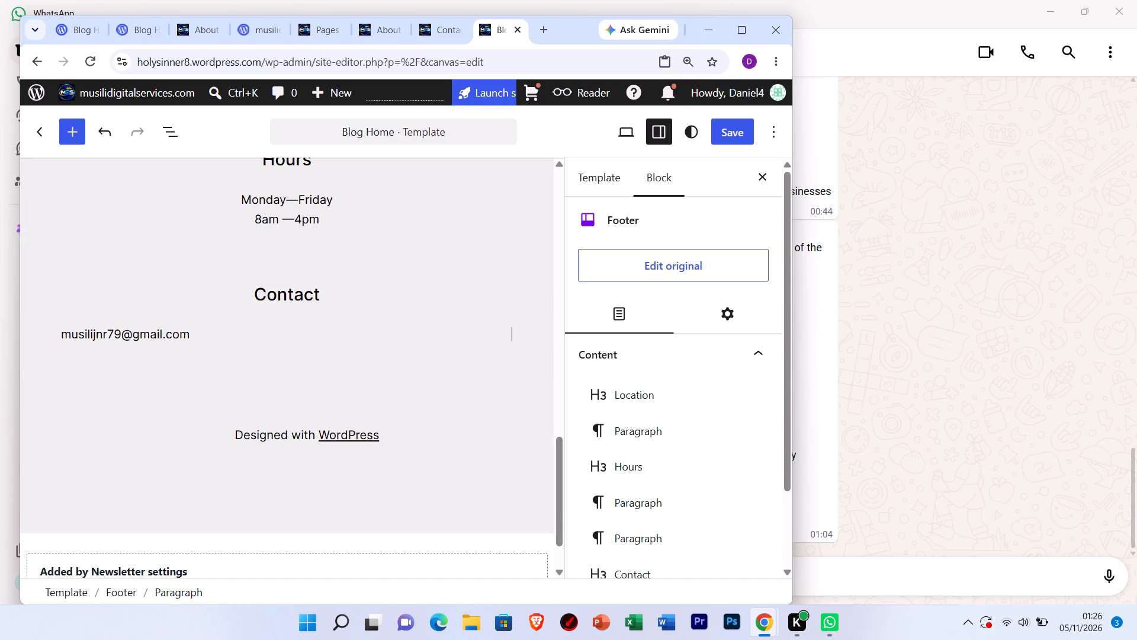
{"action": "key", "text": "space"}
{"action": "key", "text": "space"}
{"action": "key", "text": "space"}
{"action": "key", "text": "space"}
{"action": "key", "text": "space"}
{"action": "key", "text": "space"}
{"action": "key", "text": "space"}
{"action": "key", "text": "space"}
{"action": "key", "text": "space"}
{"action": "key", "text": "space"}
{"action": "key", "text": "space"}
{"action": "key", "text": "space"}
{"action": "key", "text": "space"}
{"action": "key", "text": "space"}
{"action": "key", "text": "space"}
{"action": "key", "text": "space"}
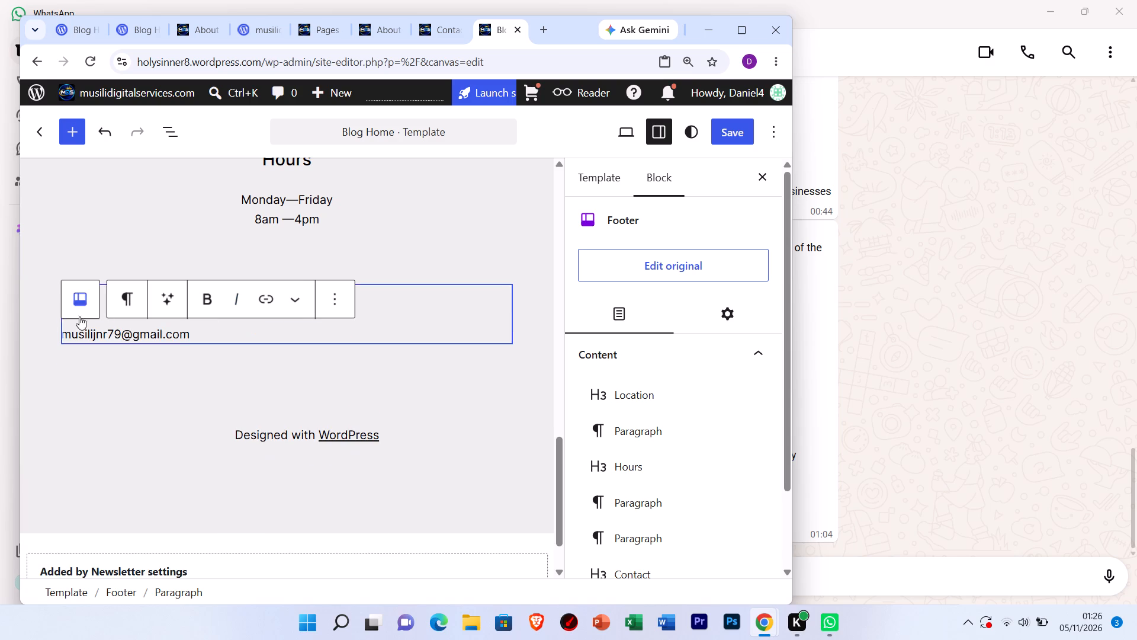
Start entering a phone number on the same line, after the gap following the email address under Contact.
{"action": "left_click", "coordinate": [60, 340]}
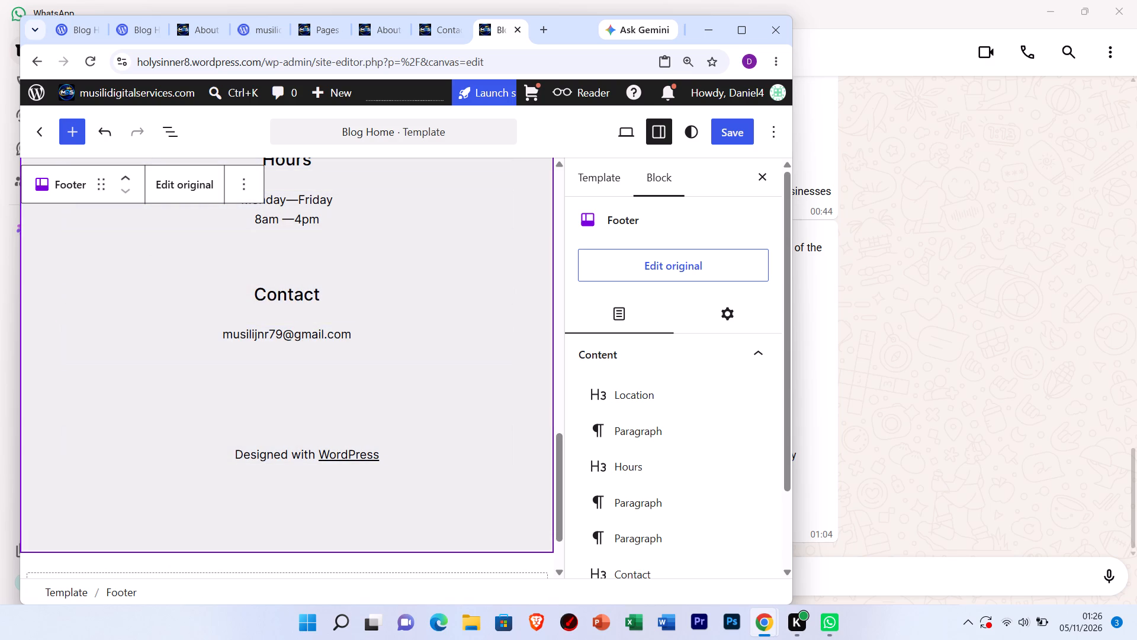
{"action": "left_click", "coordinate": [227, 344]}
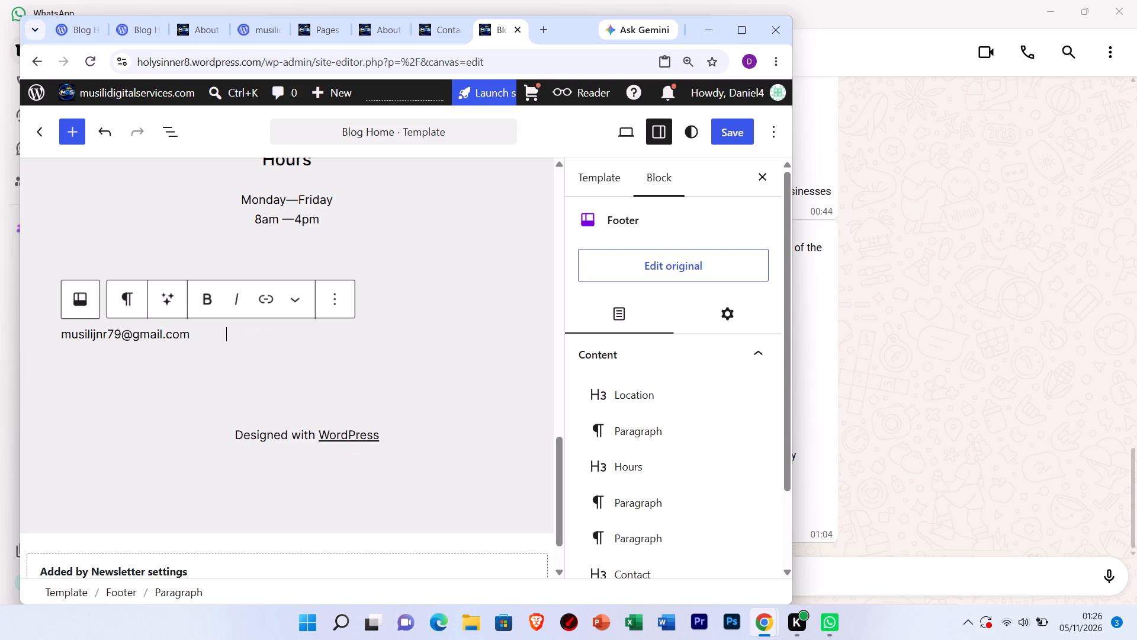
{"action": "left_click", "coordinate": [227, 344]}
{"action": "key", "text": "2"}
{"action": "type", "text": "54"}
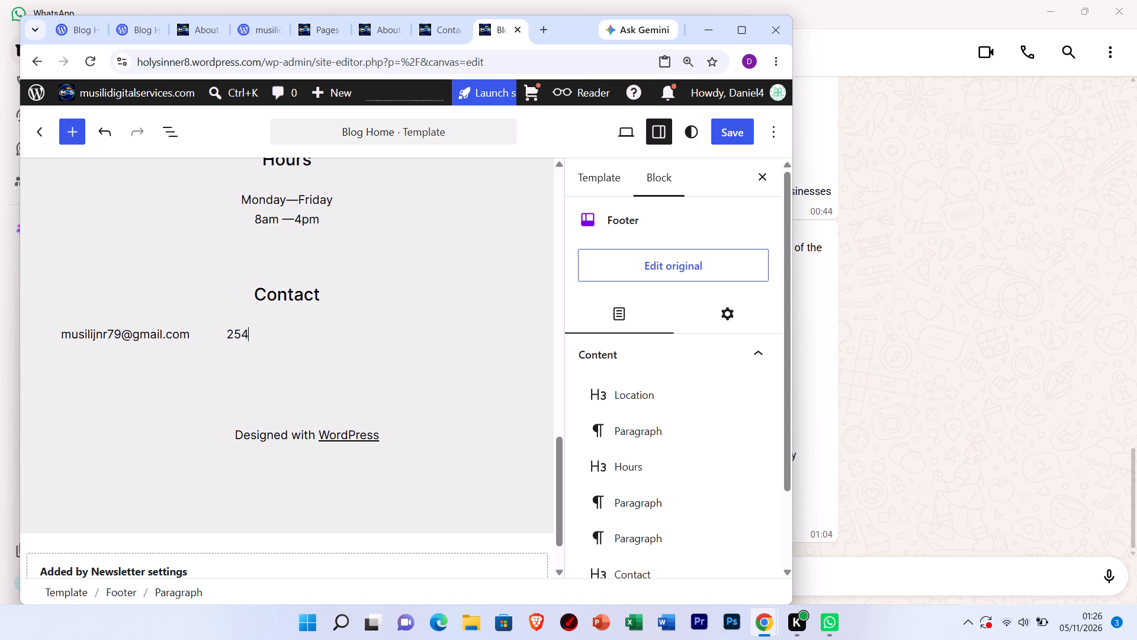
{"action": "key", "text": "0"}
Clear the whole line under the footer's Contact heading, removing the partial phone number, the spaces and the email address.
{"action": "key", "text": "BackSpace"}
{"action": "key", "text": "BackSpace"}
{"action": "key", "text": "BackSpace"}
{"action": "key", "text": "BackSpace"}
{"action": "key", "text": "BackSpace"}
{"action": "key", "text": "BackSpace"}
{"action": "key", "text": "BackSpace"}
{"action": "key", "text": "BackSpace"}
{"action": "key", "text": "BackSpace"}
{"action": "key", "text": "BackSpace"}
{"action": "key", "text": "BackSpace"}
{"action": "key", "text": "BackSpace"}
{"action": "key", "text": "BackSpace"}
{"action": "key", "text": "BackSpace"}
{"action": "key", "text": "BackSpace"}
{"action": "key", "text": "BackSpace"}
{"action": "key", "text": "BackSpace"}
{"action": "key", "text": "BackSpace"}
{"action": "key", "text": "BackSpace"}
{"action": "key", "text": "BackSpace"}
{"action": "key", "text": "BackSpace"}
{"action": "key", "text": "BackSpace"}
{"action": "key", "text": "BackSpace"}
{"action": "key", "text": "BackSpace"}
{"action": "key", "text": "BackSpace"}
{"action": "key", "text": "BackSpace"}
{"action": "key", "text": "BackSpace"}
{"action": "key", "text": "BackSpace"}
{"action": "key", "text": "BackSpace"}
{"action": "key", "text": "BackSpace"}
{"action": "key", "text": "BackSpace"}
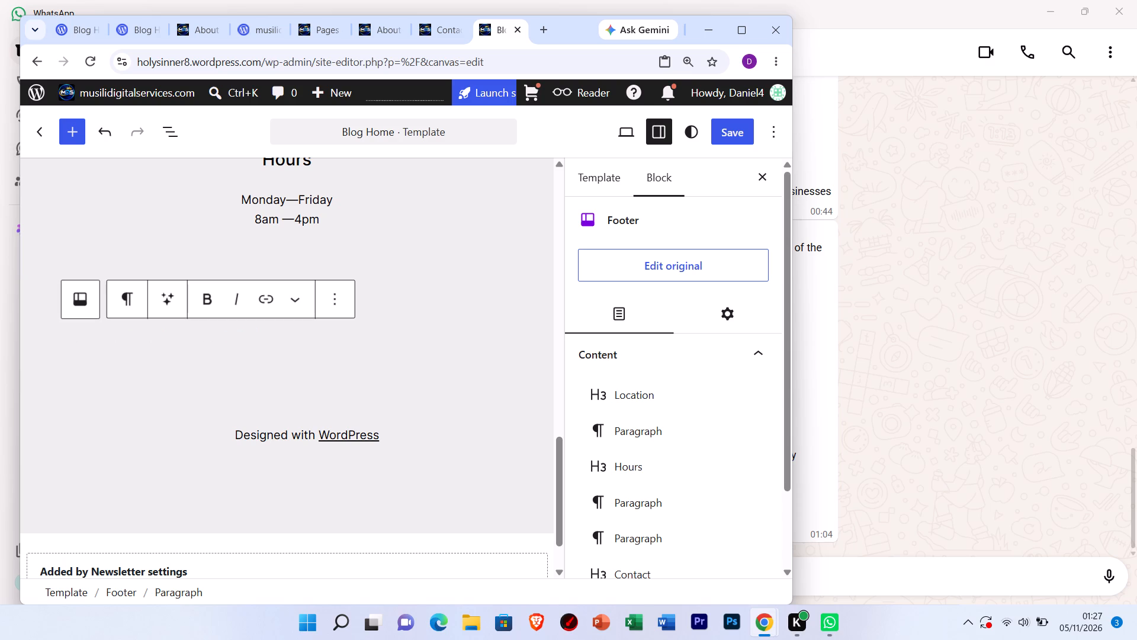
Try to place the text cursor in the blank line under the footer's Contact heading.
{"action": "left_click", "coordinate": [307, 460]}
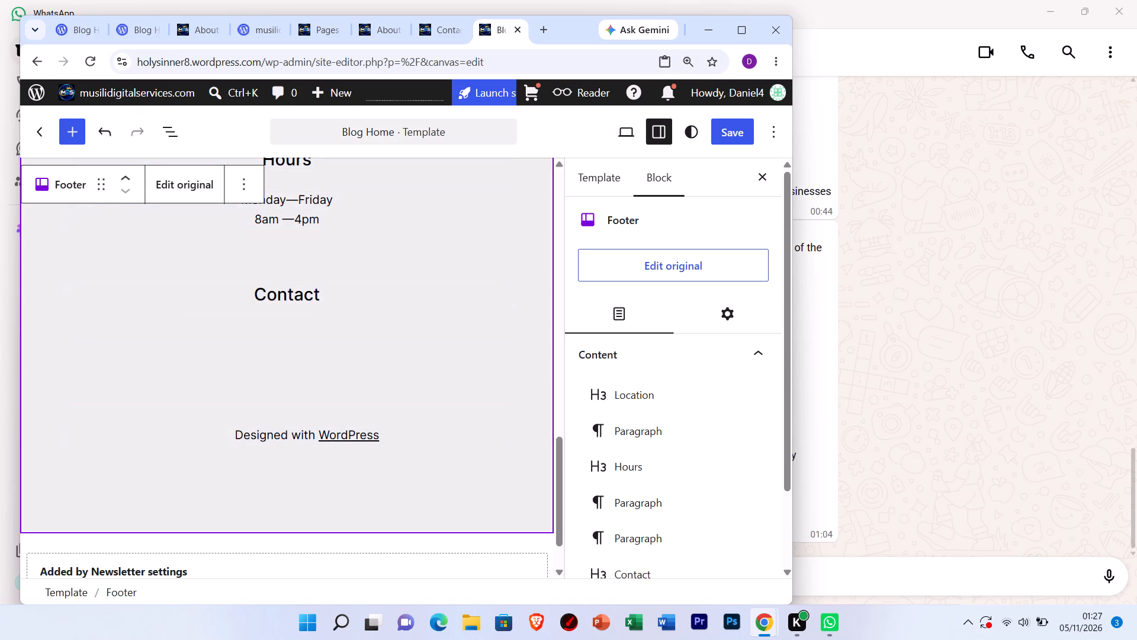
{"action": "left_click", "coordinate": [264, 312]}
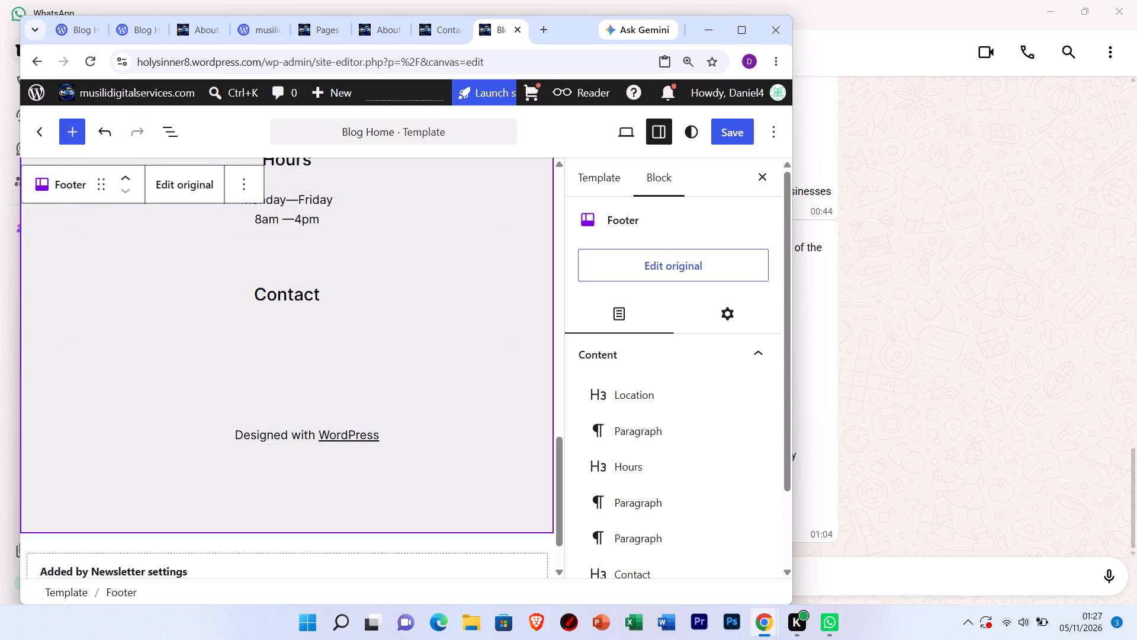
{"action": "left_click", "coordinate": [264, 312]}
{"action": "left_click", "coordinate": [264, 312]}
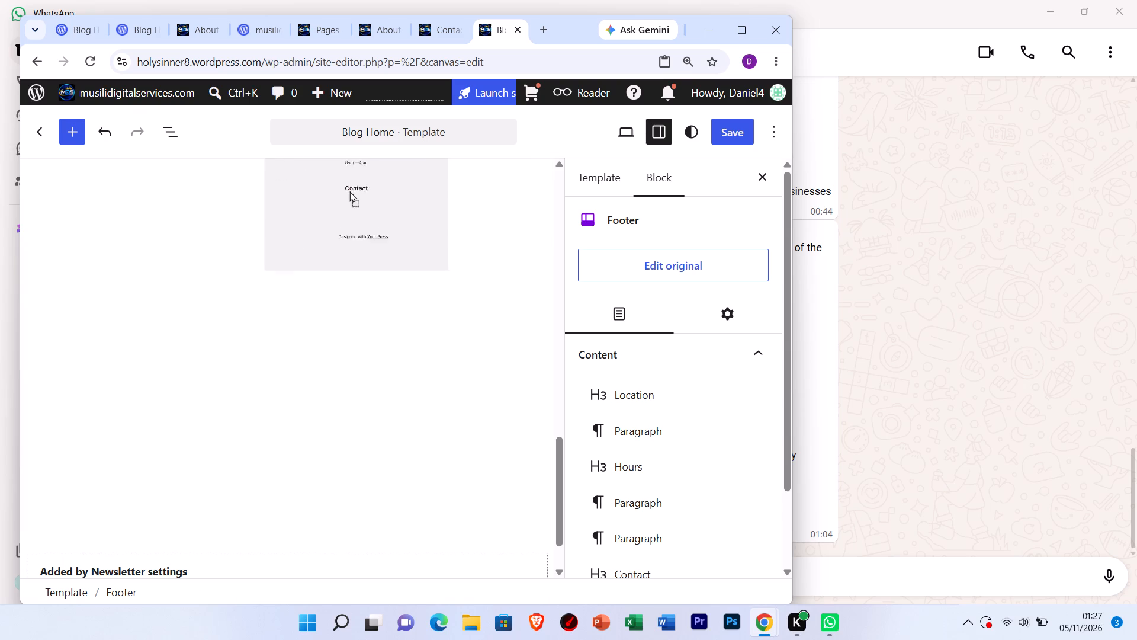
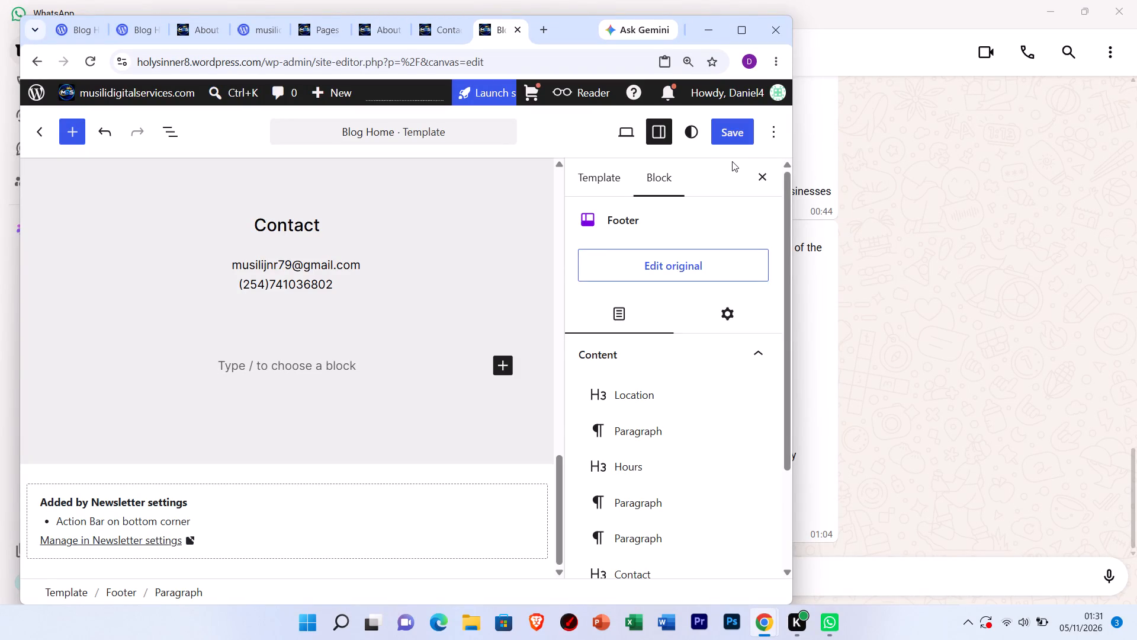
Save the Blog Home template with the edited email and phone lines under the footer's Contact heading.
{"action": "left_click", "coordinate": [734, 124]}
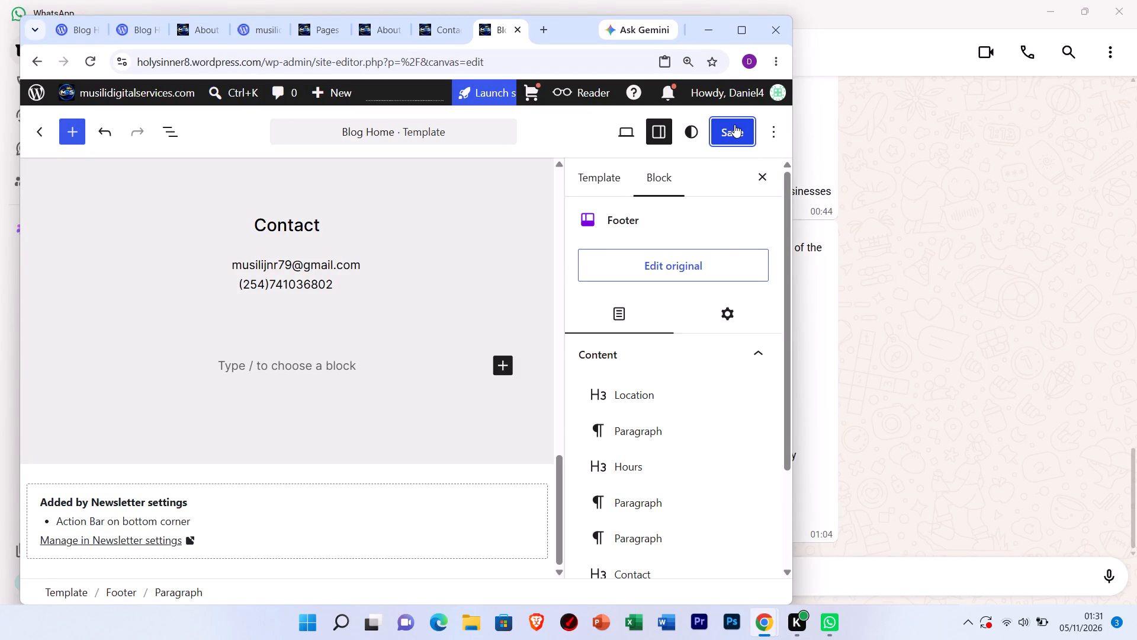
{"action": "left_click", "coordinate": [733, 128]}
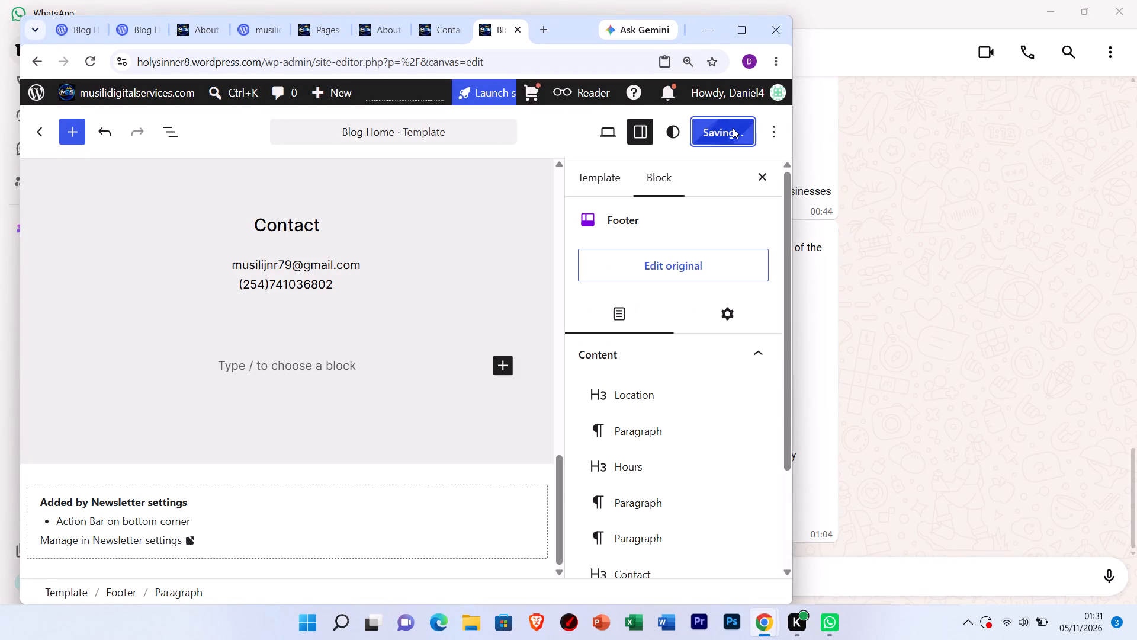
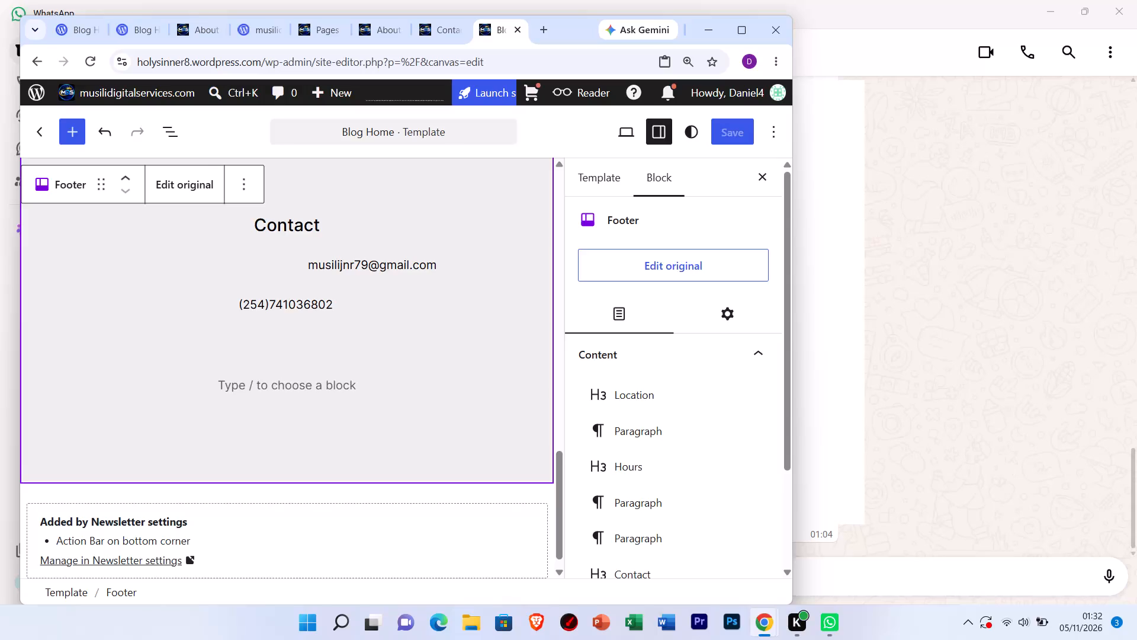
Place the phone line directly under the email line in the footer's Contact section and save the Blog Home template.
{"action": "left_click", "coordinate": [237, 302]}
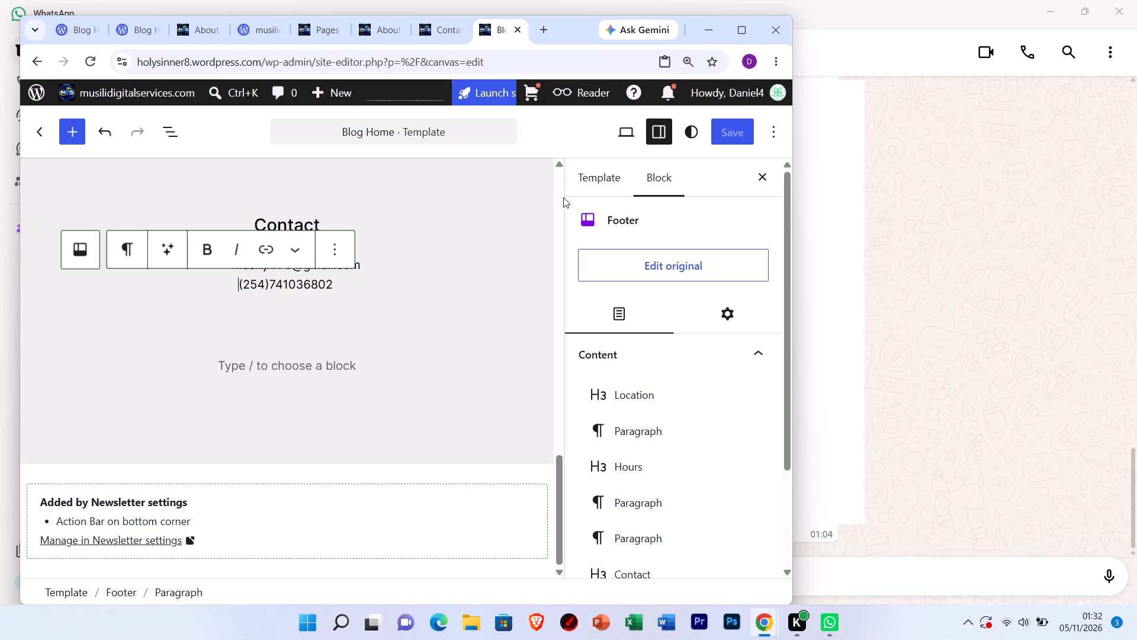
{"action": "left_click", "coordinate": [724, 133]}
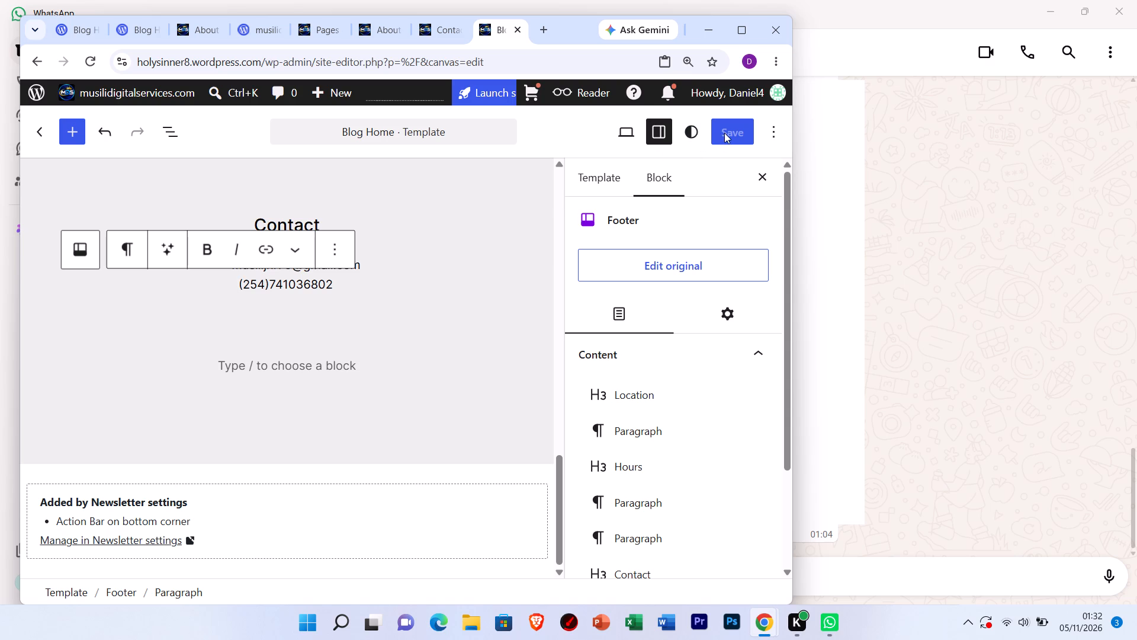
{"action": "left_click", "coordinate": [724, 133]}
Look over the Blog Home template up to its header, leave the editor canvas, and open the site's Pages list.
{"action": "scroll", "coordinate": [439, 184], "scroll_direction": "up", "scroll_amount": 3}
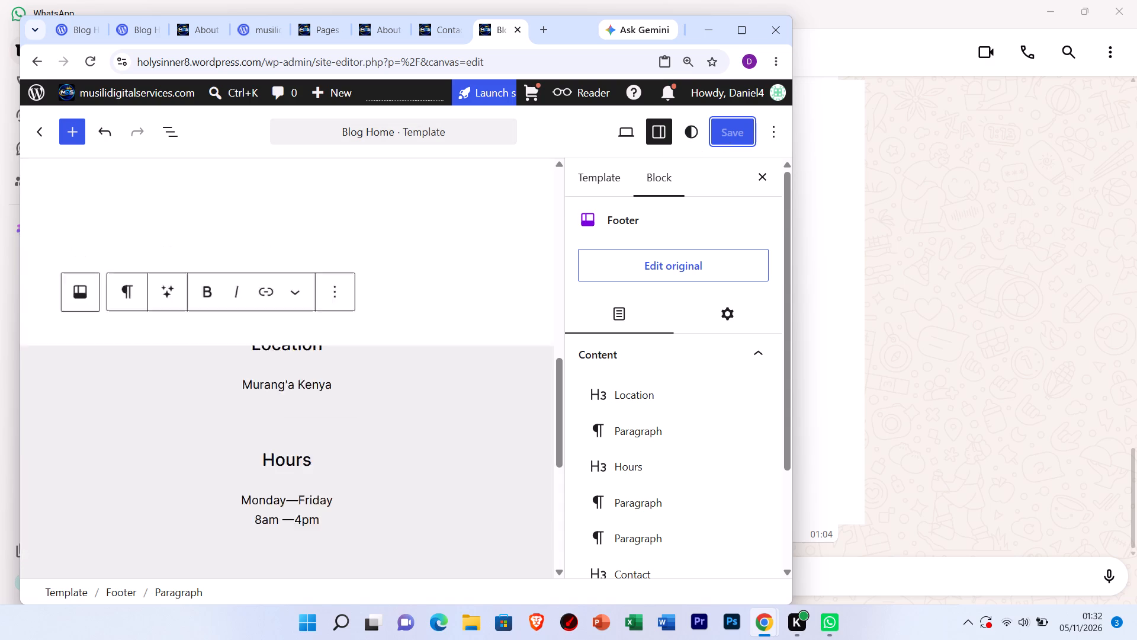
{"action": "scroll", "coordinate": [438, 191], "scroll_direction": "up", "scroll_amount": 5}
{"action": "scroll", "coordinate": [438, 191], "scroll_direction": "down", "scroll_amount": 1}
{"action": "scroll", "coordinate": [438, 191], "scroll_direction": "up", "scroll_amount": 3}
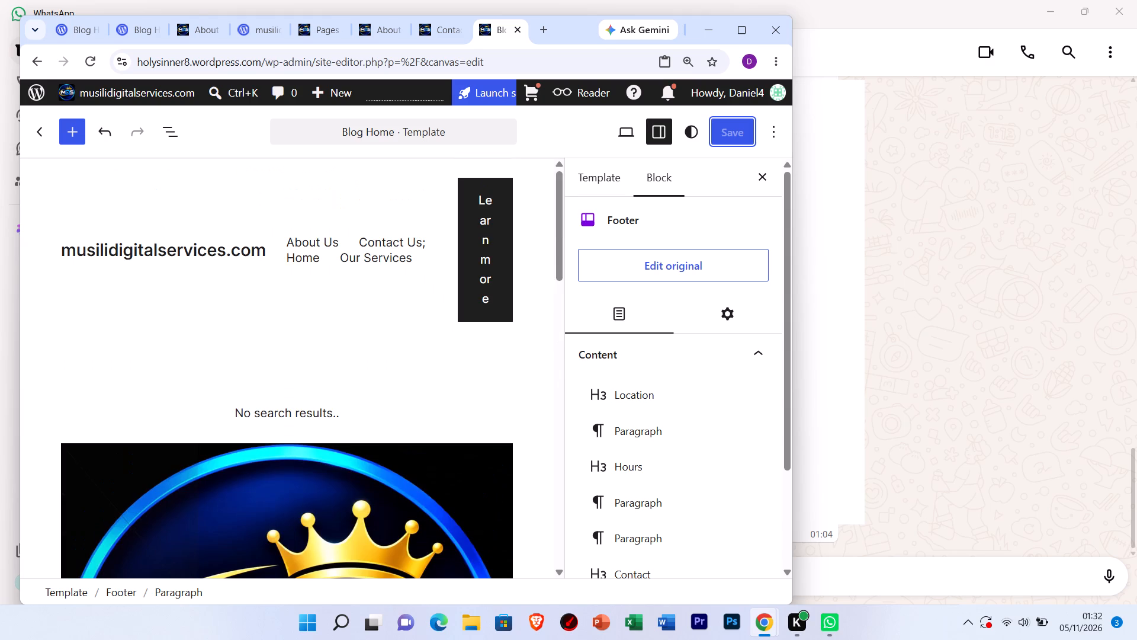
{"action": "scroll", "coordinate": [438, 191], "scroll_direction": "up", "scroll_amount": 1}
{"action": "left_click", "coordinate": [40, 133]}
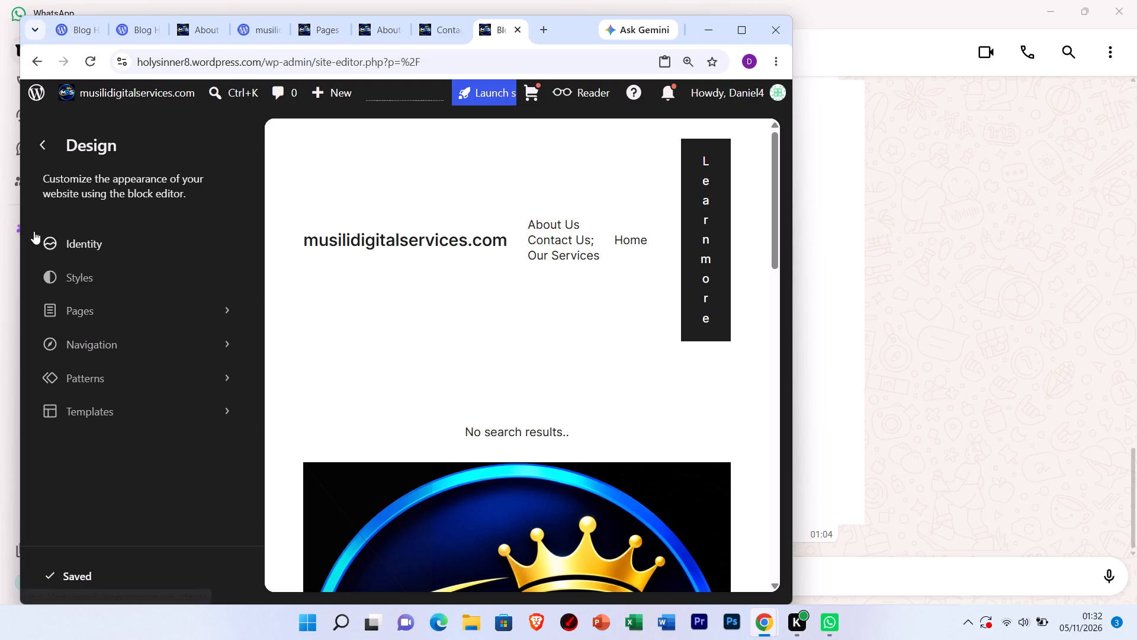
{"action": "left_click", "coordinate": [75, 309]}
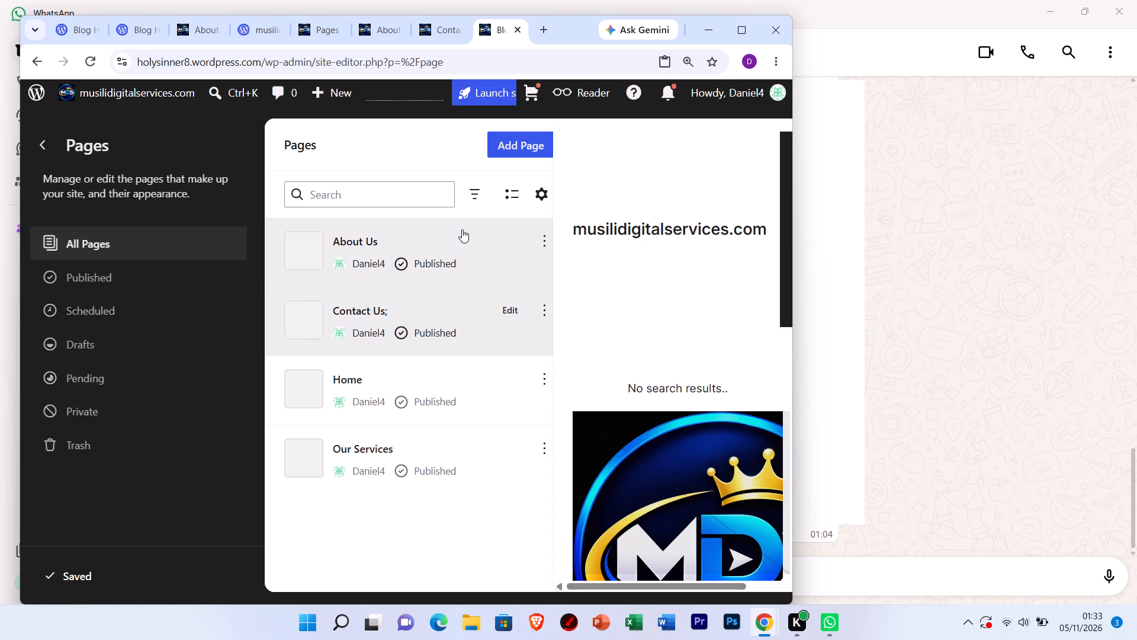
Add an Author filter to the Pages list without selecting an author, and collapse the filter row.
{"action": "left_click", "coordinate": [474, 188]}
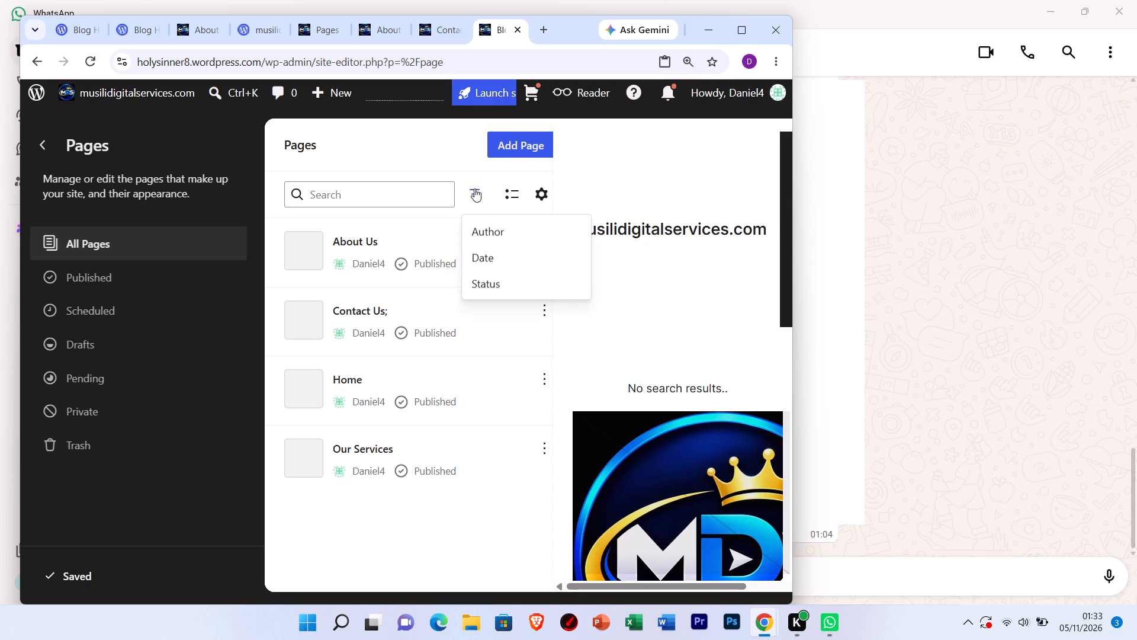
{"action": "left_click", "coordinate": [483, 233]}
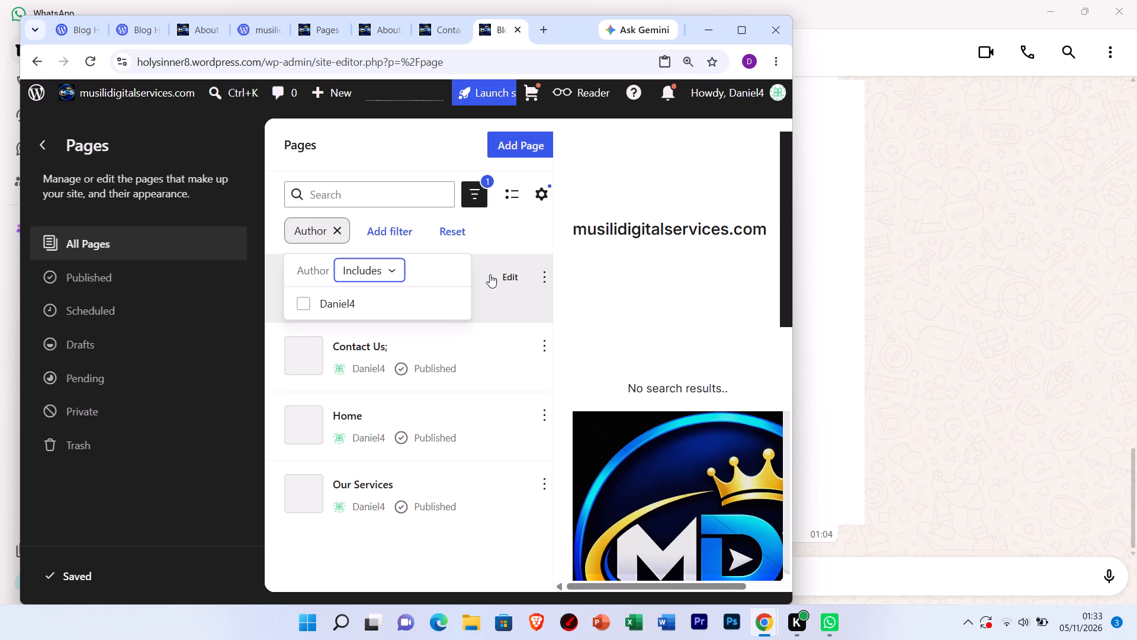
{"action": "left_click", "coordinate": [476, 193]}
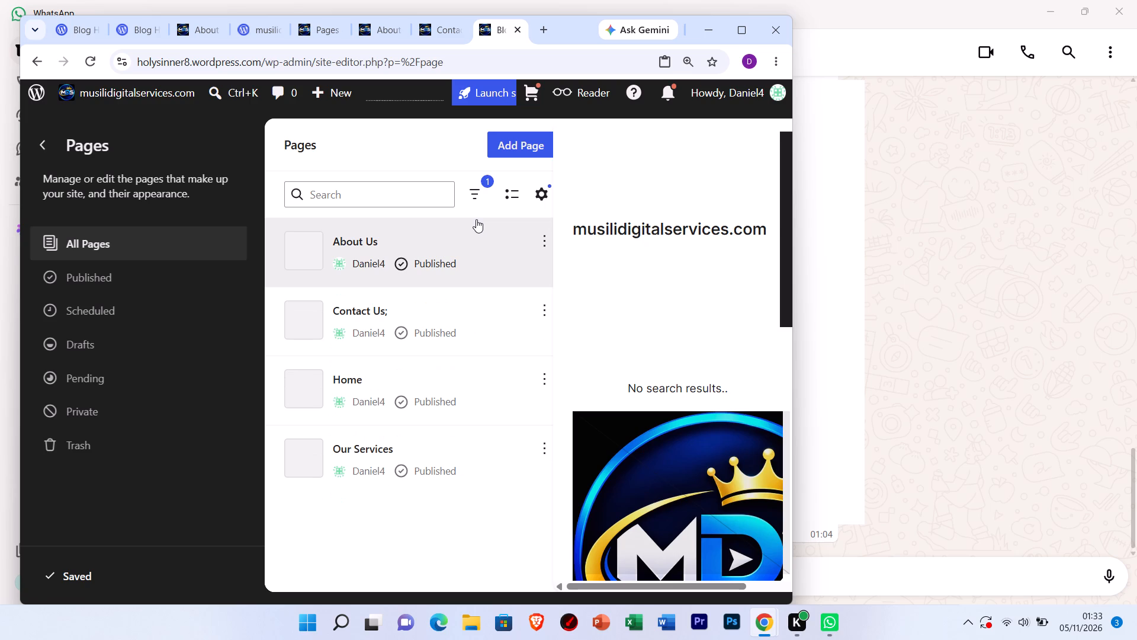
{"action": "left_click", "coordinate": [484, 186]}
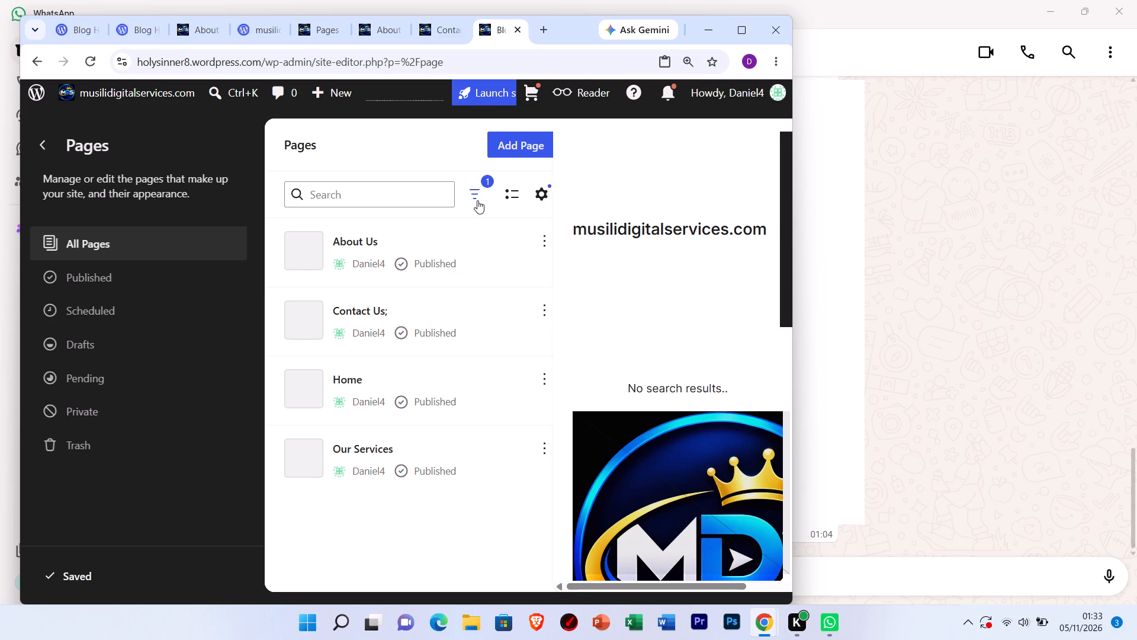
Switch the Pages list to the Table layout.
{"action": "left_click", "coordinate": [511, 194]}
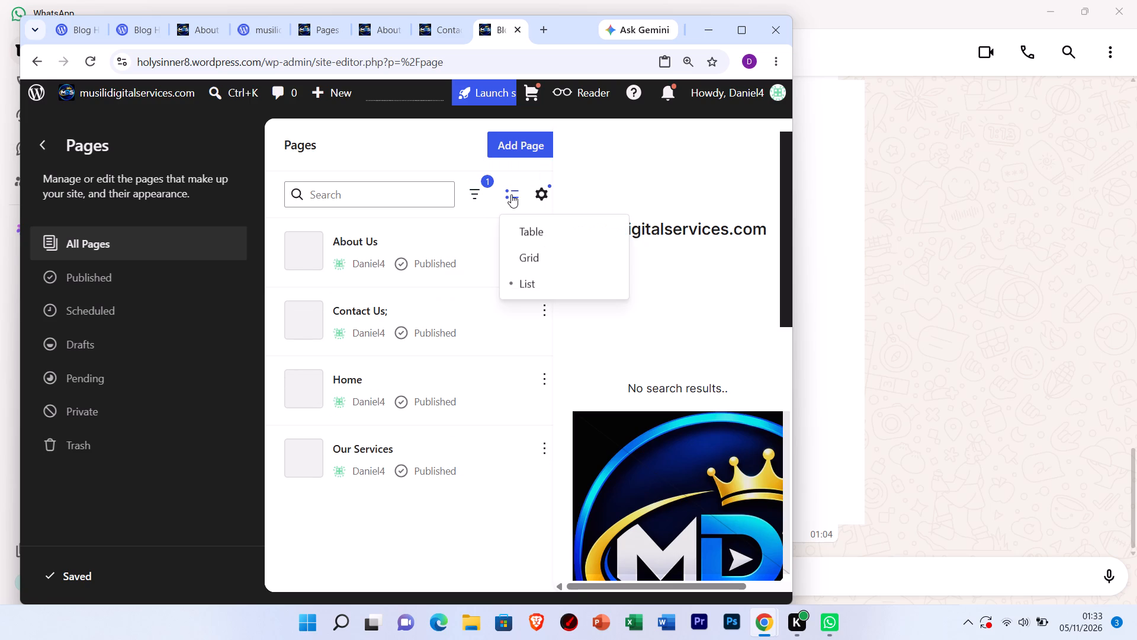
{"action": "left_click", "coordinate": [533, 231]}
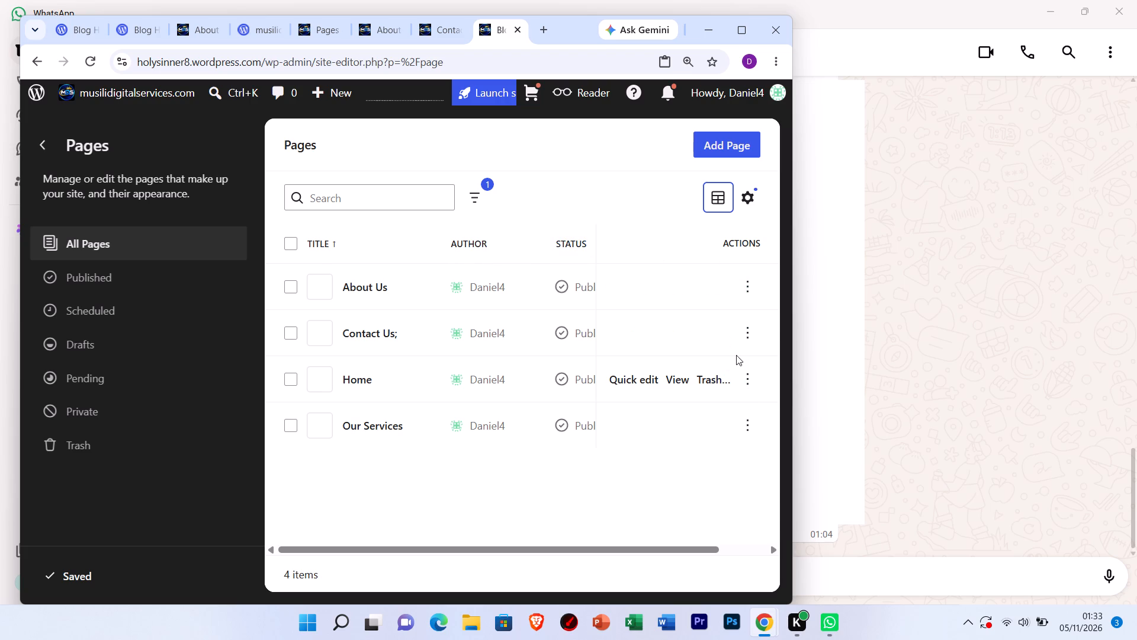
Open the appearance options for the Pages table.
{"action": "left_click", "coordinate": [749, 194]}
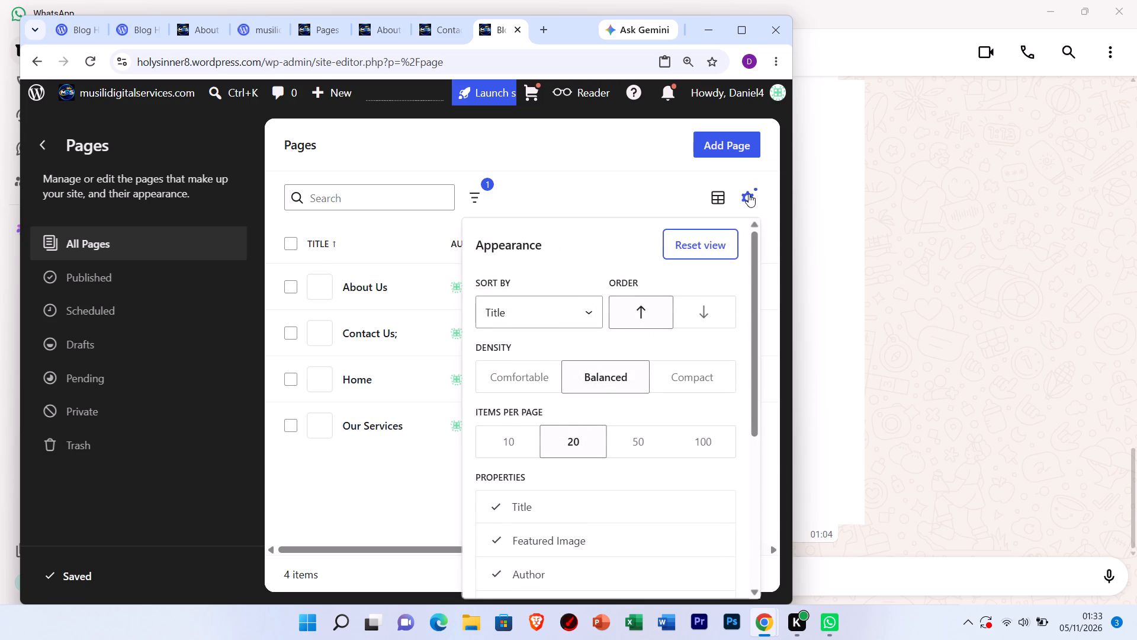
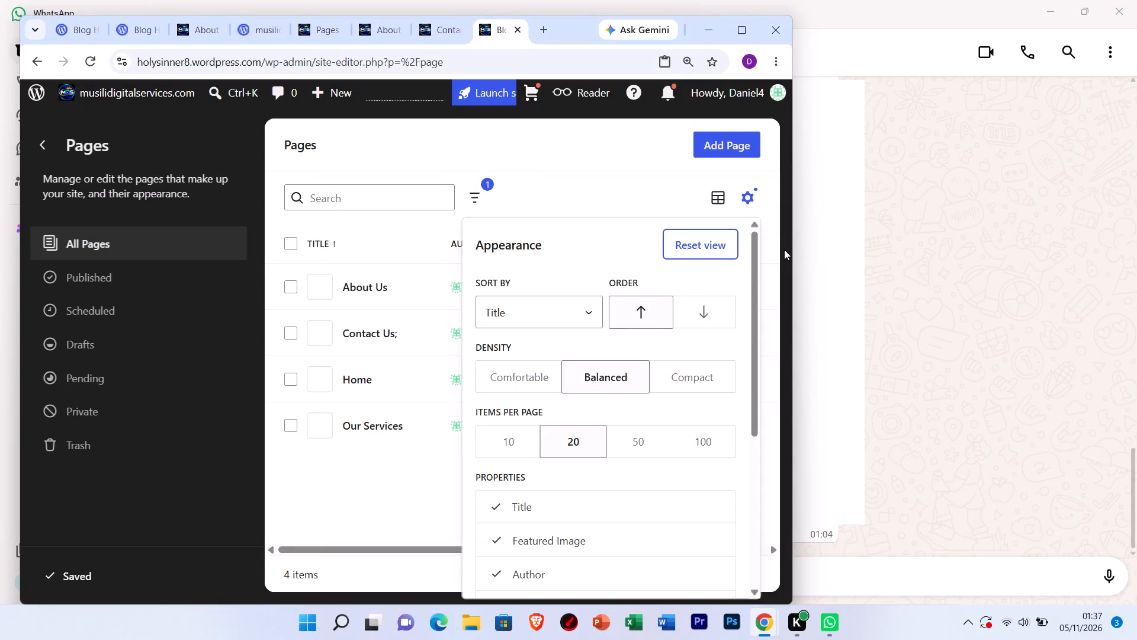
Reset the Pages list view to its default layout and filters.
{"action": "left_click", "coordinate": [712, 252]}
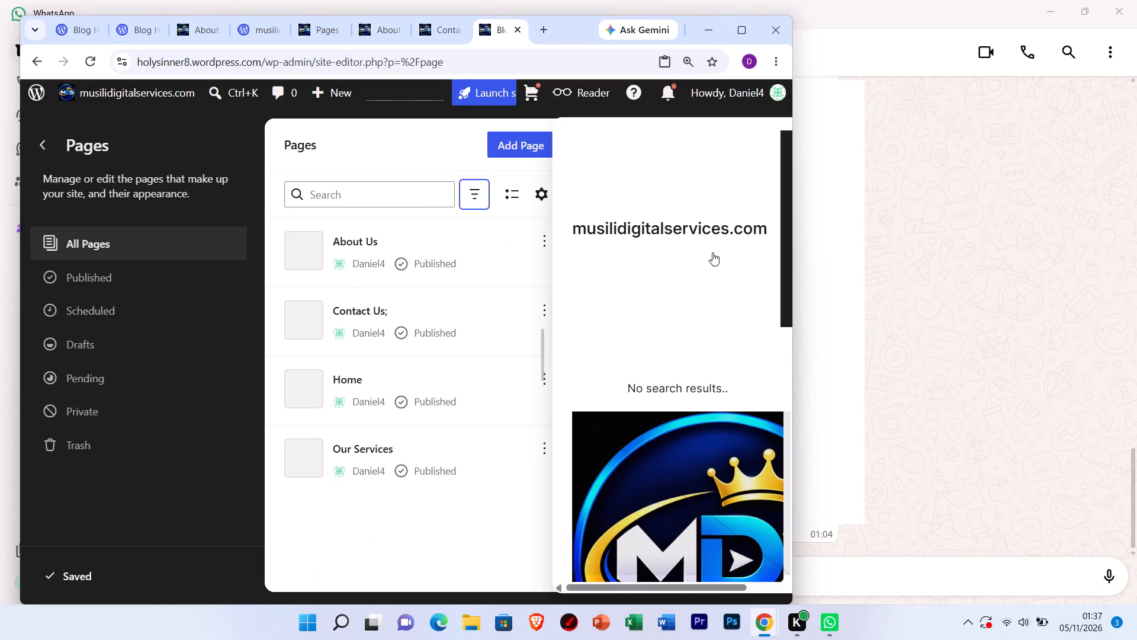
Add a Status filter to the Pages list without selecting any status.
{"action": "left_click", "coordinate": [510, 196]}
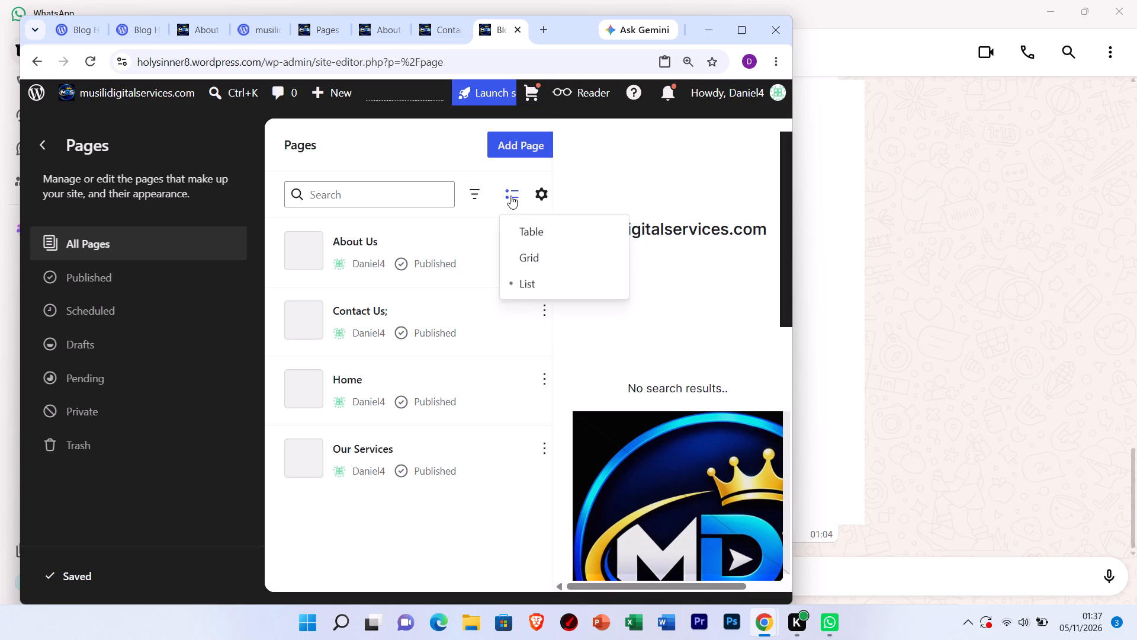
{"action": "left_click", "coordinate": [472, 193]}
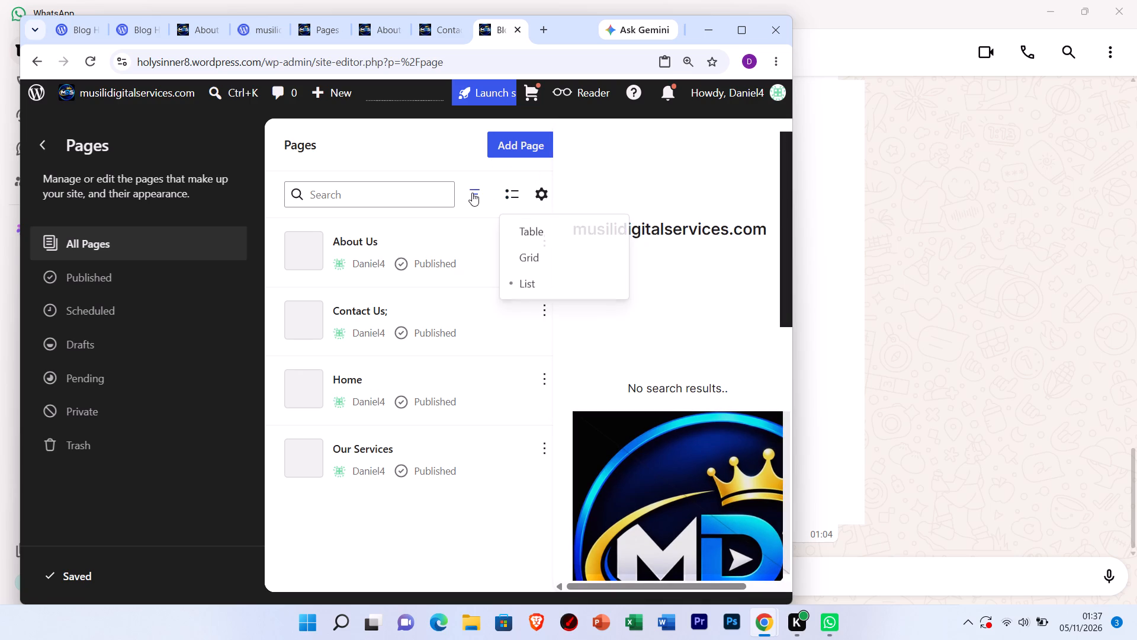
{"action": "left_click", "coordinate": [472, 193]}
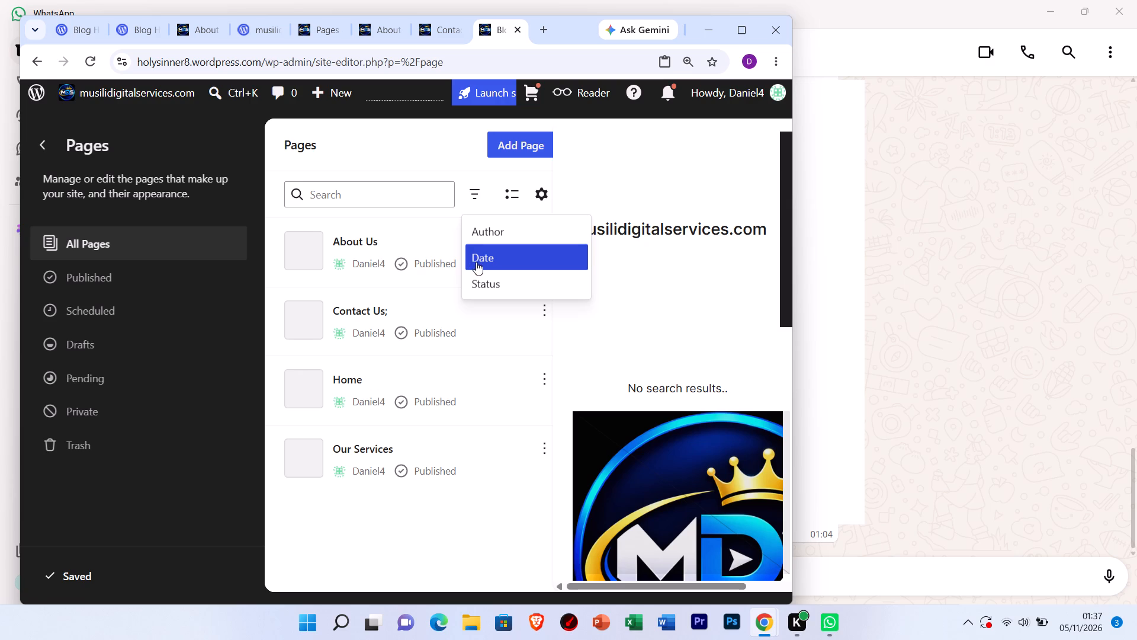
{"action": "left_click", "coordinate": [478, 277]}
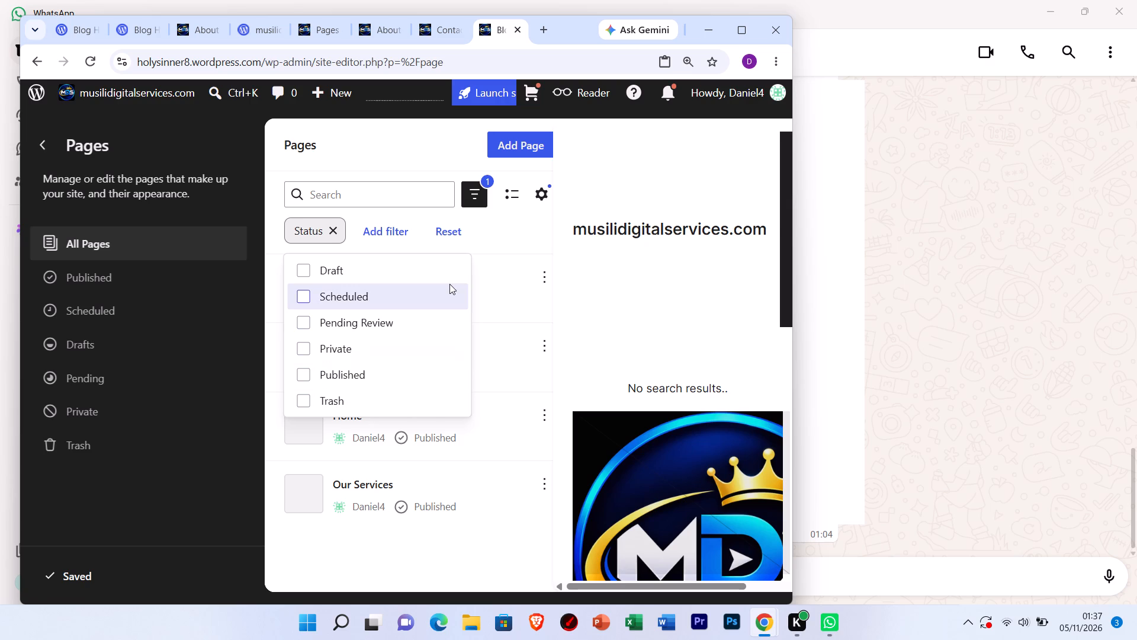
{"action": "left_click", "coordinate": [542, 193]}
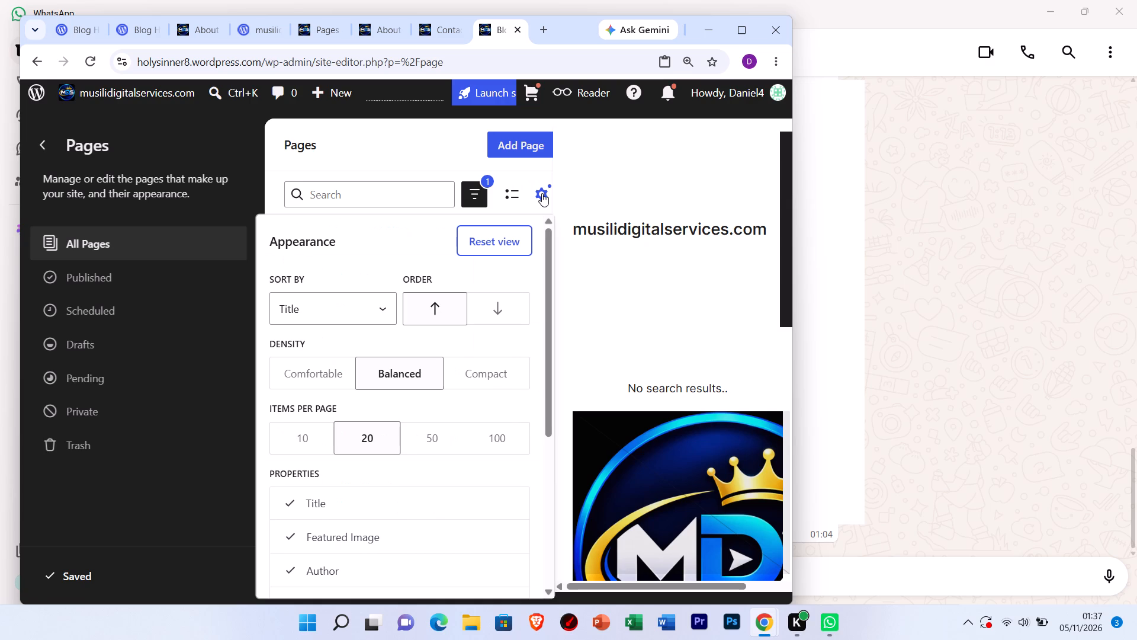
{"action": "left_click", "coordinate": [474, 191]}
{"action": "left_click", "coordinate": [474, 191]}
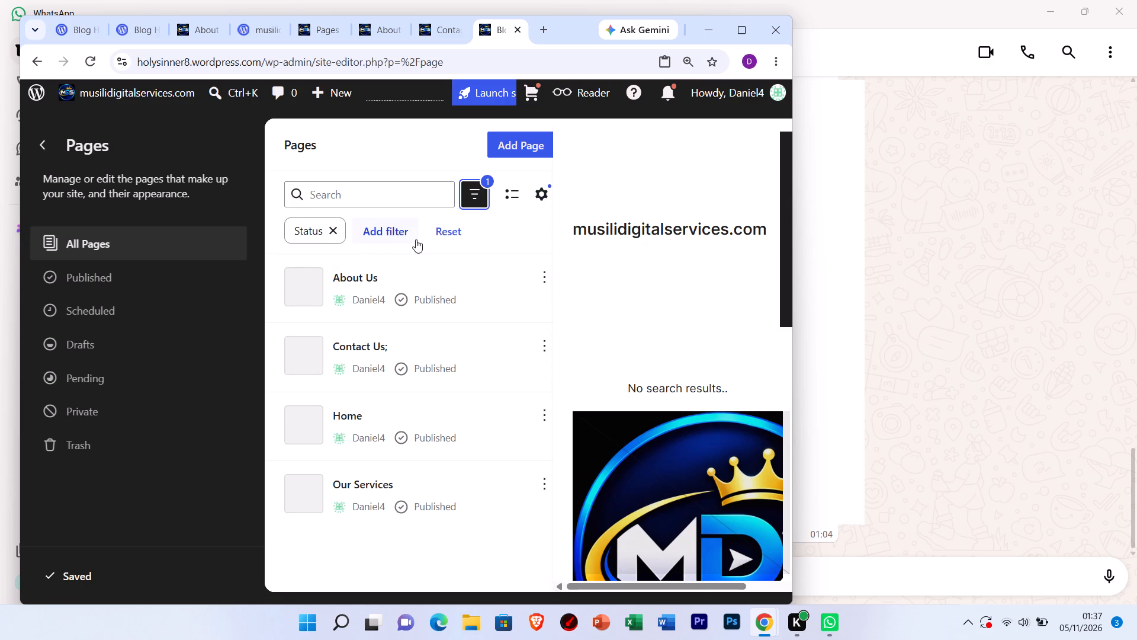
Add a Date filter to the Pages list alongside the Status filter, without setting a date.
{"action": "left_click", "coordinate": [397, 232]}
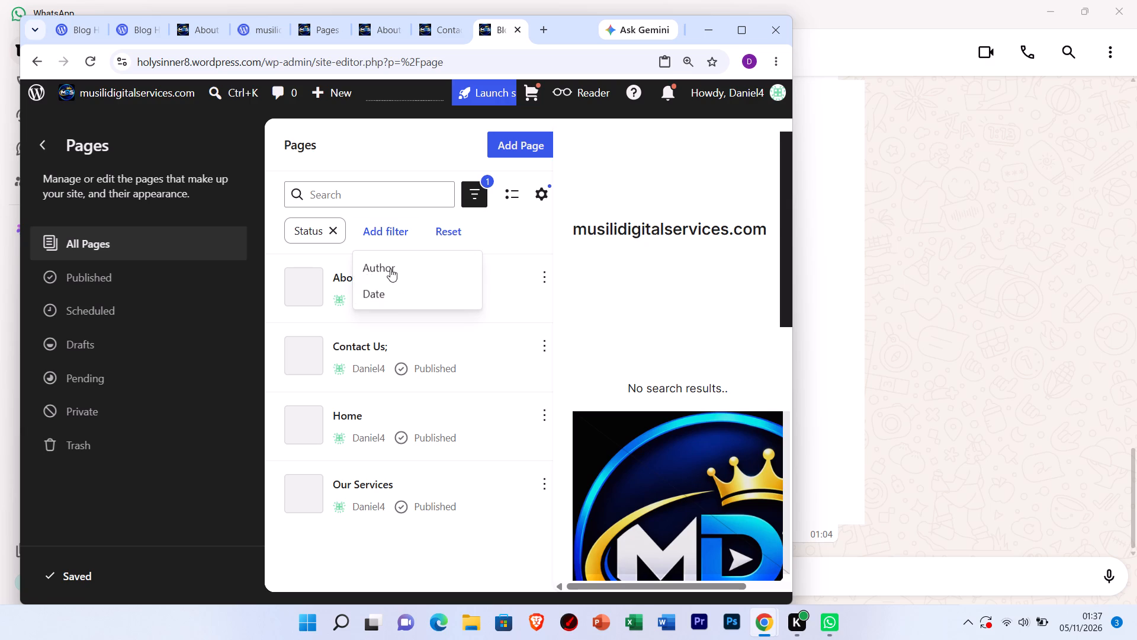
{"action": "left_click", "coordinate": [380, 280]}
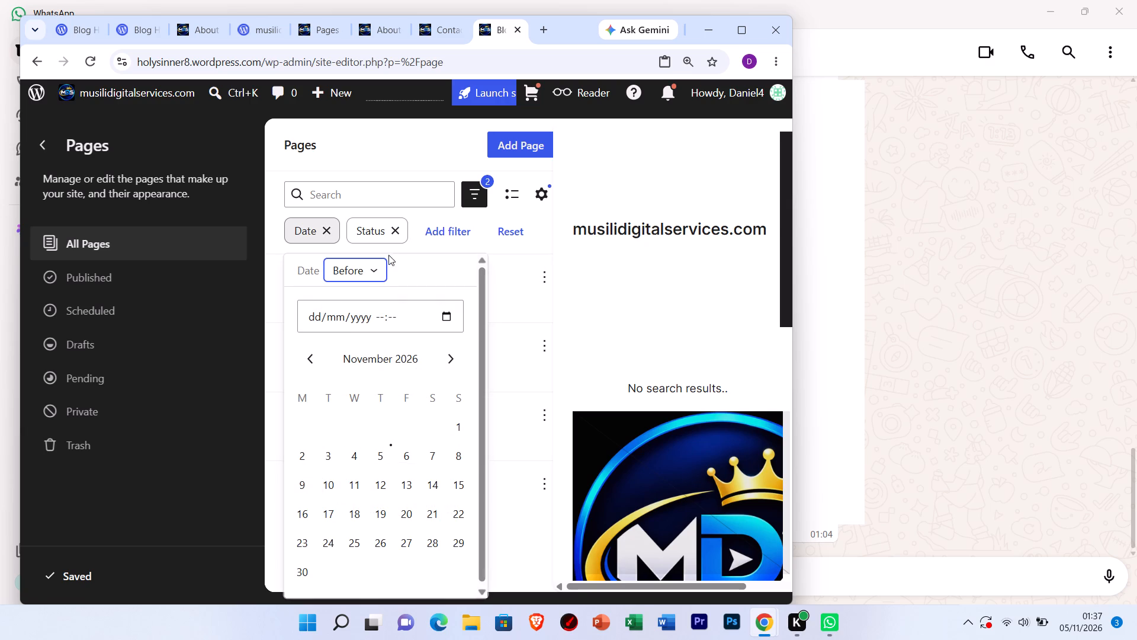
{"action": "left_click", "coordinate": [448, 138]}
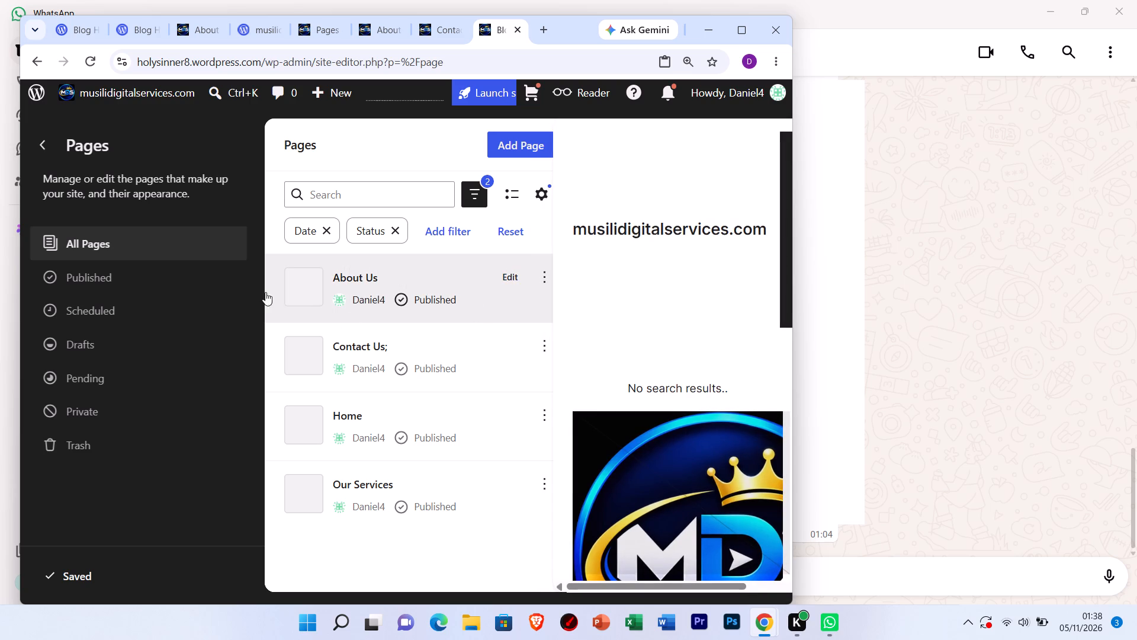
Show only the published pages and open the About Us page in the editor.
{"action": "left_click", "coordinate": [108, 280]}
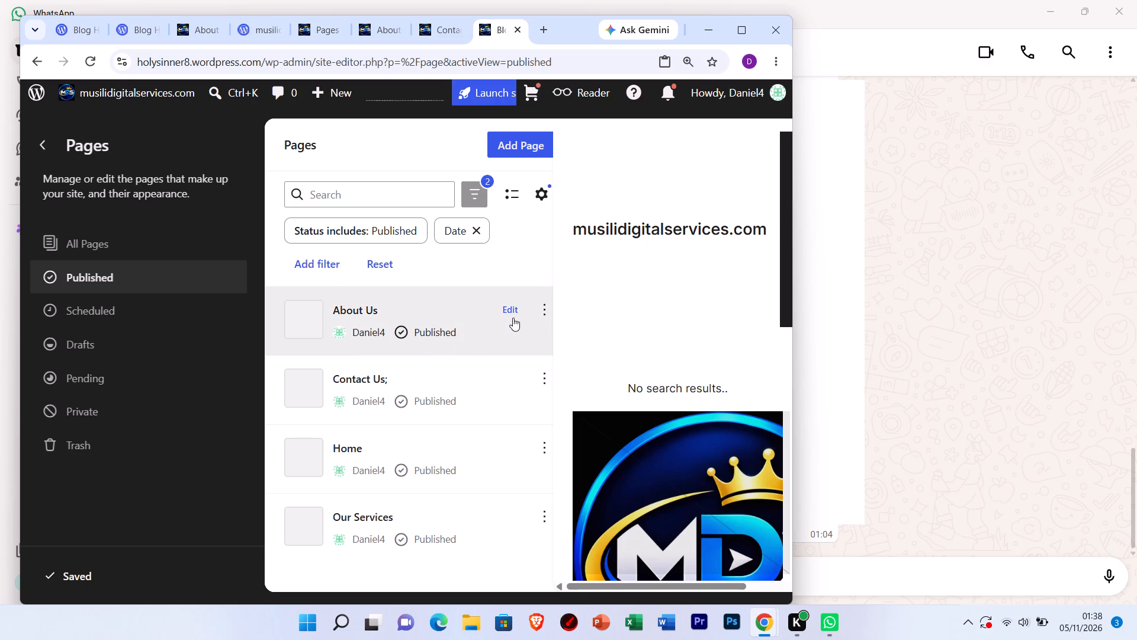
{"action": "left_click", "coordinate": [513, 312]}
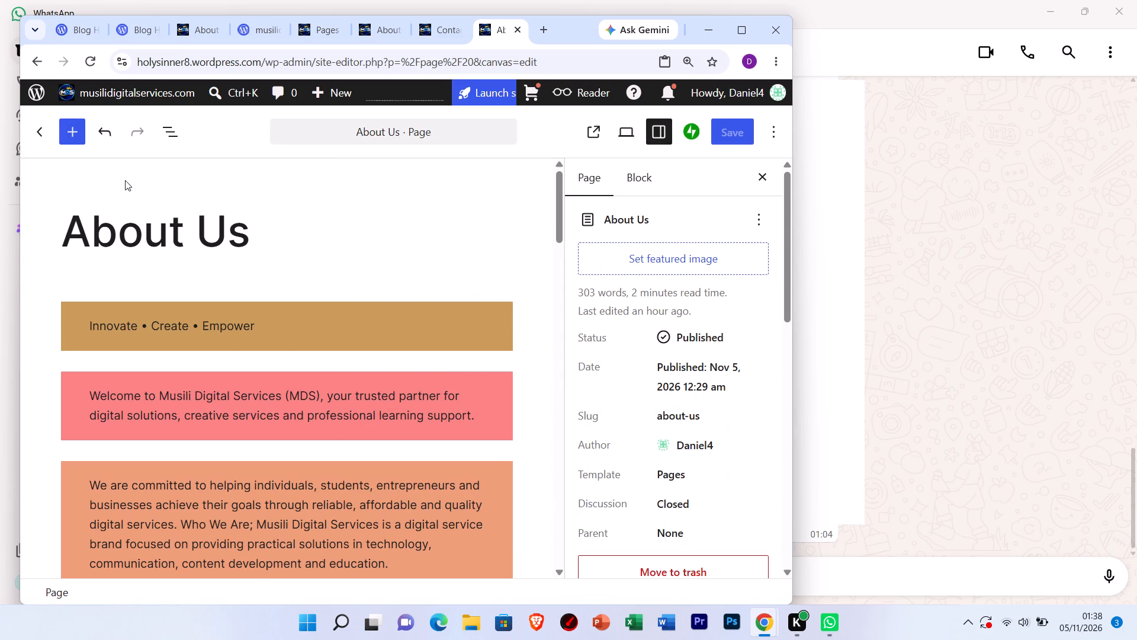
Leave the About Us editor and visit the musilidigitalservices.com site from the Pages list.
{"action": "left_click", "coordinate": [38, 135]}
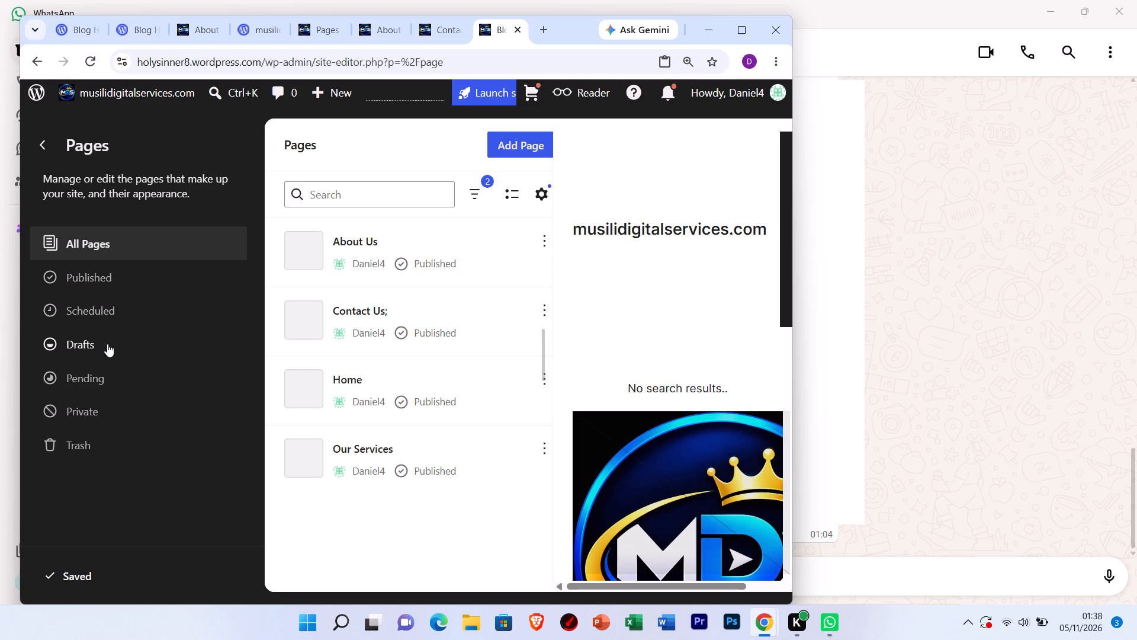
{"action": "left_click", "coordinate": [132, 98]}
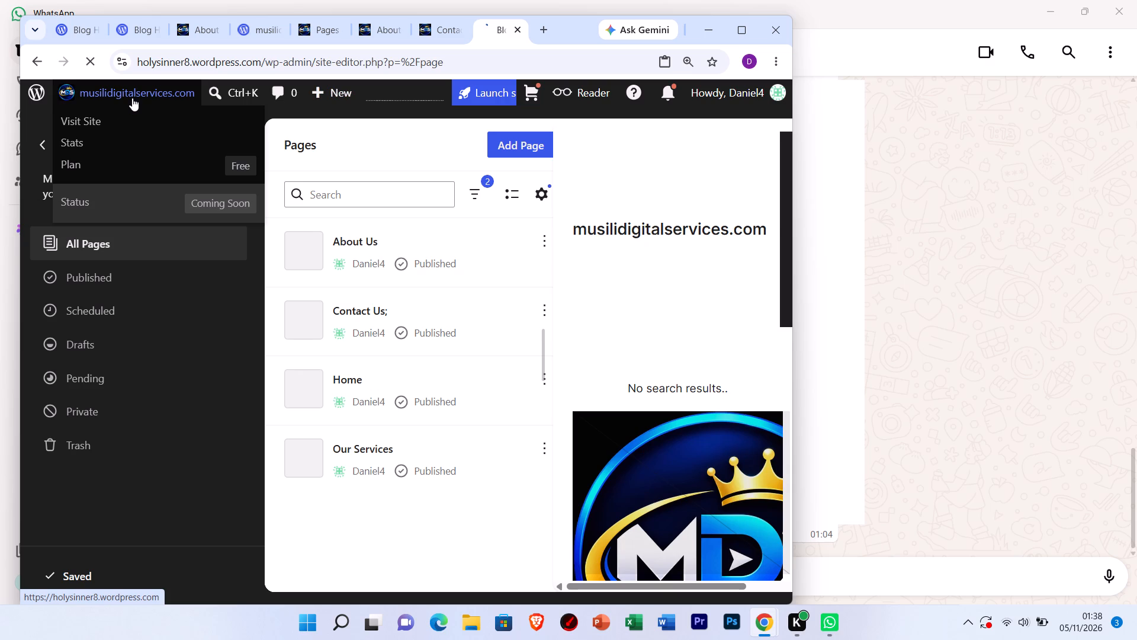
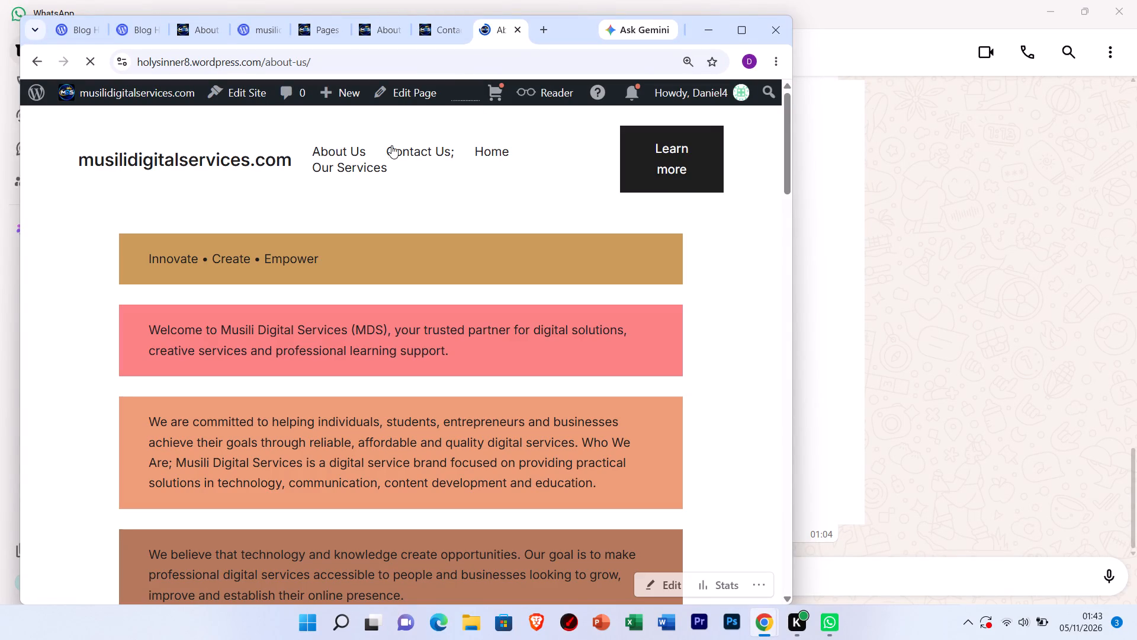
View the live site's Home page from the site navigation.
{"action": "left_click", "coordinate": [494, 151]}
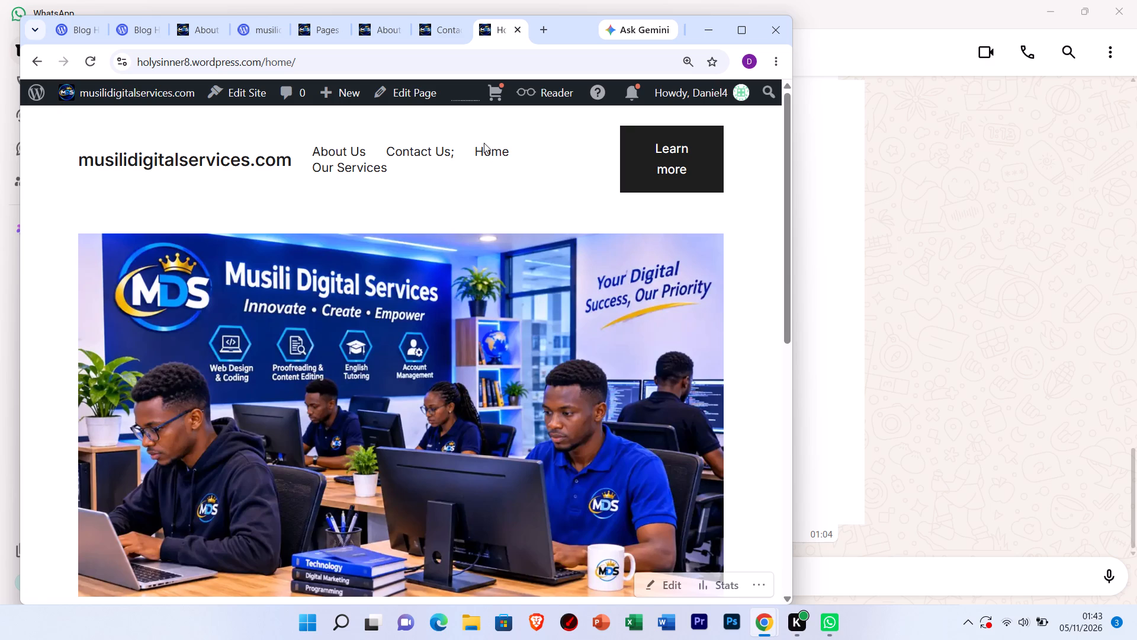
Open the live About Us page and like it below the sharing options at the end of its content.
{"action": "left_click", "coordinate": [341, 149]}
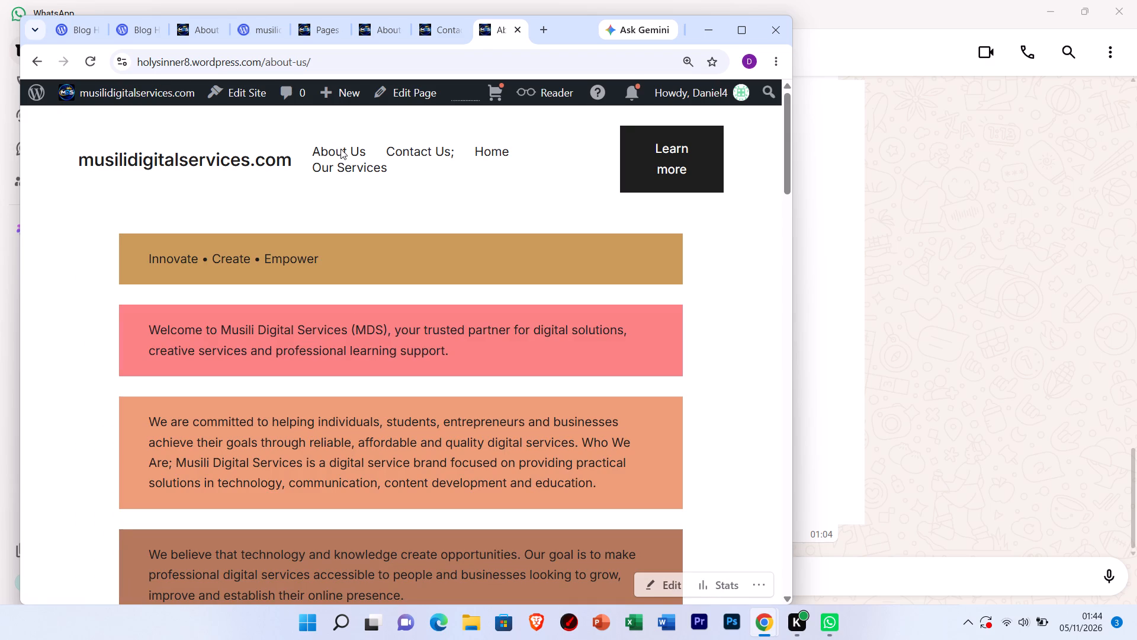
{"action": "scroll", "coordinate": [341, 149], "scroll_direction": "down", "scroll_amount": 9}
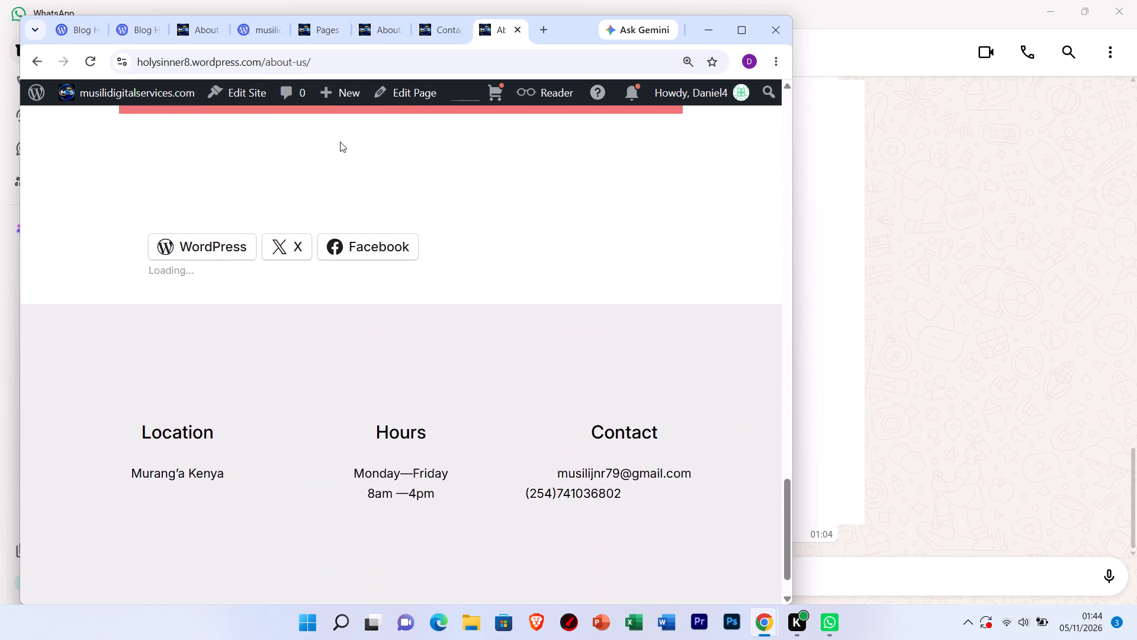
{"action": "scroll", "coordinate": [340, 142], "scroll_direction": "down", "scroll_amount": 5}
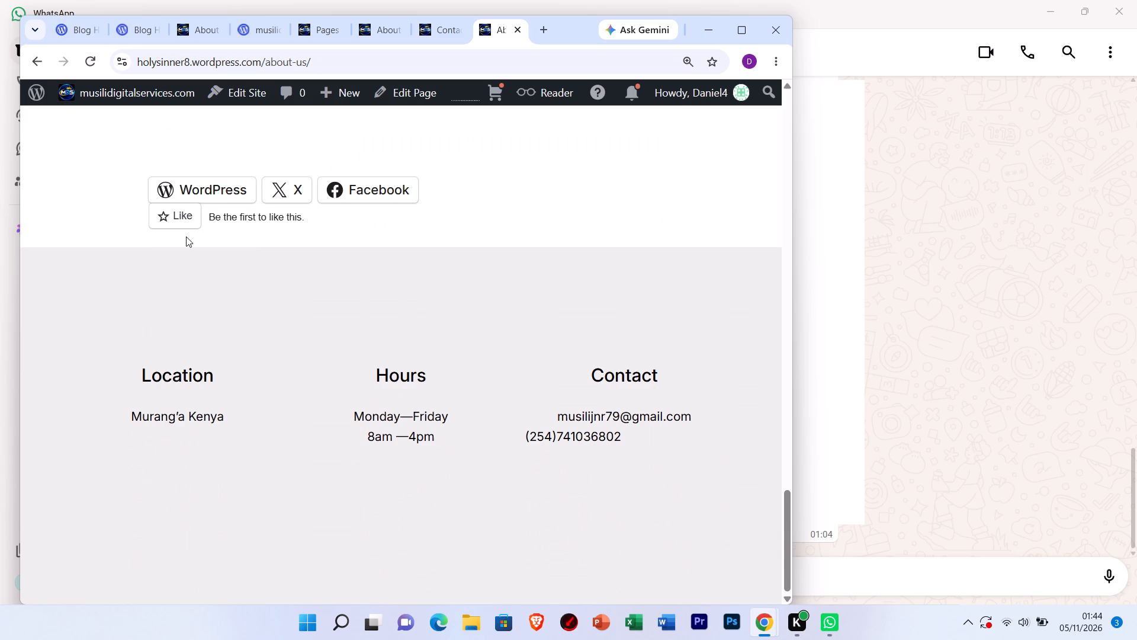
{"action": "left_click", "coordinate": [173, 217]}
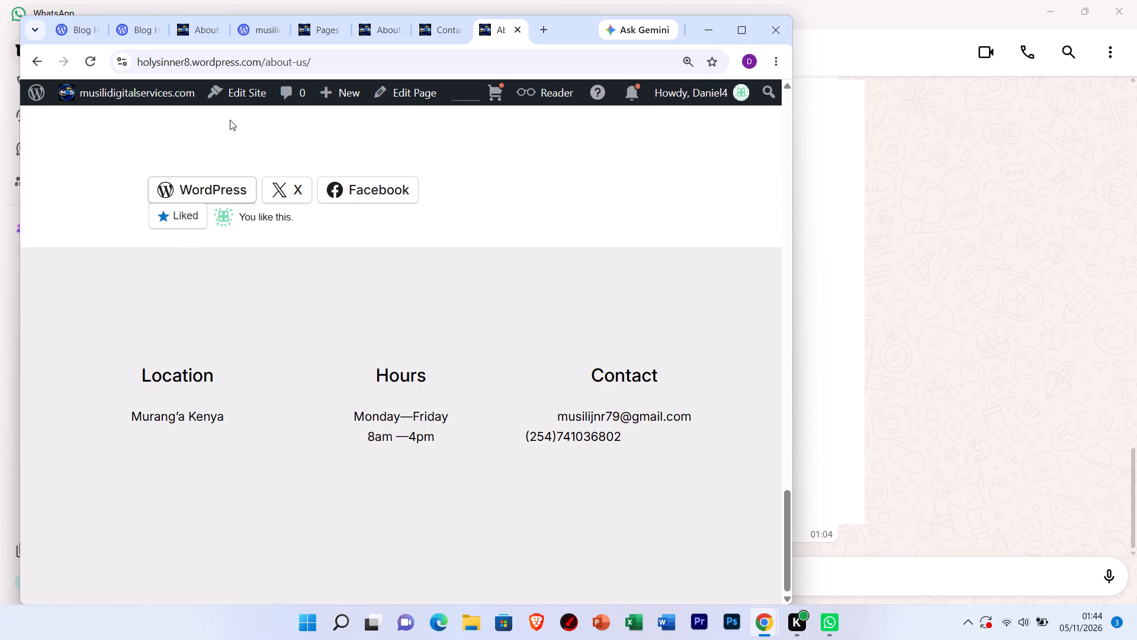
{"action": "scroll", "coordinate": [230, 120], "scroll_direction": "up", "scroll_amount": 5}
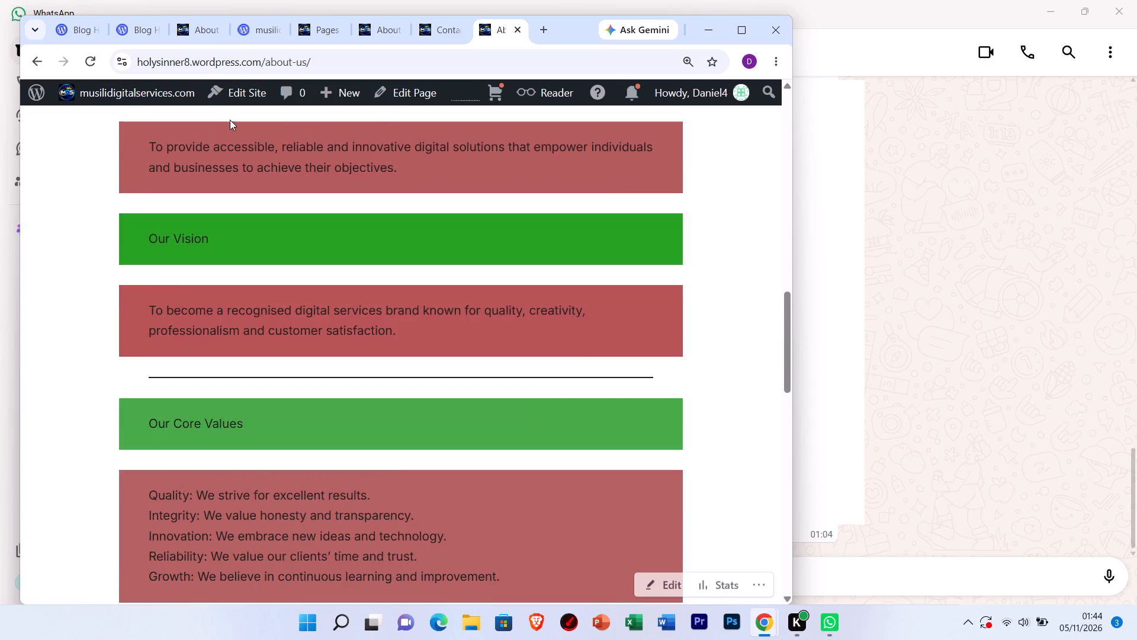
Open the live Our Services page from the site navigation and review its introduction and numbered list of services.
{"action": "scroll", "coordinate": [230, 120], "scroll_direction": "up", "scroll_amount": 9}
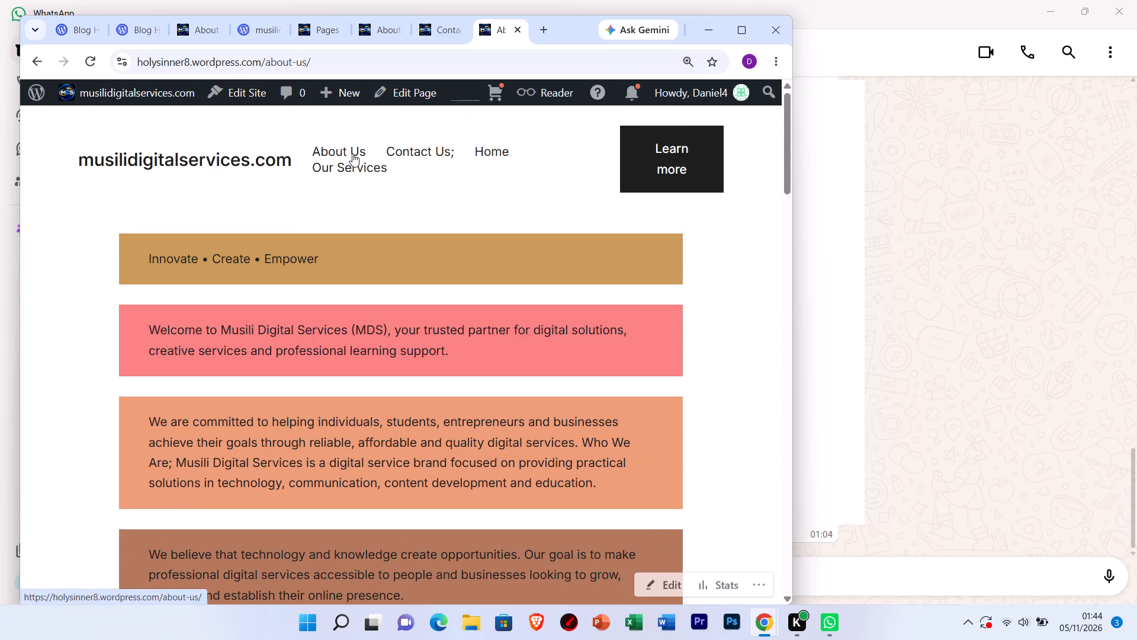
{"action": "left_click", "coordinate": [363, 168]}
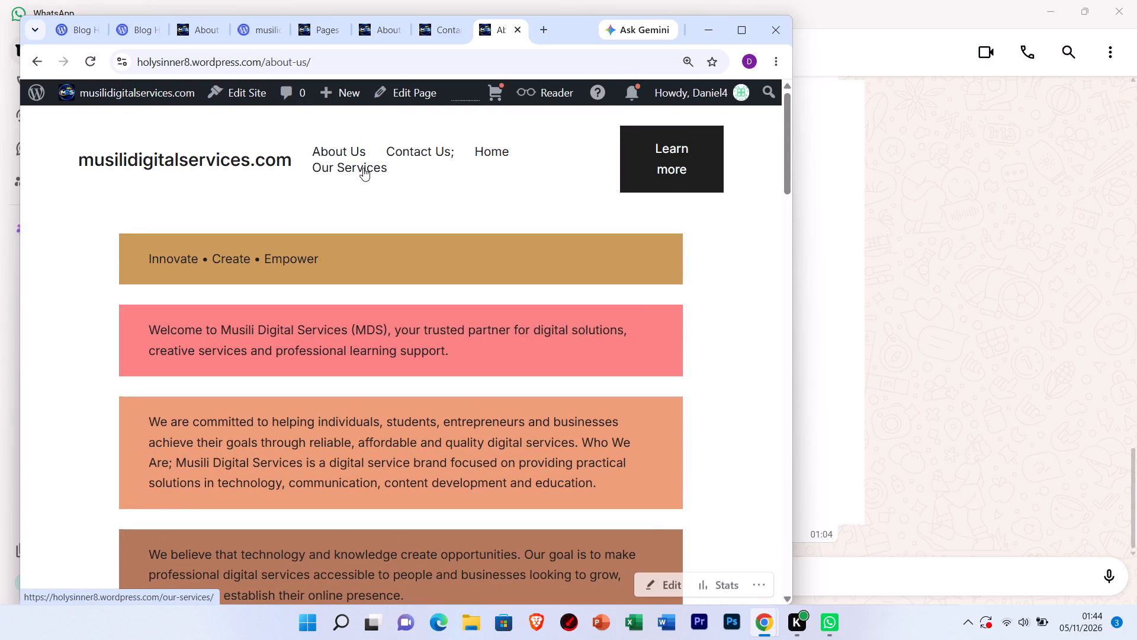
{"action": "scroll", "coordinate": [363, 168], "scroll_direction": "down", "scroll_amount": 2}
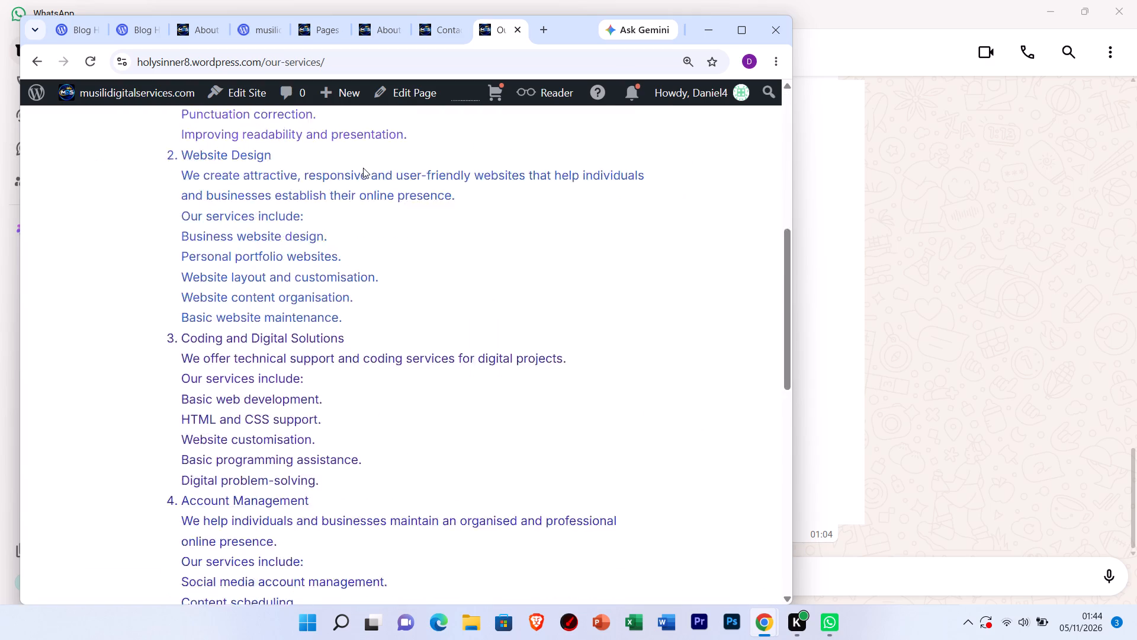
{"action": "scroll", "coordinate": [363, 168], "scroll_direction": "down", "scroll_amount": 5}
{"action": "scroll", "coordinate": [363, 168], "scroll_direction": "up", "scroll_amount": 6}
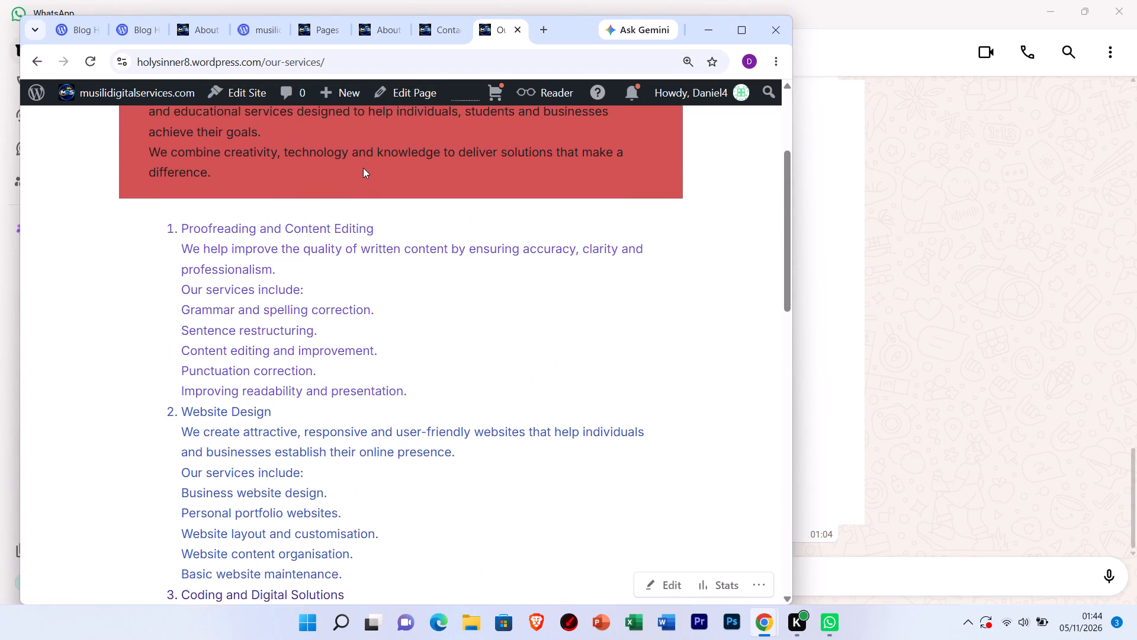
{"action": "scroll", "coordinate": [363, 168], "scroll_direction": "up", "scroll_amount": 3}
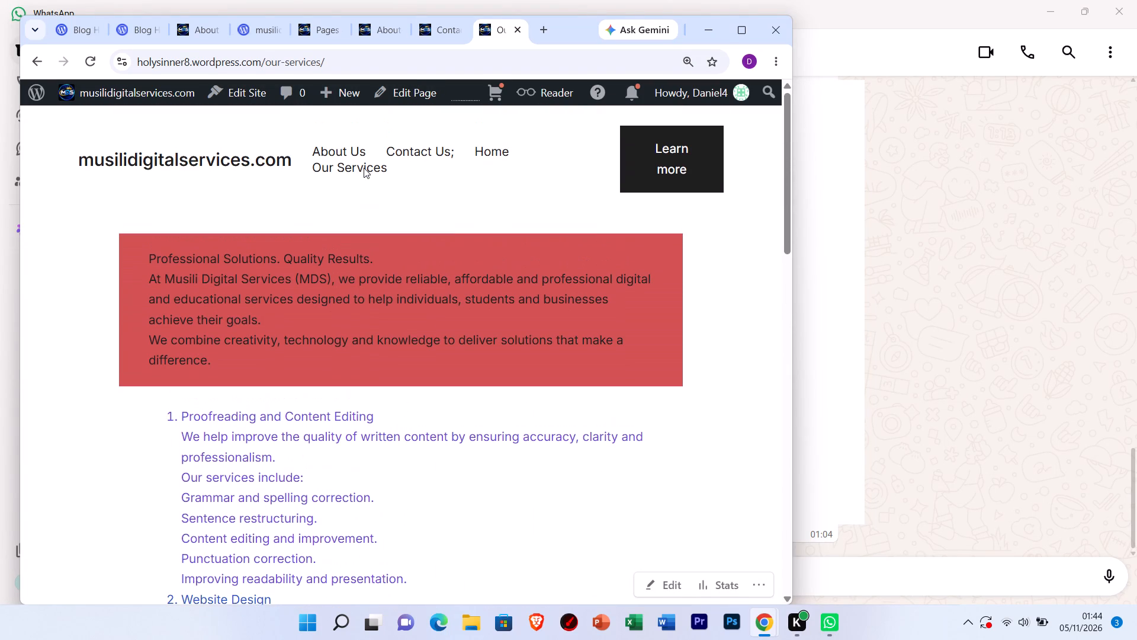
Open the live Contact Us page from the site navigation and review its contact content and the footer.
{"action": "left_click", "coordinate": [409, 154]}
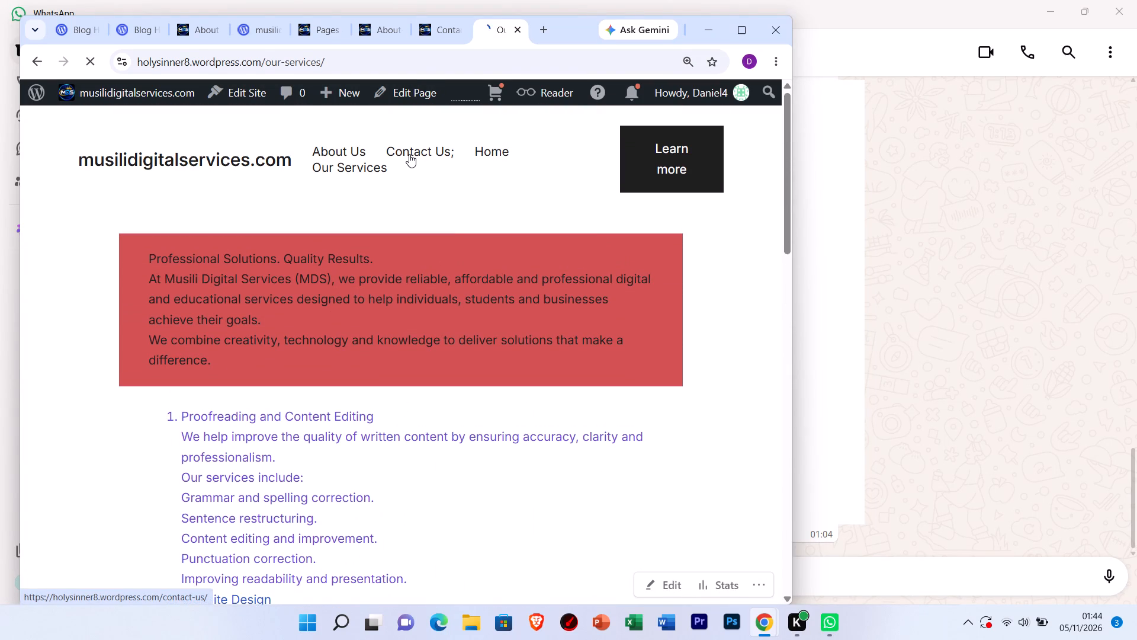
{"action": "scroll", "coordinate": [409, 154], "scroll_direction": "down", "scroll_amount": 1}
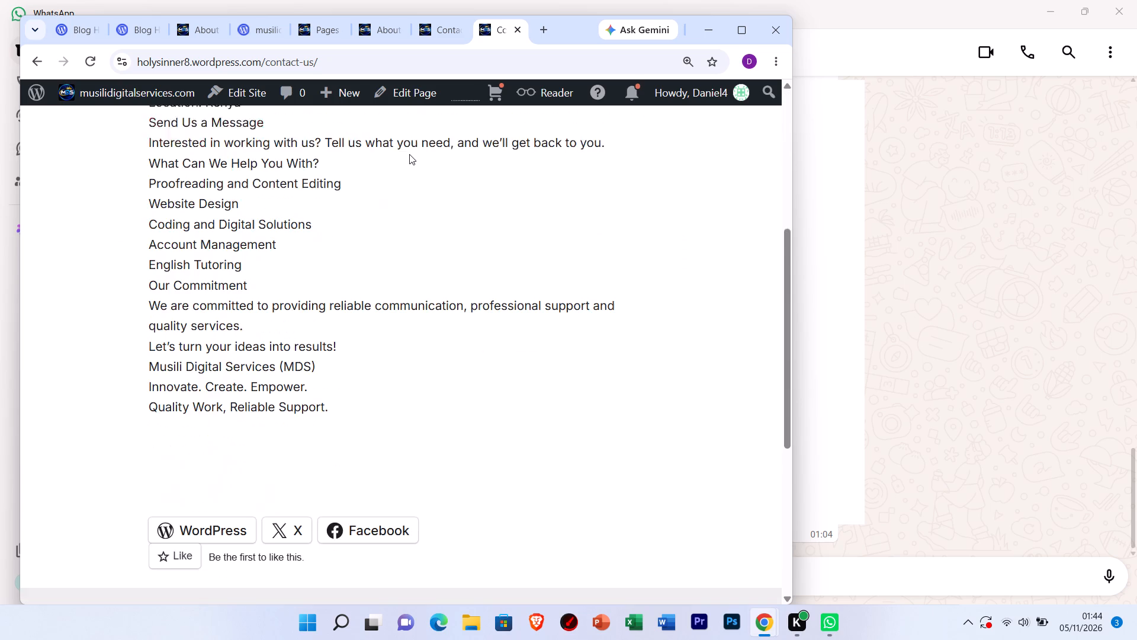
{"action": "scroll", "coordinate": [409, 154], "scroll_direction": "down", "scroll_amount": 3}
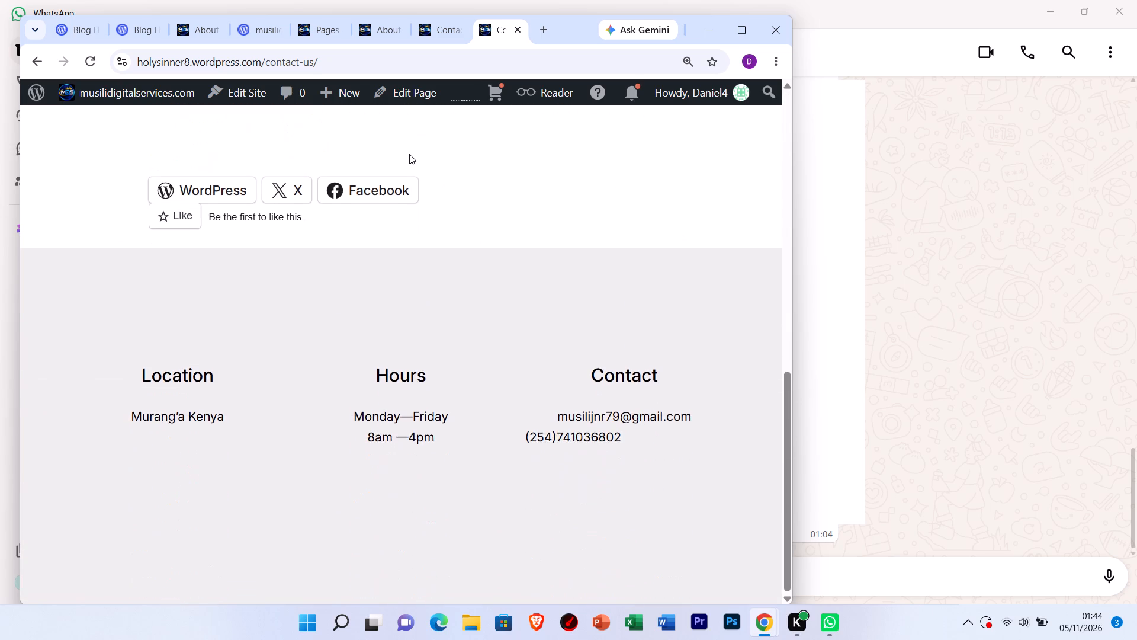
{"action": "scroll", "coordinate": [409, 154], "scroll_direction": "down", "scroll_amount": 1}
{"action": "scroll", "coordinate": [409, 154], "scroll_direction": "up", "scroll_amount": 11}
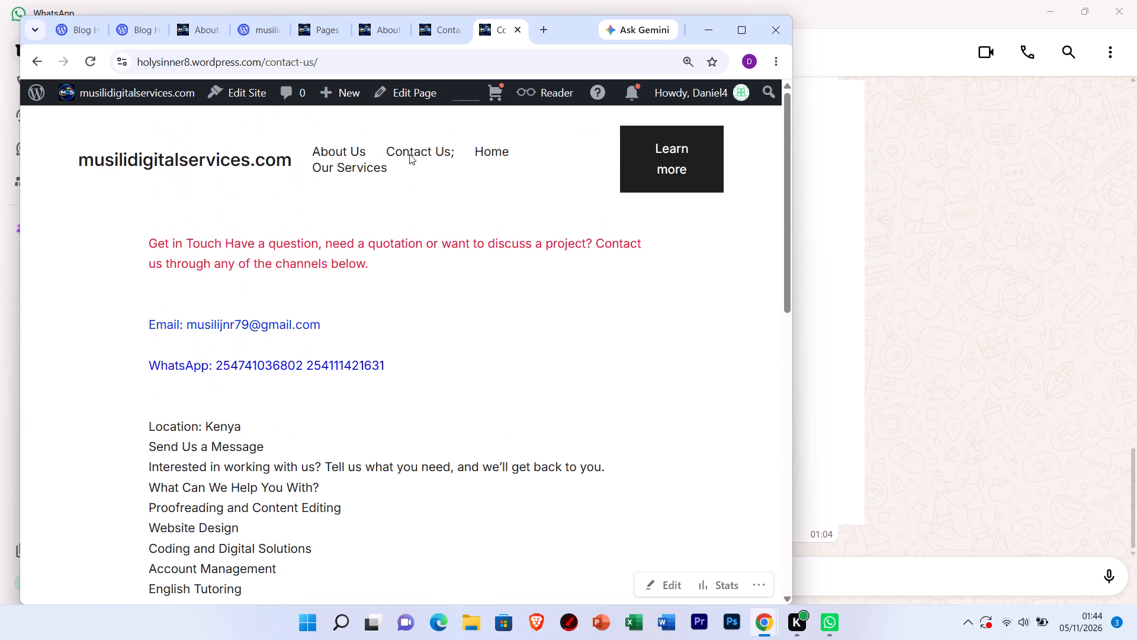
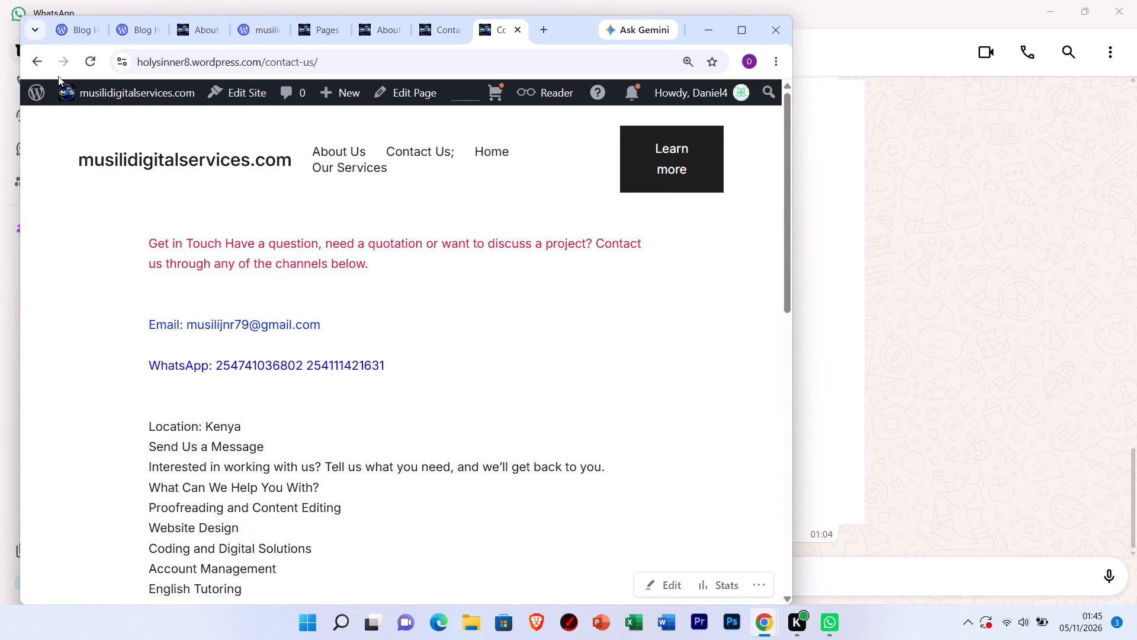
Go back from the live Contact Us page to the site's front page and open the dashboard's list of all pages.
{"action": "left_click", "coordinate": [36, 60]}
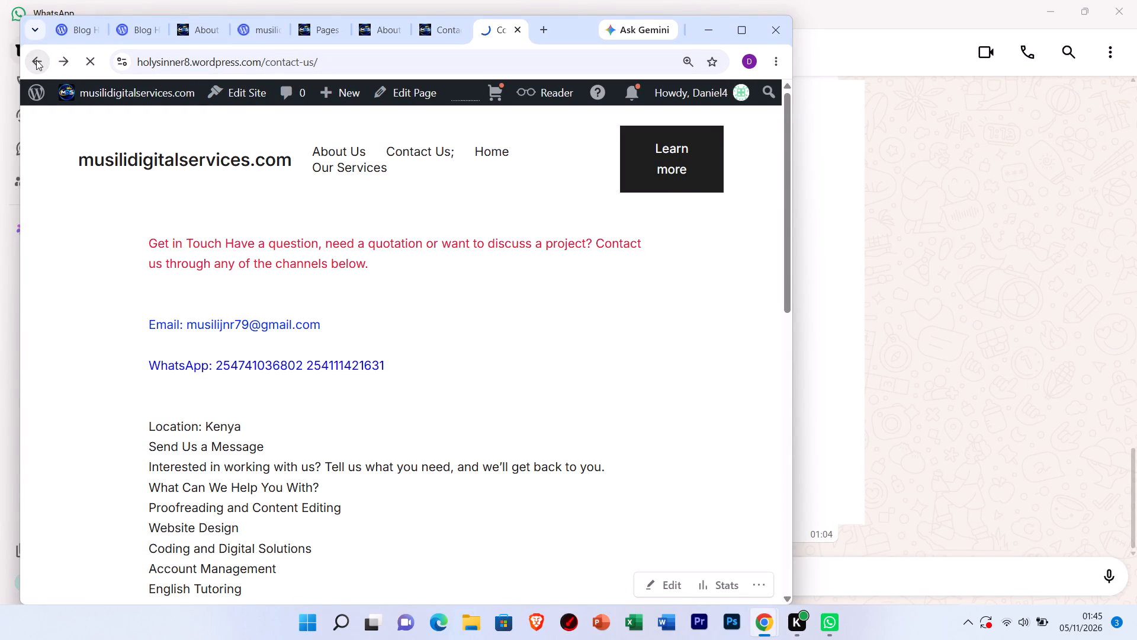
{"action": "left_click", "coordinate": [36, 60]}
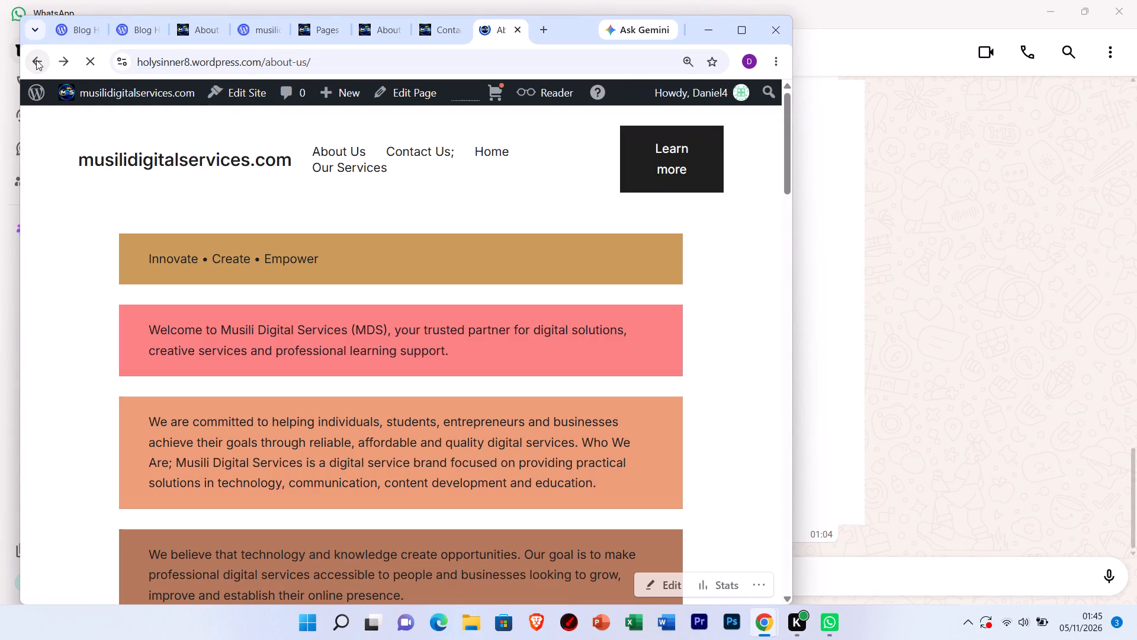
{"action": "left_click", "coordinate": [36, 60]}
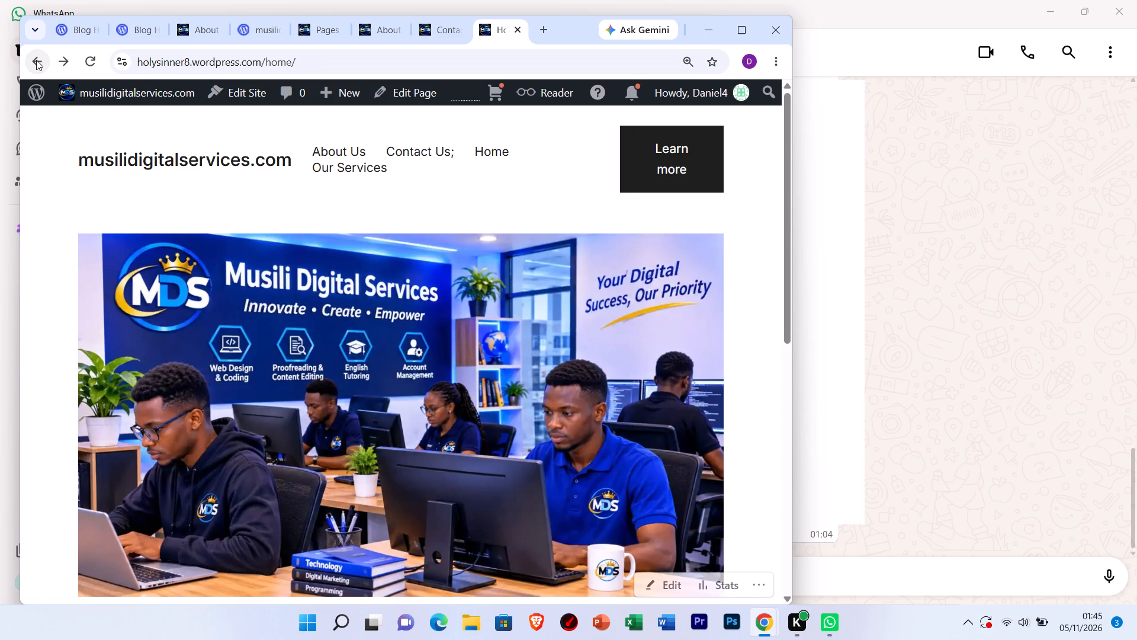
{"action": "left_click", "coordinate": [36, 60]}
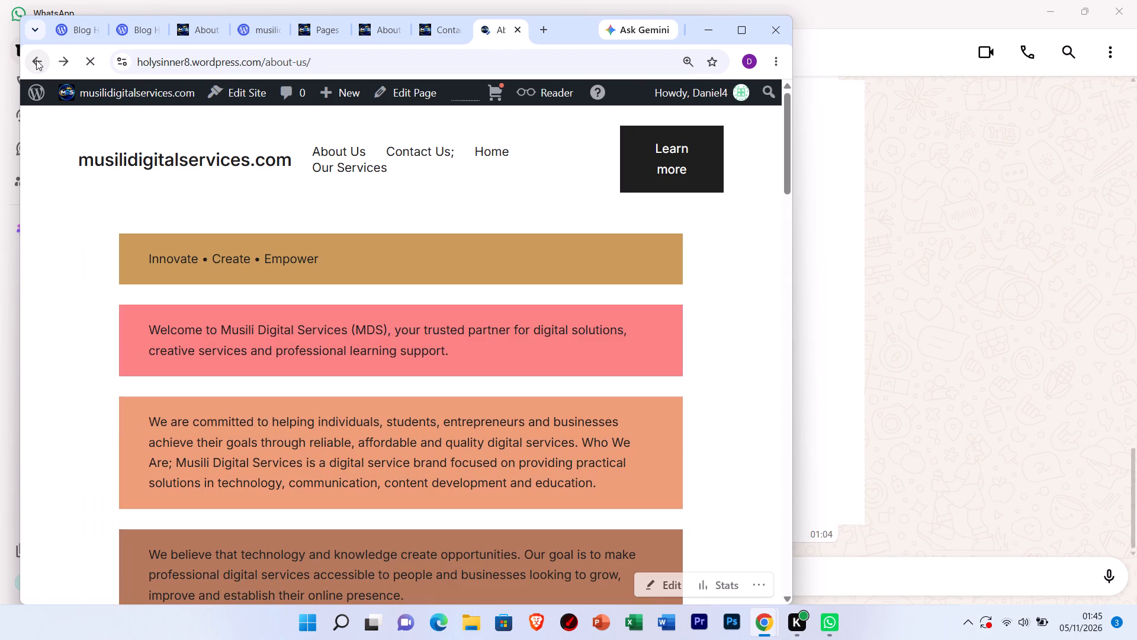
{"action": "left_click", "coordinate": [36, 60]}
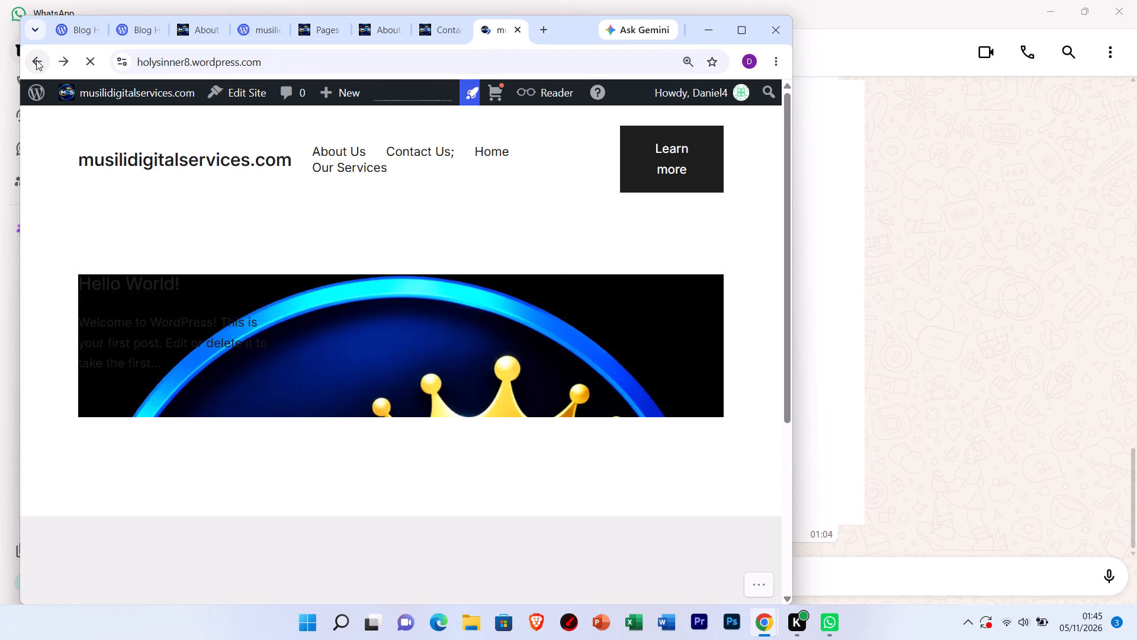
{"action": "left_click", "coordinate": [36, 60]}
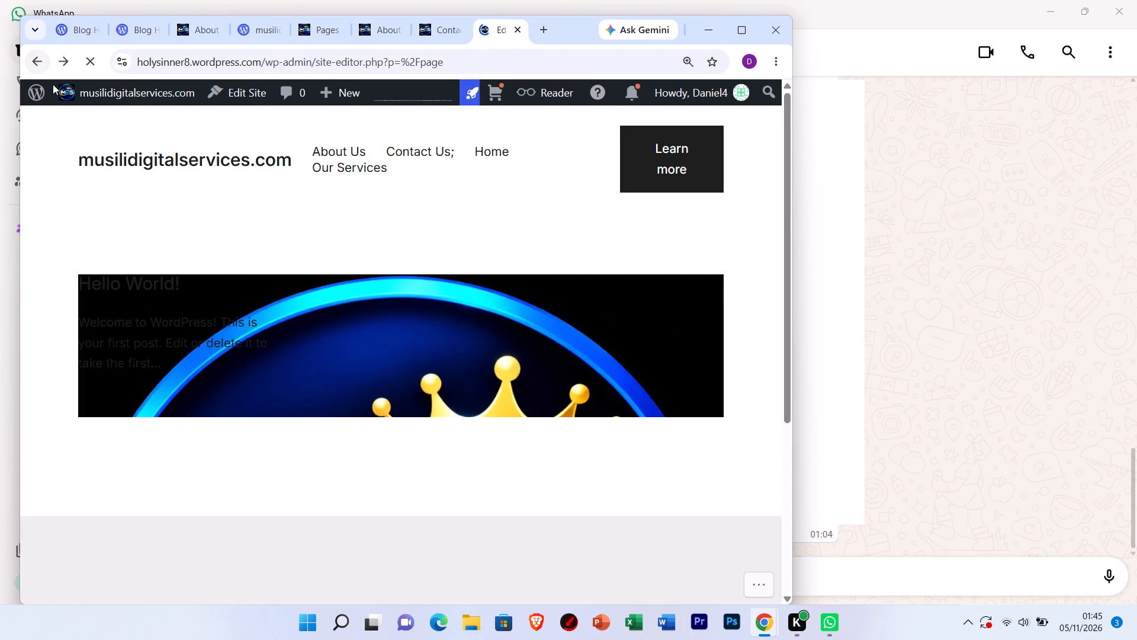
{"action": "left_click", "coordinate": [74, 91]}
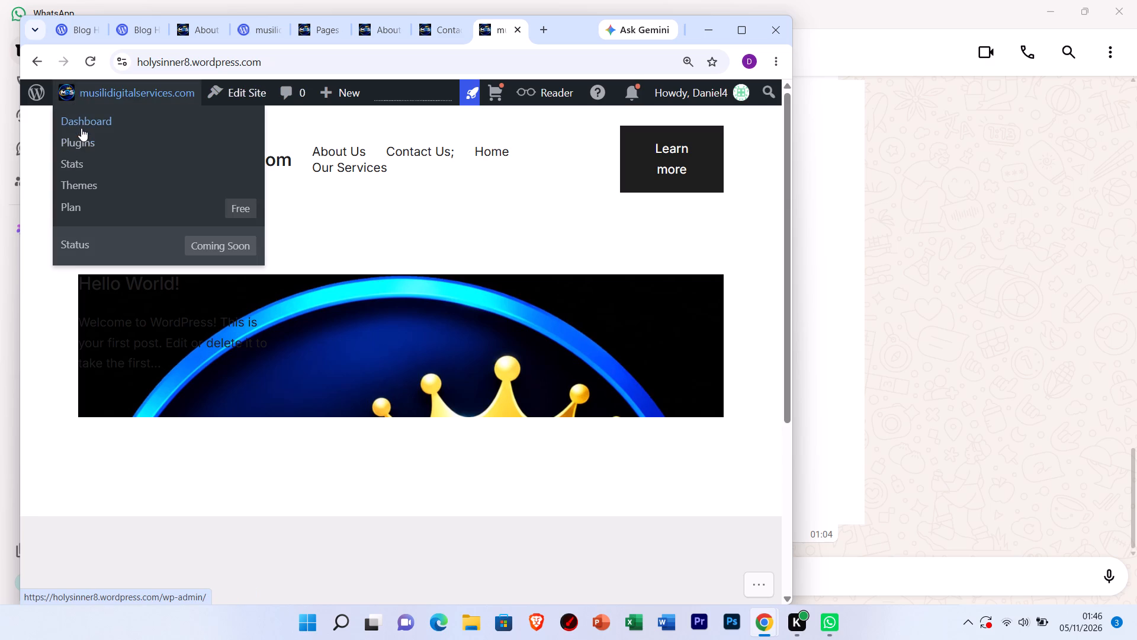
{"action": "left_click", "coordinate": [83, 124]}
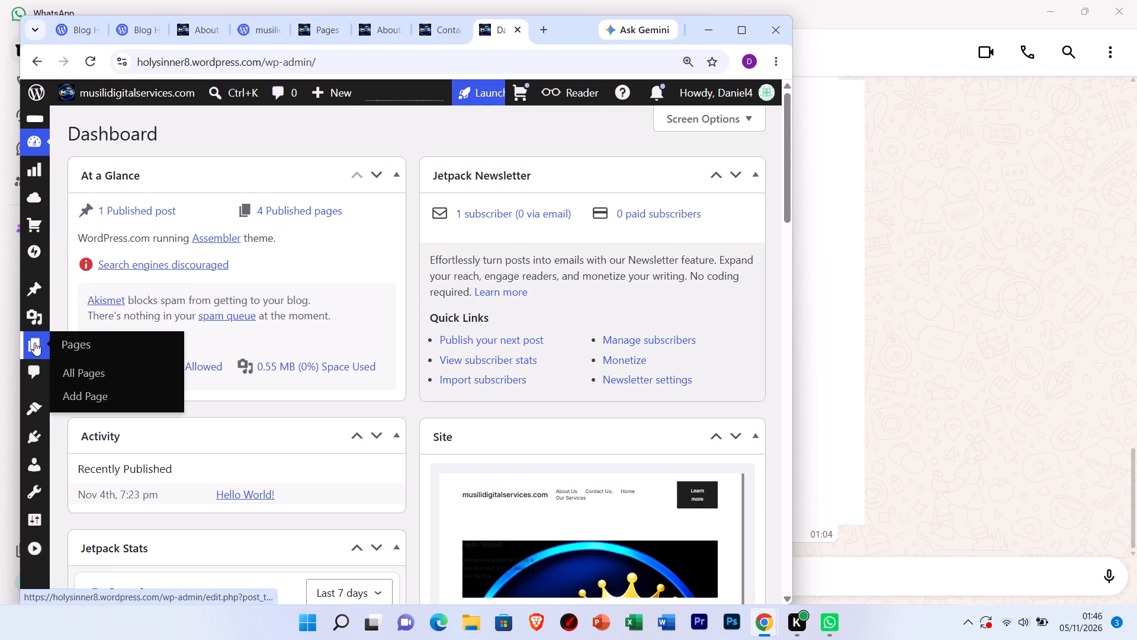
{"action": "left_click", "coordinate": [76, 369]}
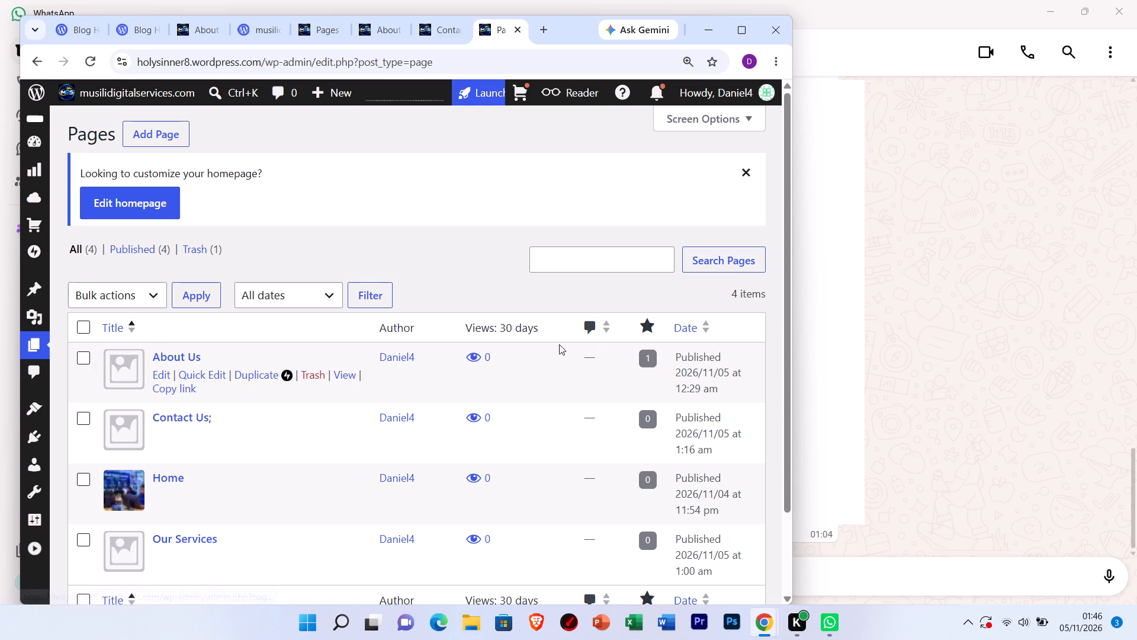
Check the published pages in the list and view the About Us page through its like count.
{"action": "left_click", "coordinate": [663, 357]}
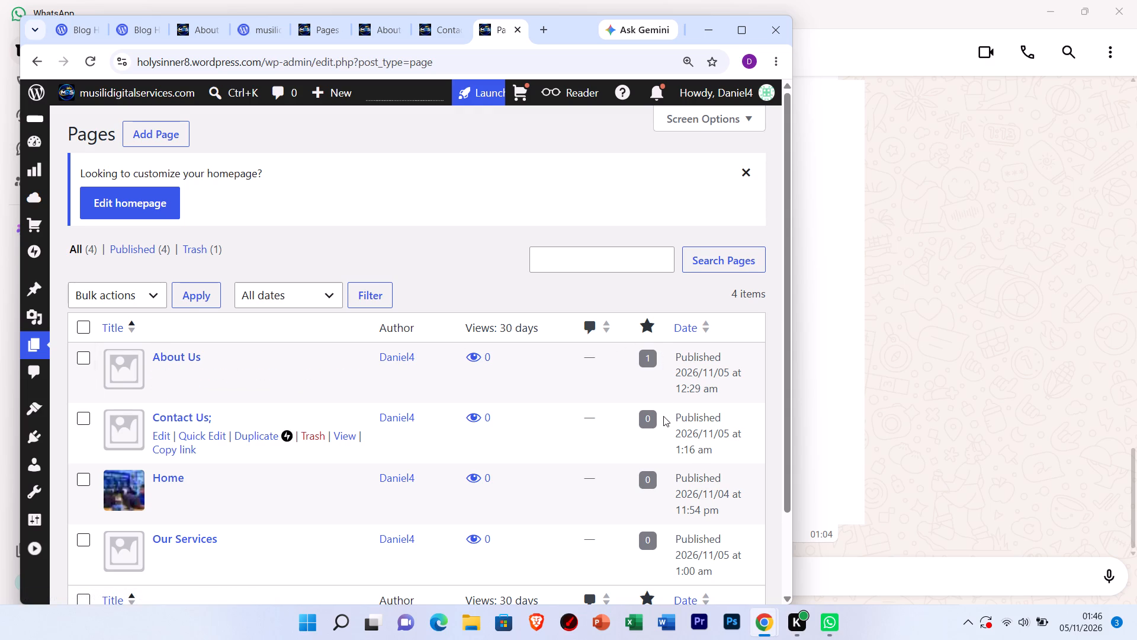
{"action": "scroll", "coordinate": [663, 416], "scroll_direction": "down", "scroll_amount": 3}
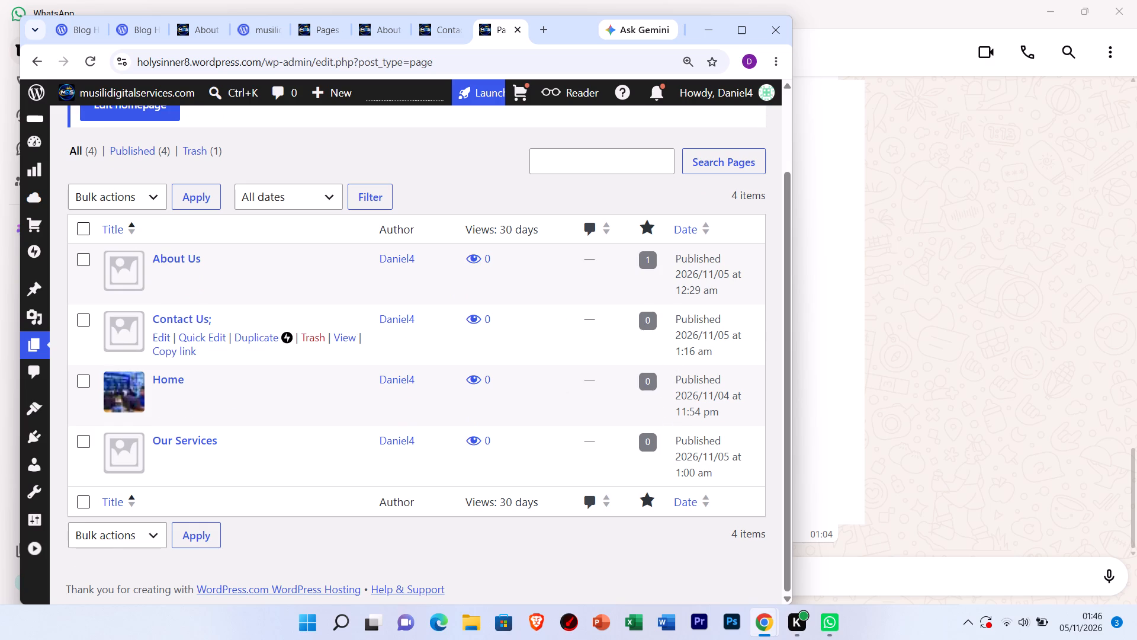
{"action": "triple_click", "coordinate": [704, 257]}
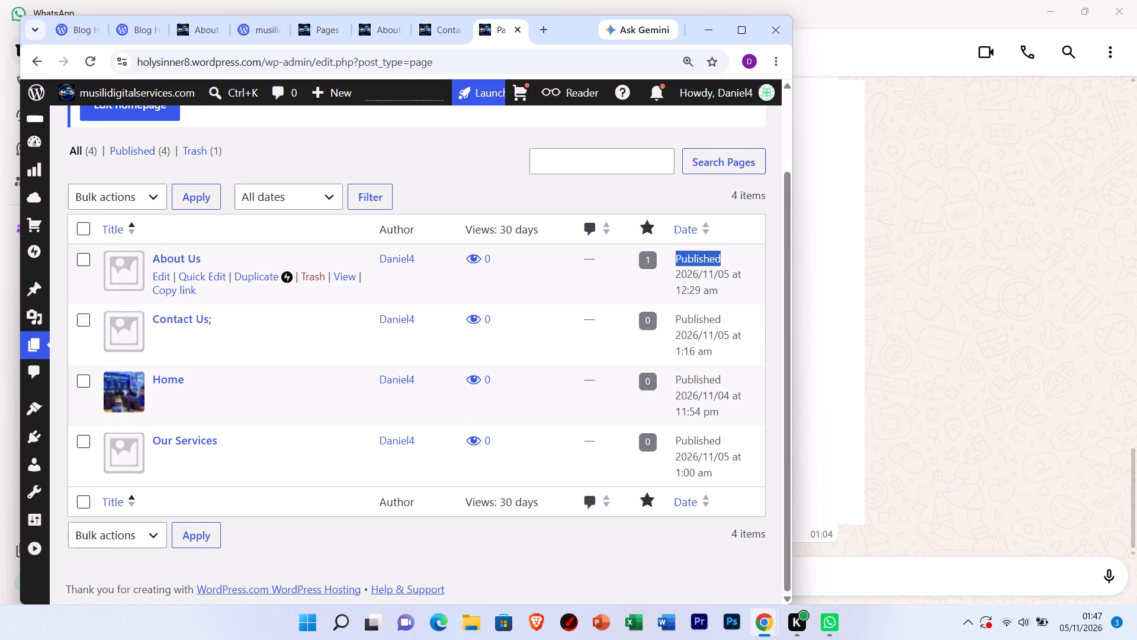
{"action": "double_click", "coordinate": [704, 257]}
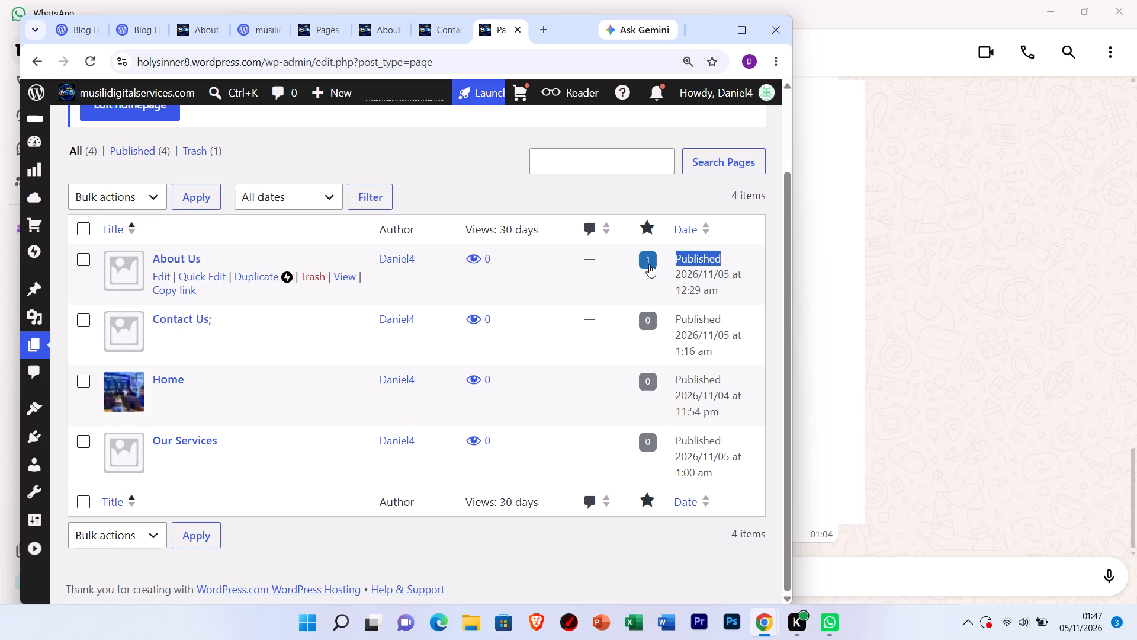
{"action": "left_click", "coordinate": [649, 264]}
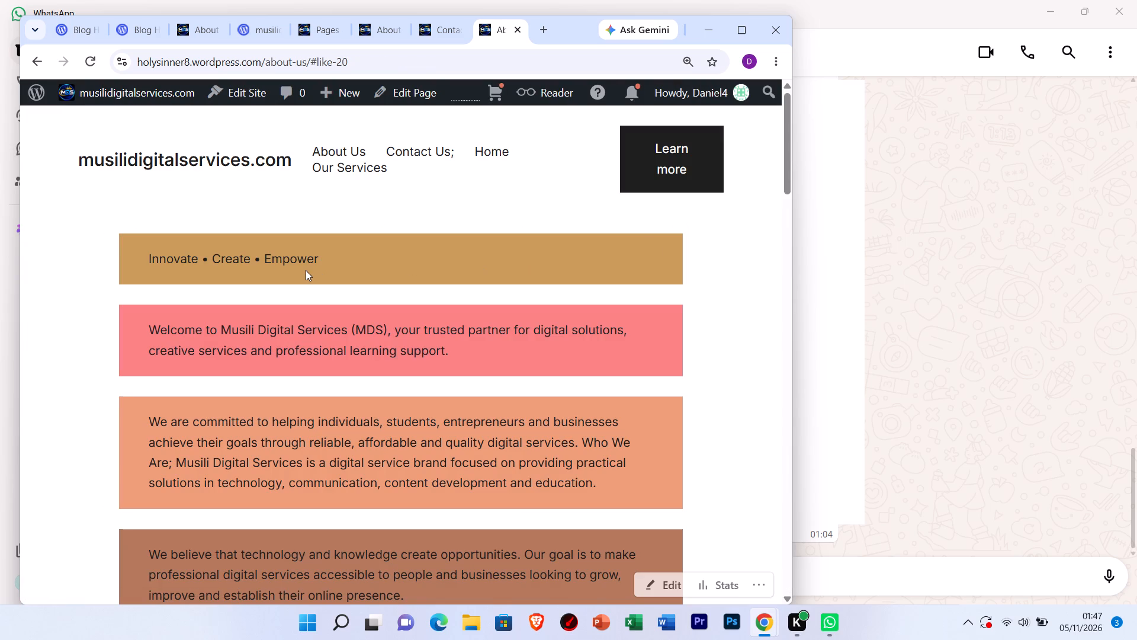
Return to the dashboard's list of pages and view the live Contact Us page down to its footer.
{"action": "left_click", "coordinate": [34, 63]}
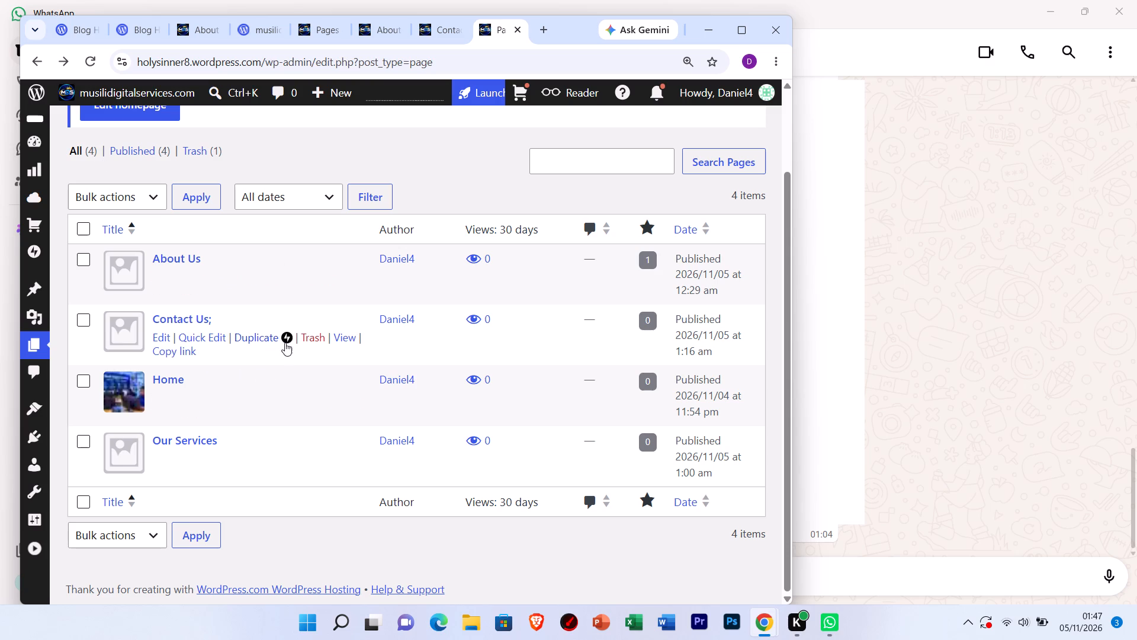
{"action": "left_click", "coordinate": [336, 337]}
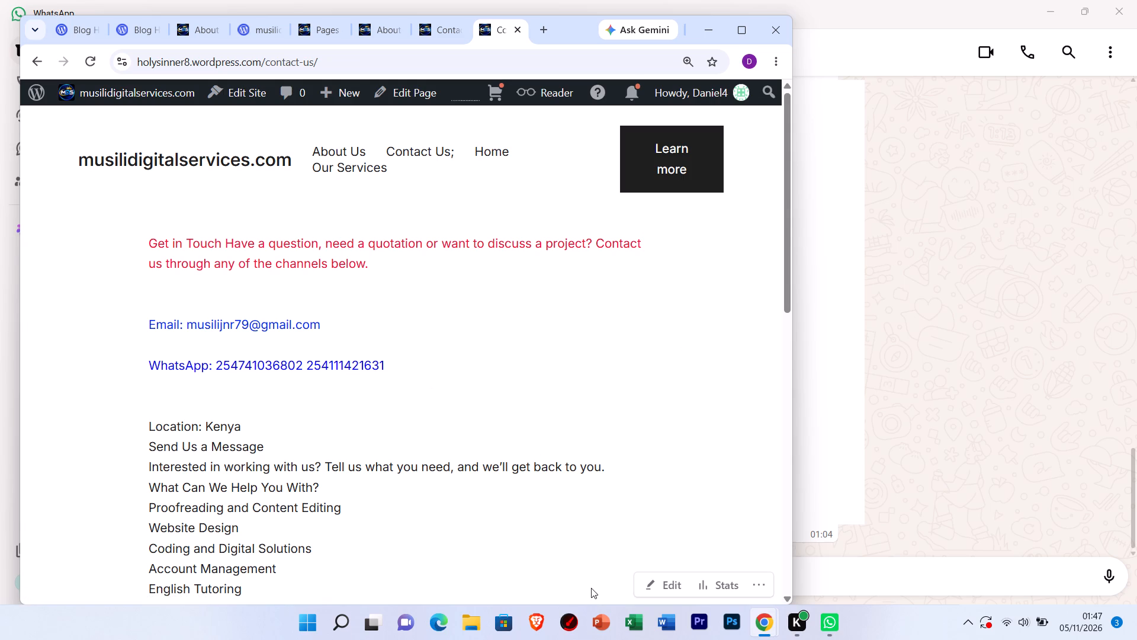
{"action": "scroll", "coordinate": [557, 527], "scroll_direction": "down", "scroll_amount": 3}
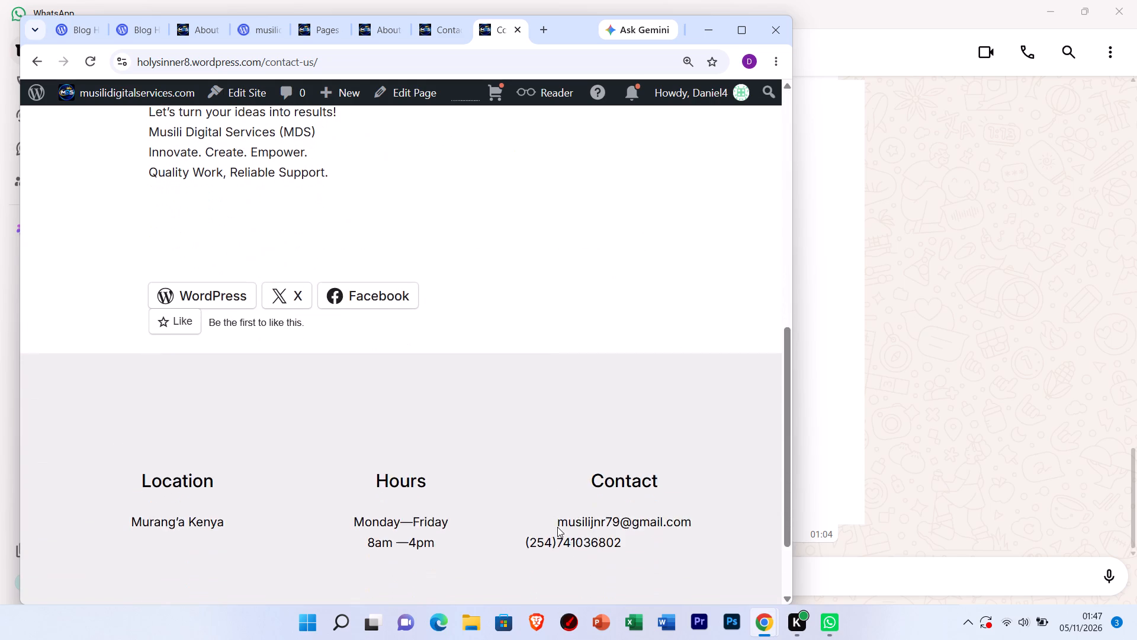
{"action": "scroll", "coordinate": [557, 527], "scroll_direction": "up", "scroll_amount": 3}
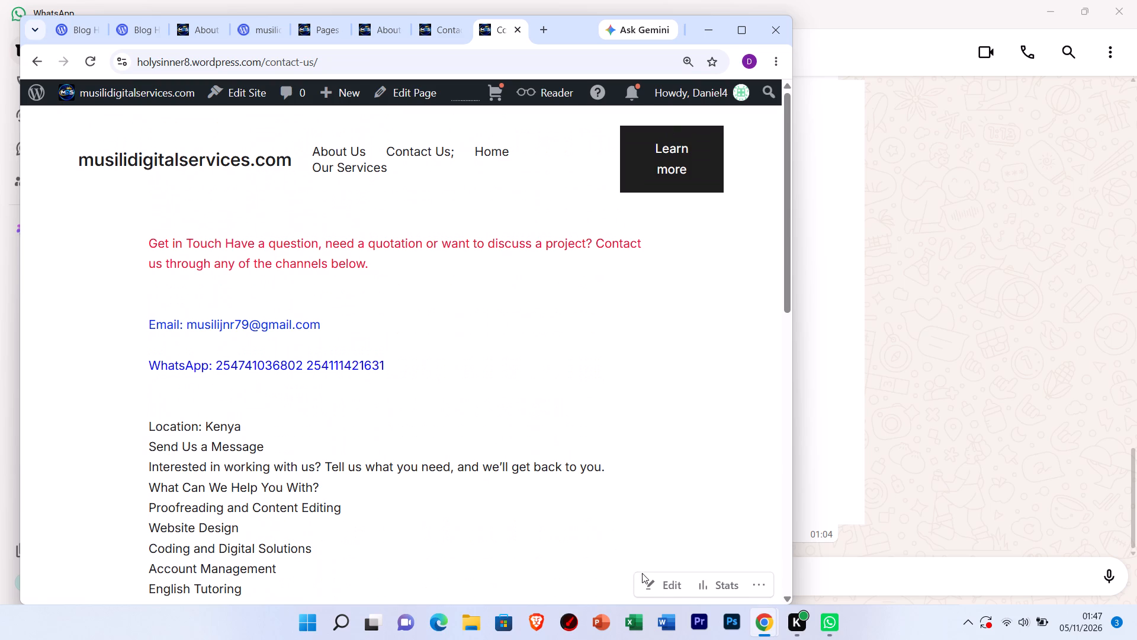
Open the Contact Us page for editing and look through its content in the editor.
{"action": "left_click", "coordinate": [664, 584]}
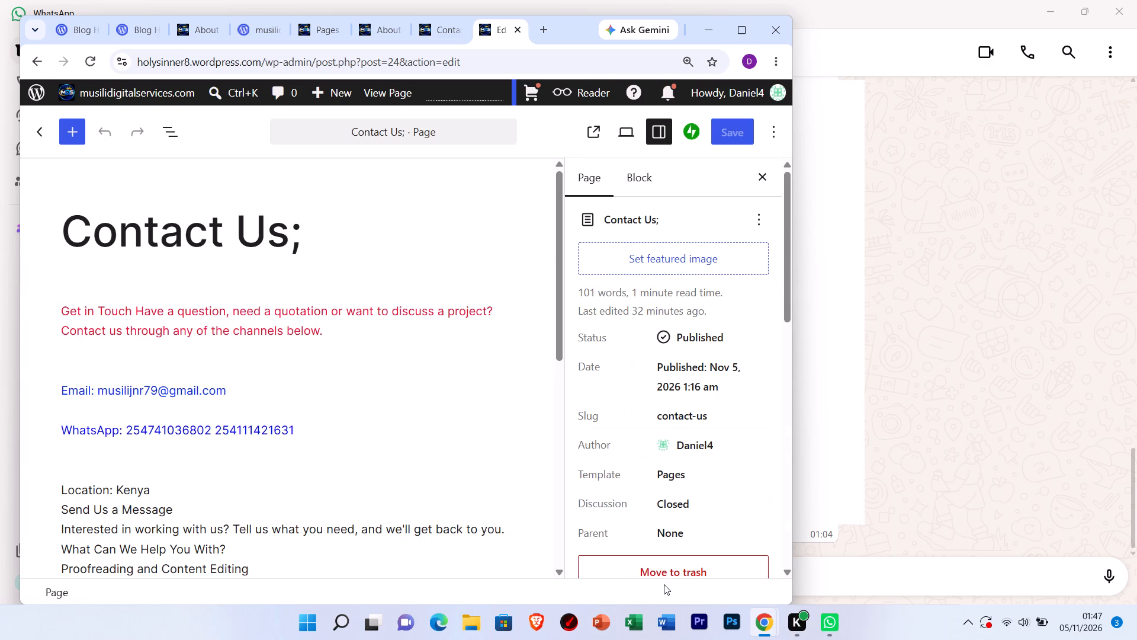
{"action": "scroll", "coordinate": [466, 493], "scroll_direction": "down", "scroll_amount": 2}
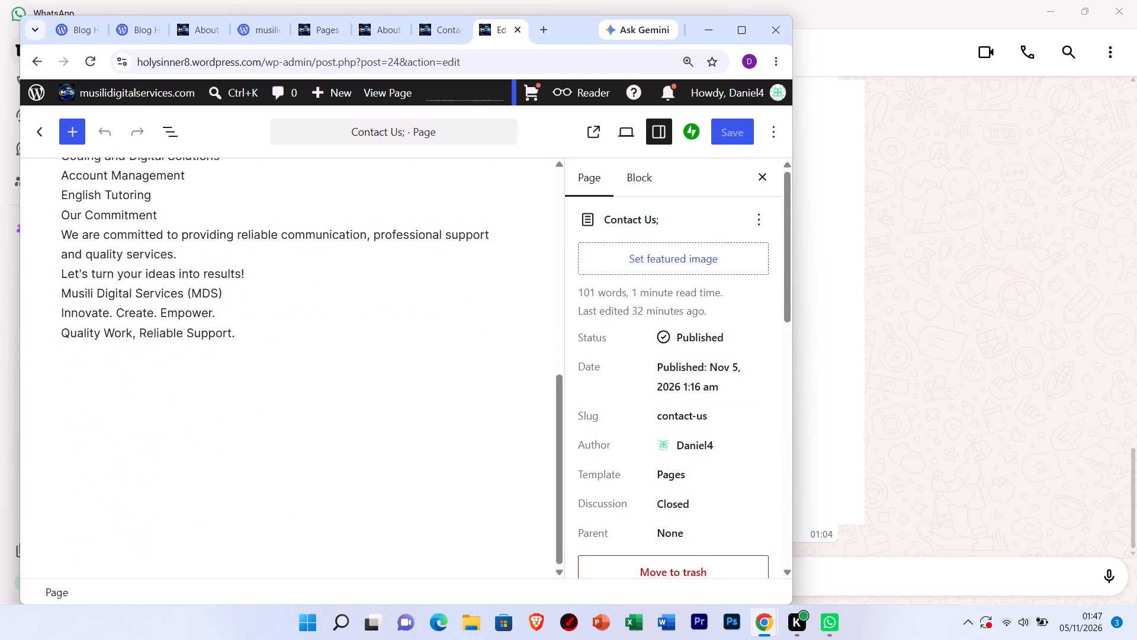
{"action": "scroll", "coordinate": [466, 493], "scroll_direction": "down", "scroll_amount": 2}
{"action": "scroll", "coordinate": [466, 493], "scroll_direction": "up", "scroll_amount": 1}
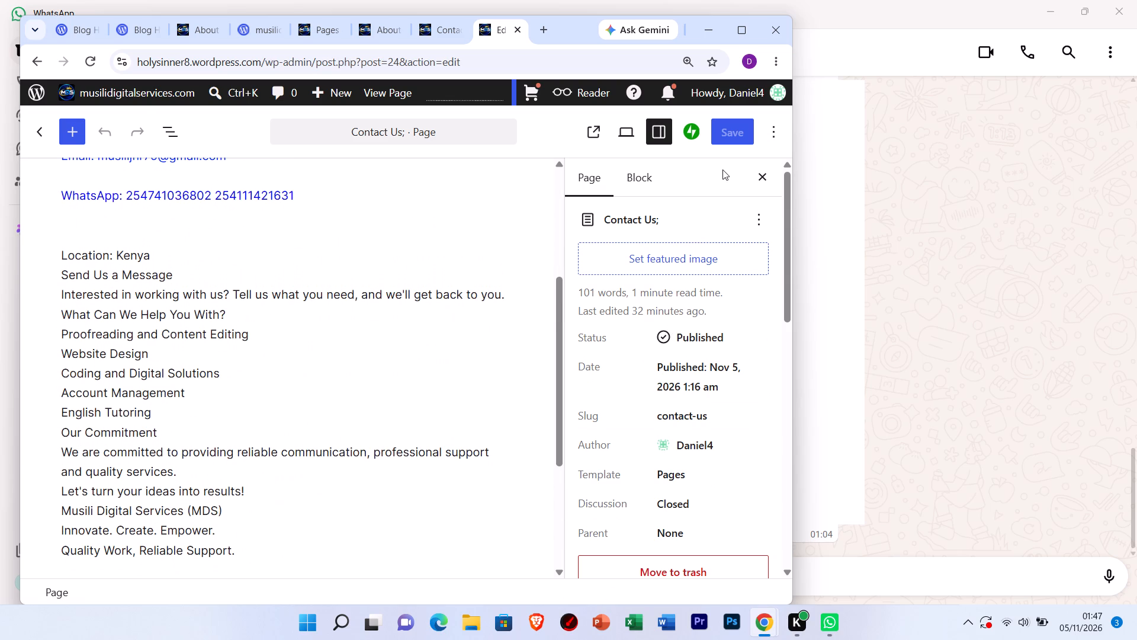
Start setting a featured image for the Contact Us page by bringing up the available image sources.
{"action": "left_click", "coordinate": [686, 261]}
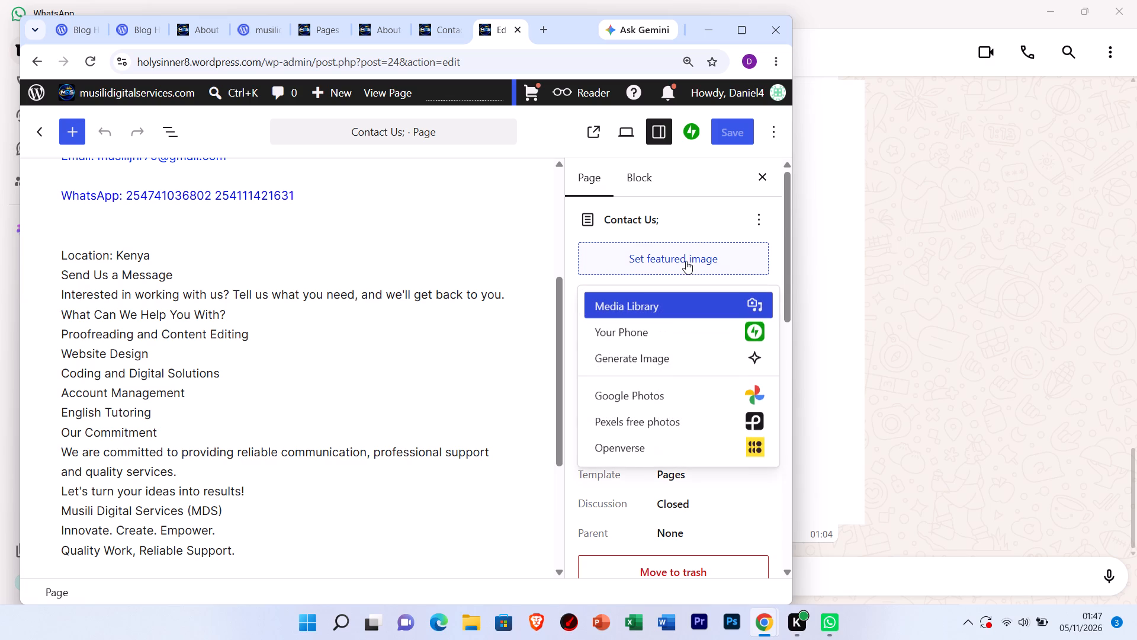
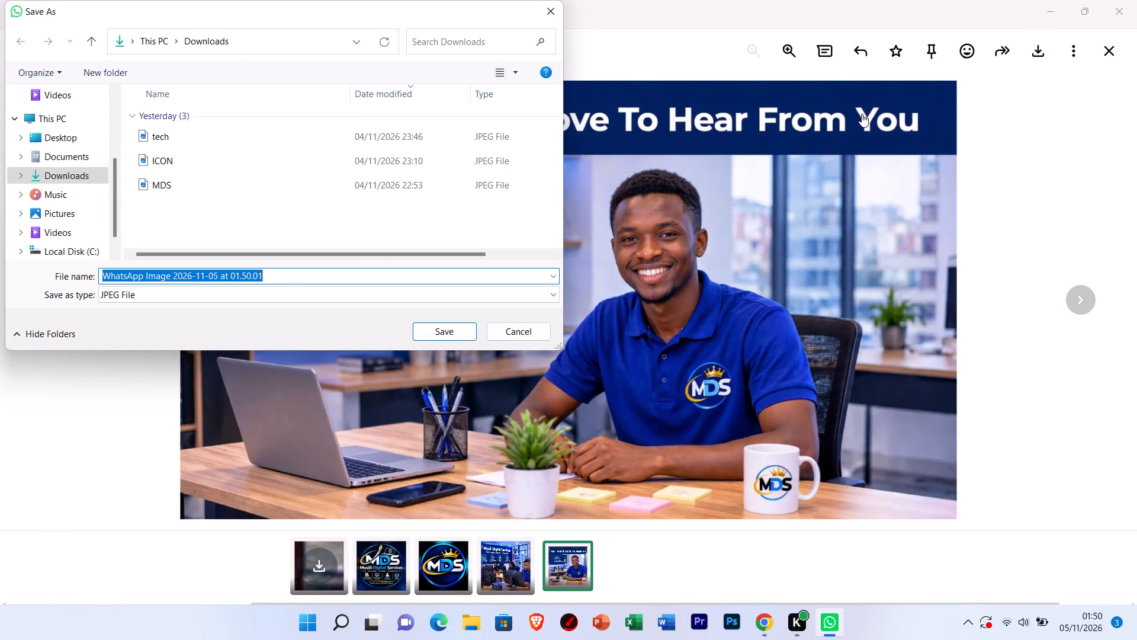
Replace the suggested file name of the WhatsApp contact image being saved to Downloads with one starting with "con".
{"action": "key", "text": "BackSpace"}
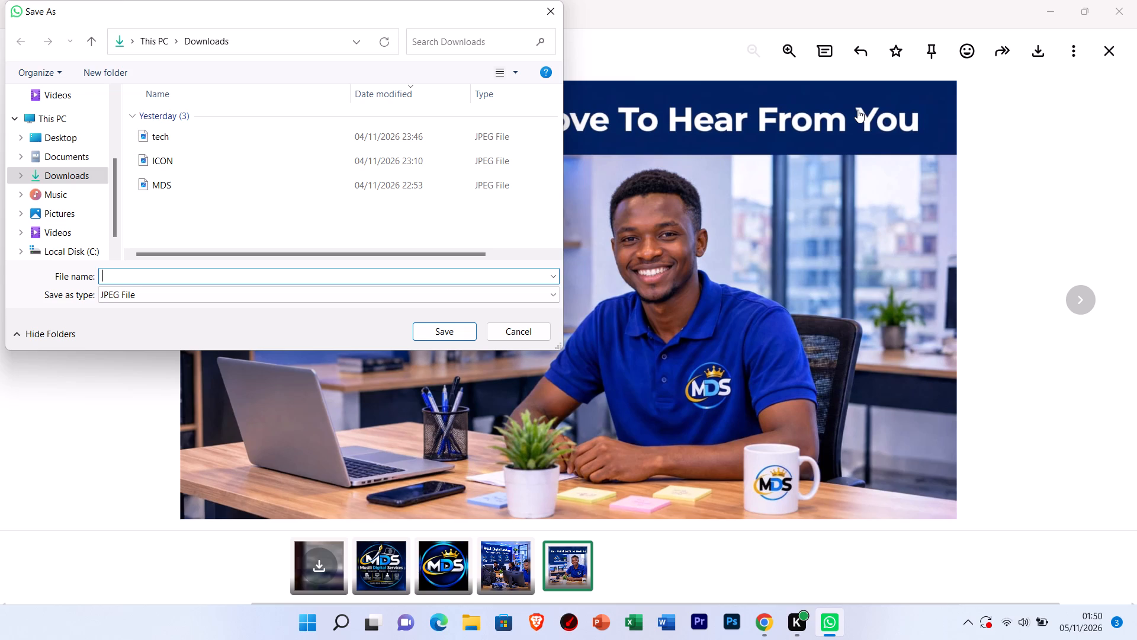
{"action": "key", "text": "c"}
{"action": "type", "text": "on"}
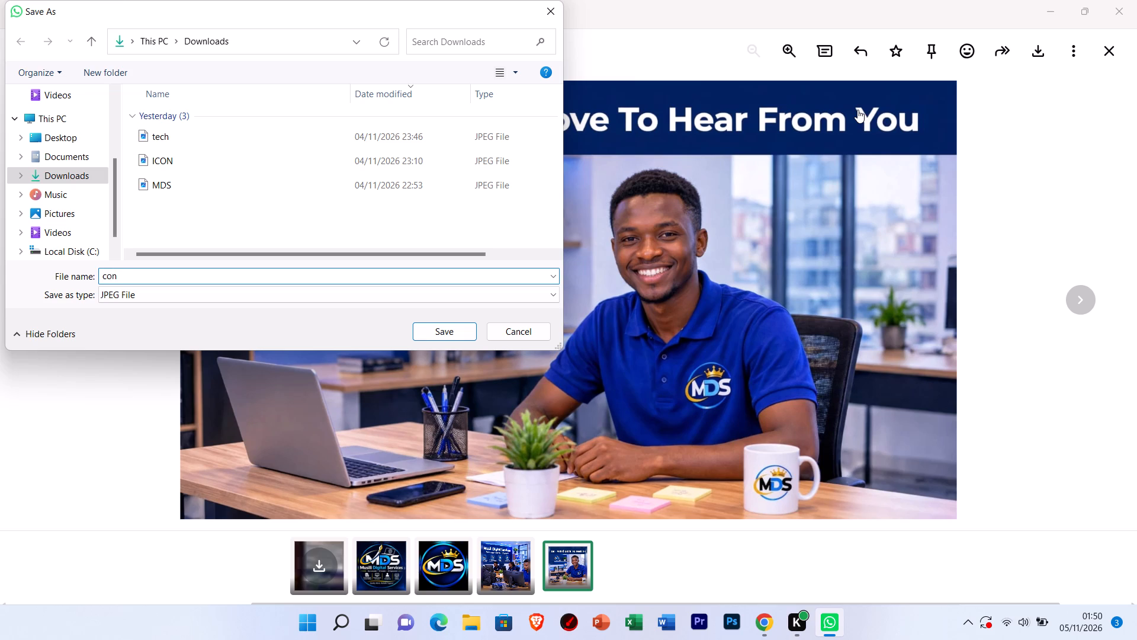
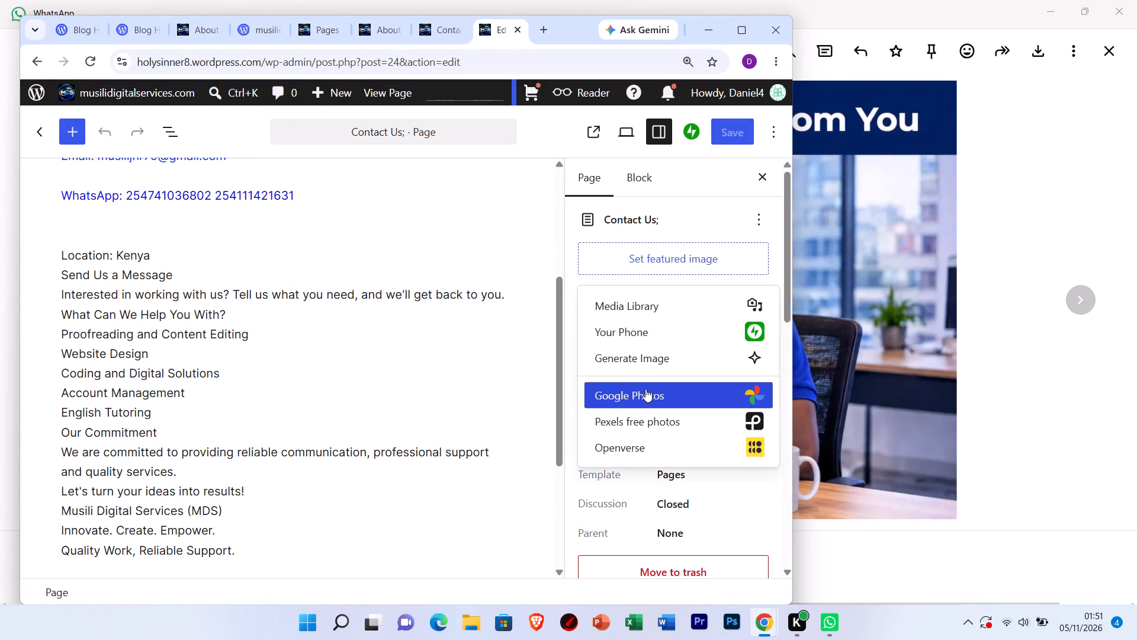
Choose Google Photos as the source for the Contact Us page's featured image.
{"action": "left_click", "coordinate": [651, 395]}
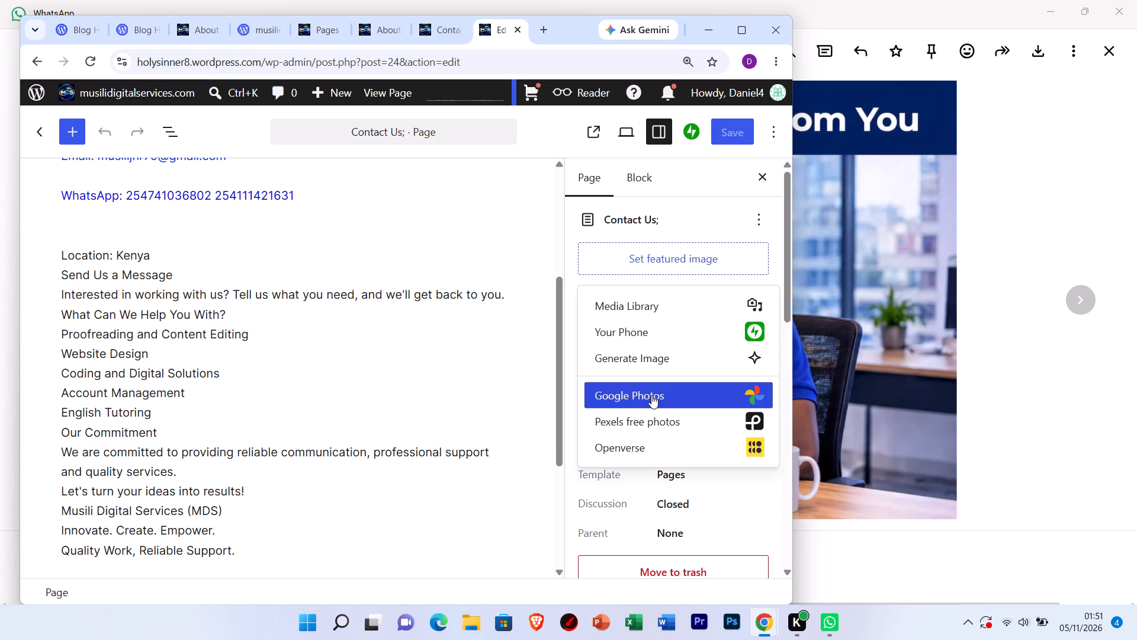
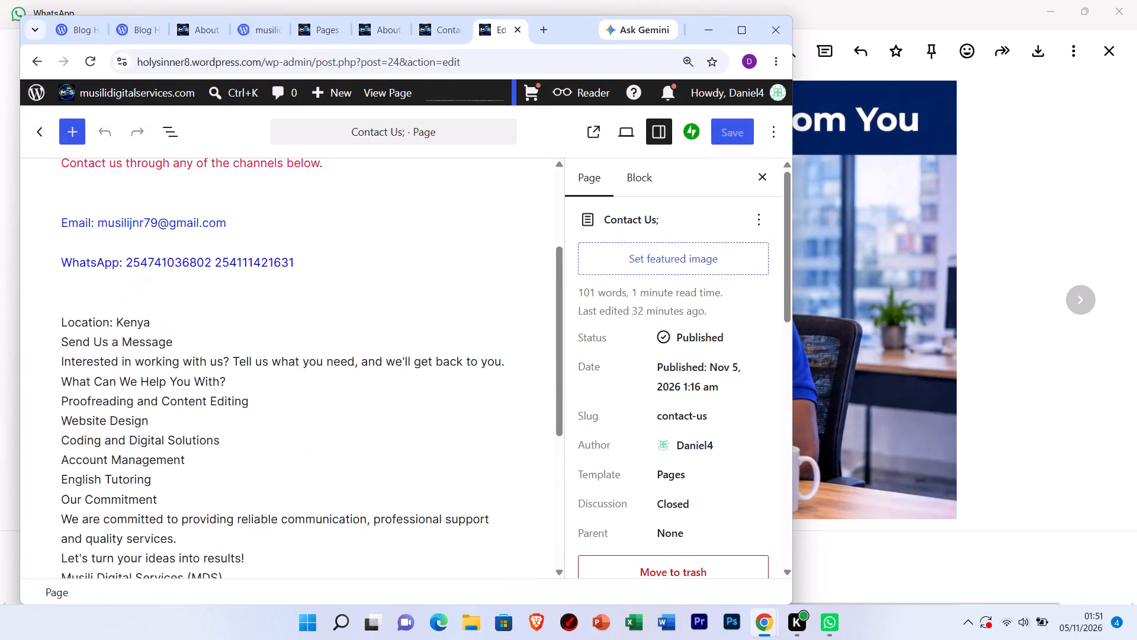
Choose Your Phone as the upload source for the Contact Us page's featured image.
{"action": "scroll", "coordinate": [380, 353], "scroll_direction": "up", "scroll_amount": 2}
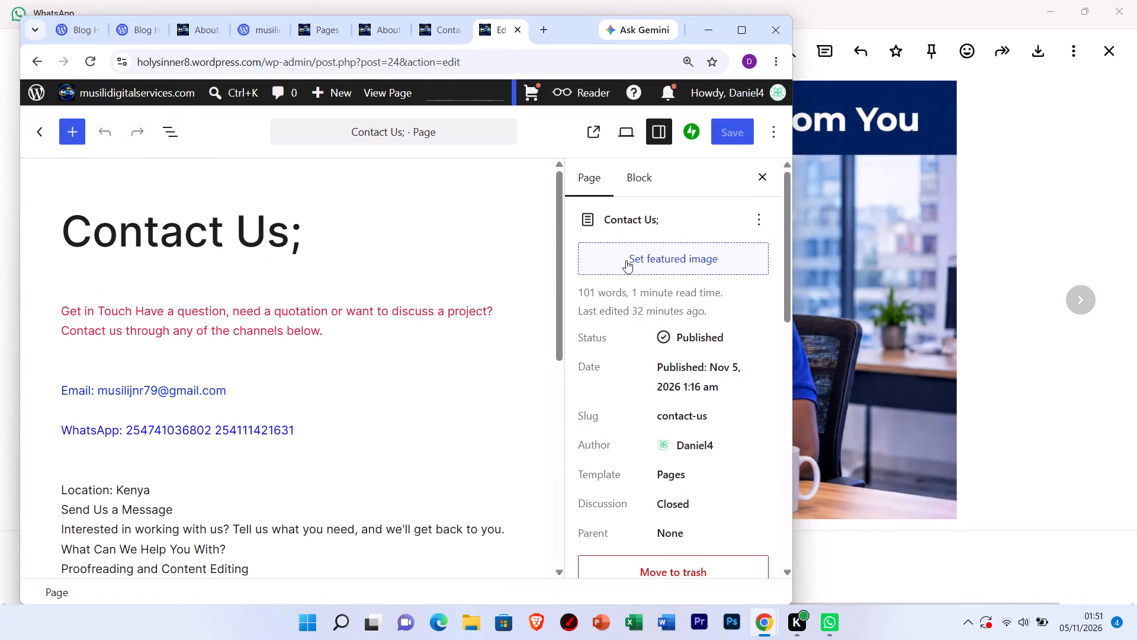
{"action": "left_click", "coordinate": [626, 260]}
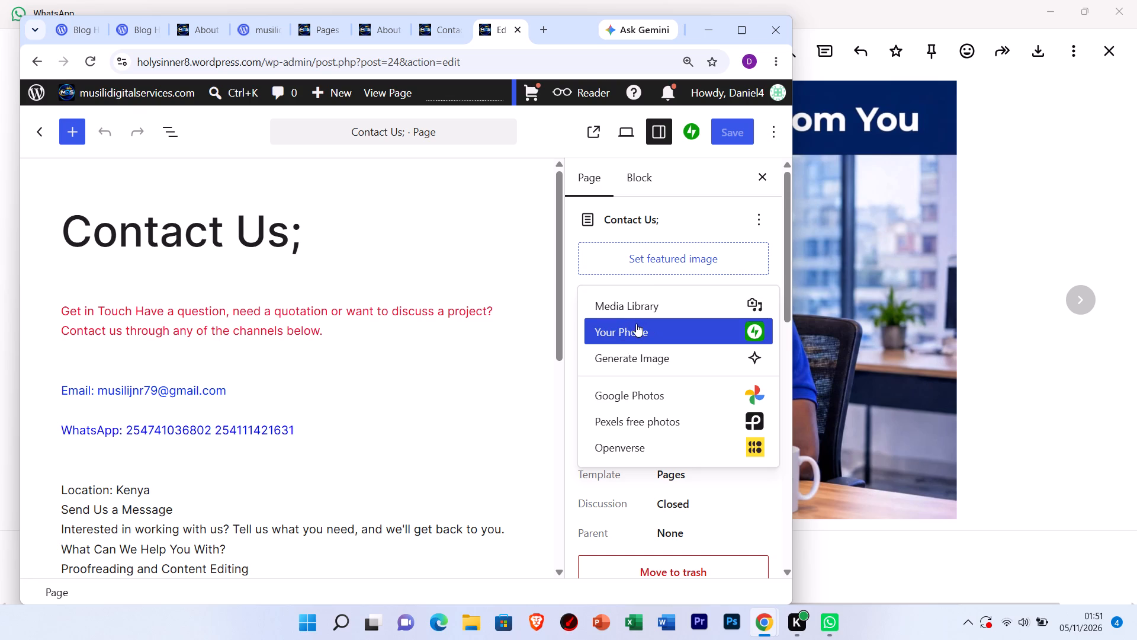
{"action": "left_click", "coordinate": [636, 324]}
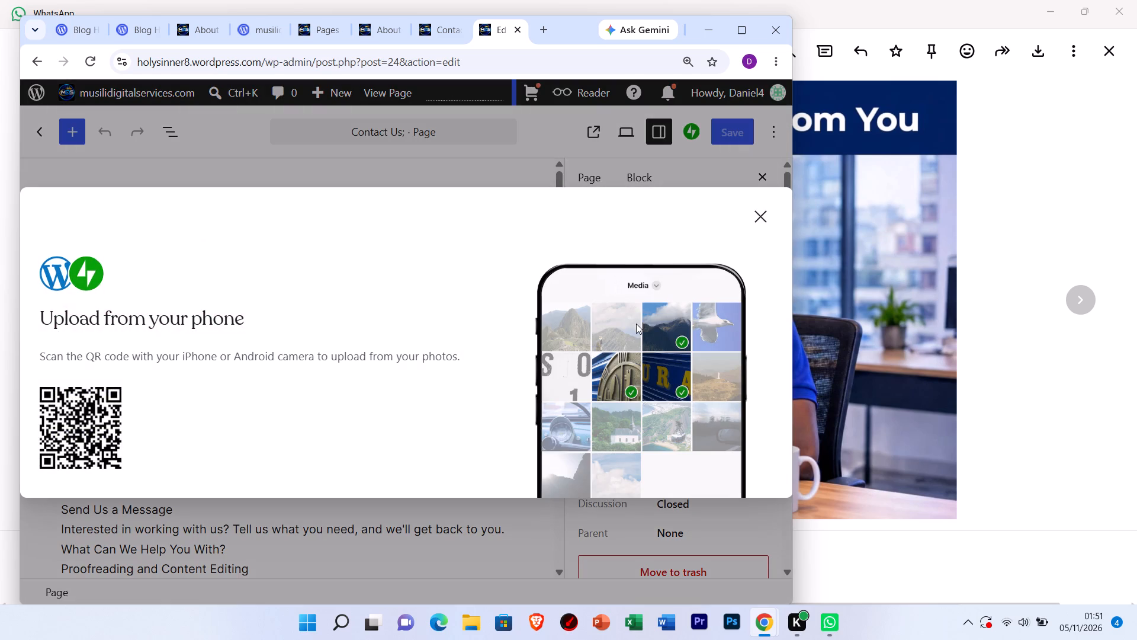
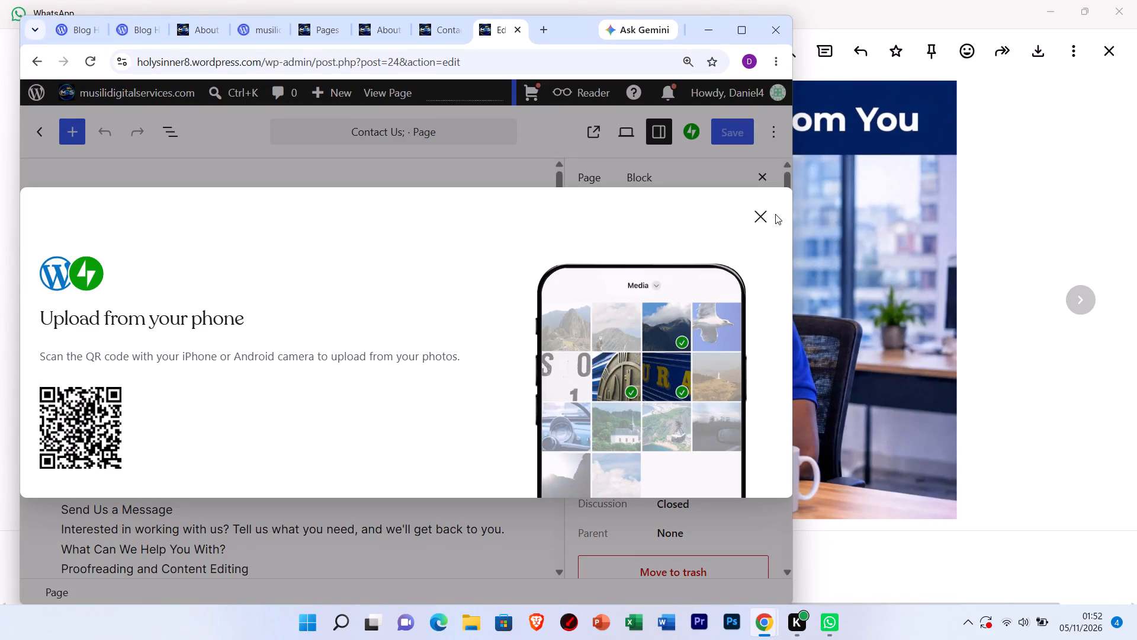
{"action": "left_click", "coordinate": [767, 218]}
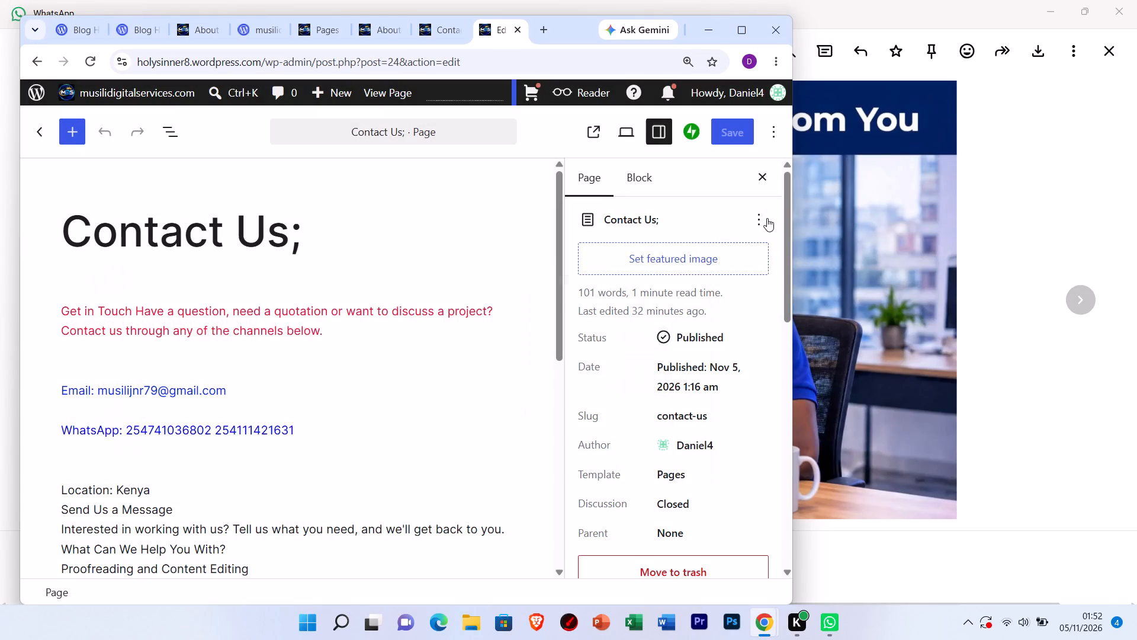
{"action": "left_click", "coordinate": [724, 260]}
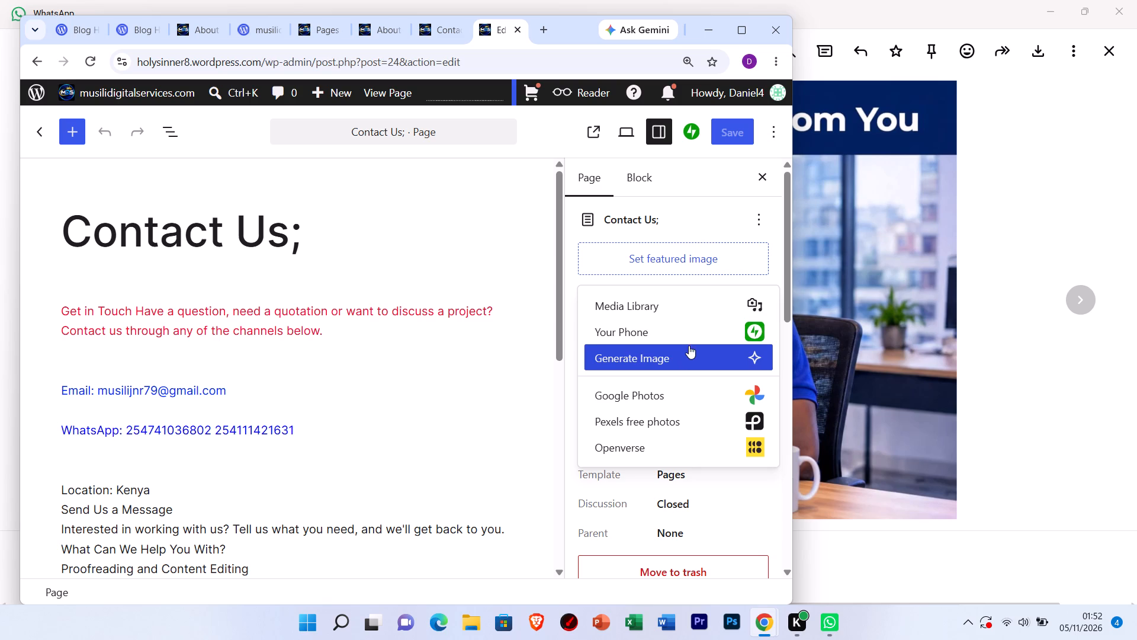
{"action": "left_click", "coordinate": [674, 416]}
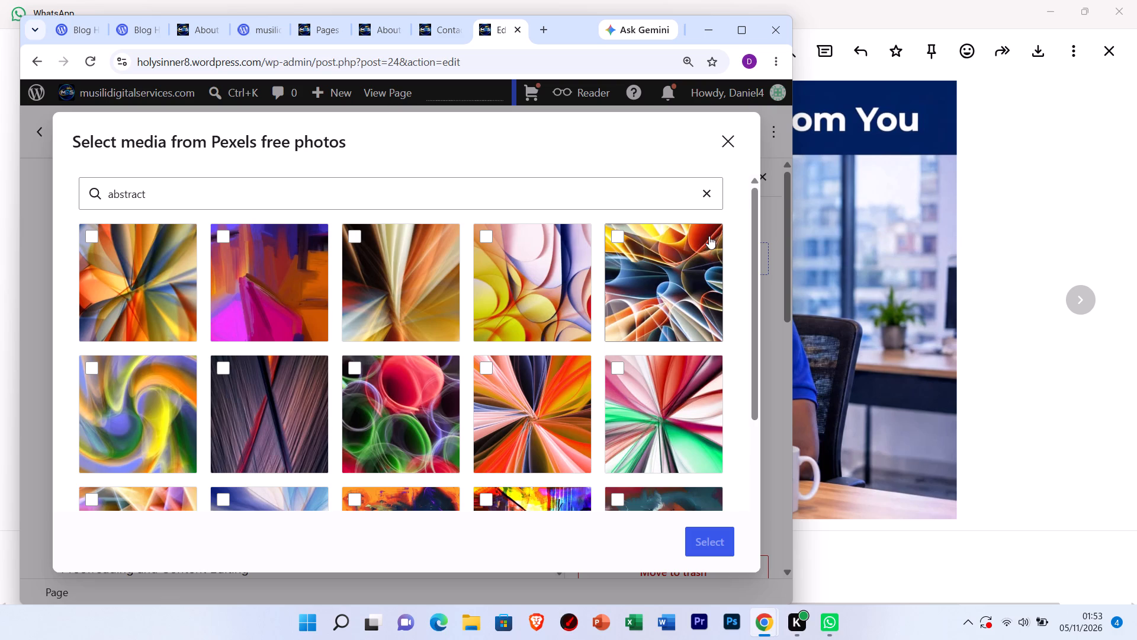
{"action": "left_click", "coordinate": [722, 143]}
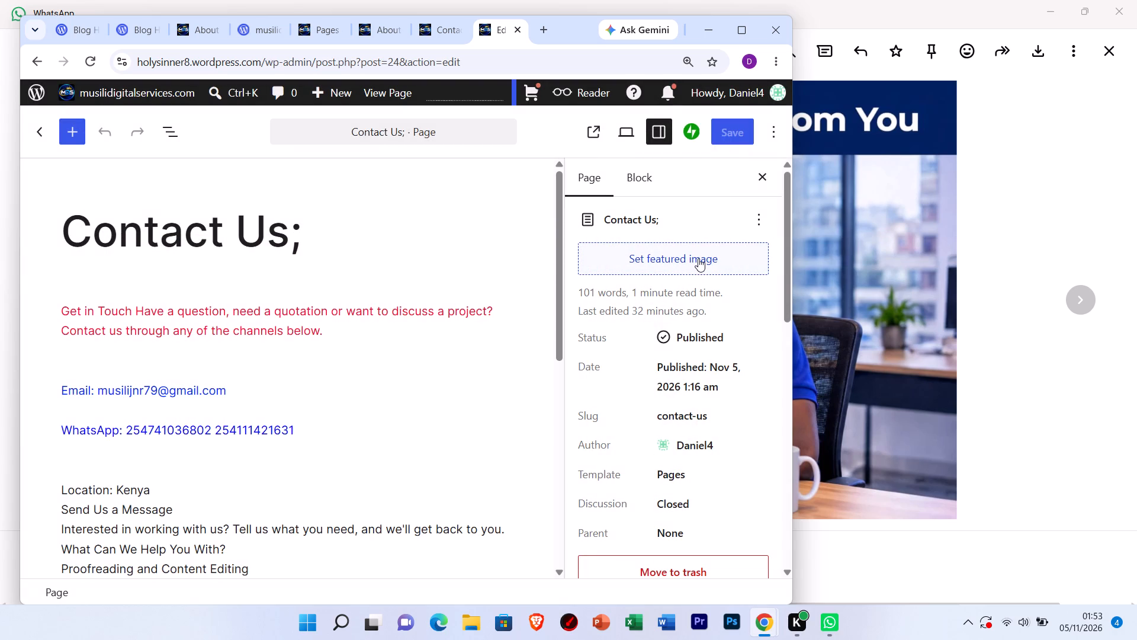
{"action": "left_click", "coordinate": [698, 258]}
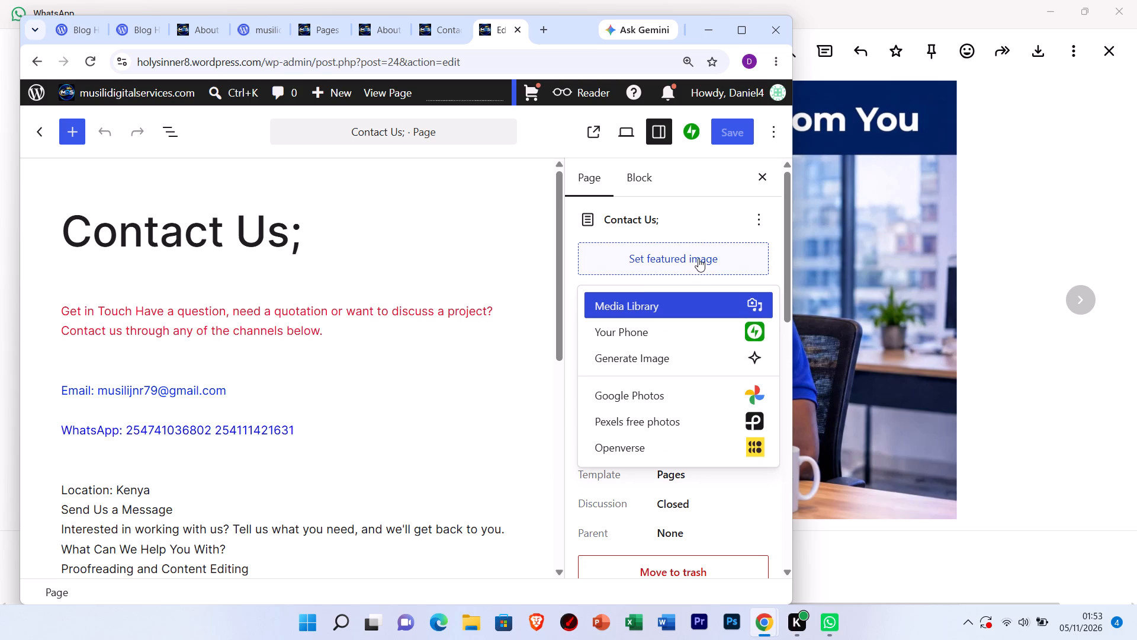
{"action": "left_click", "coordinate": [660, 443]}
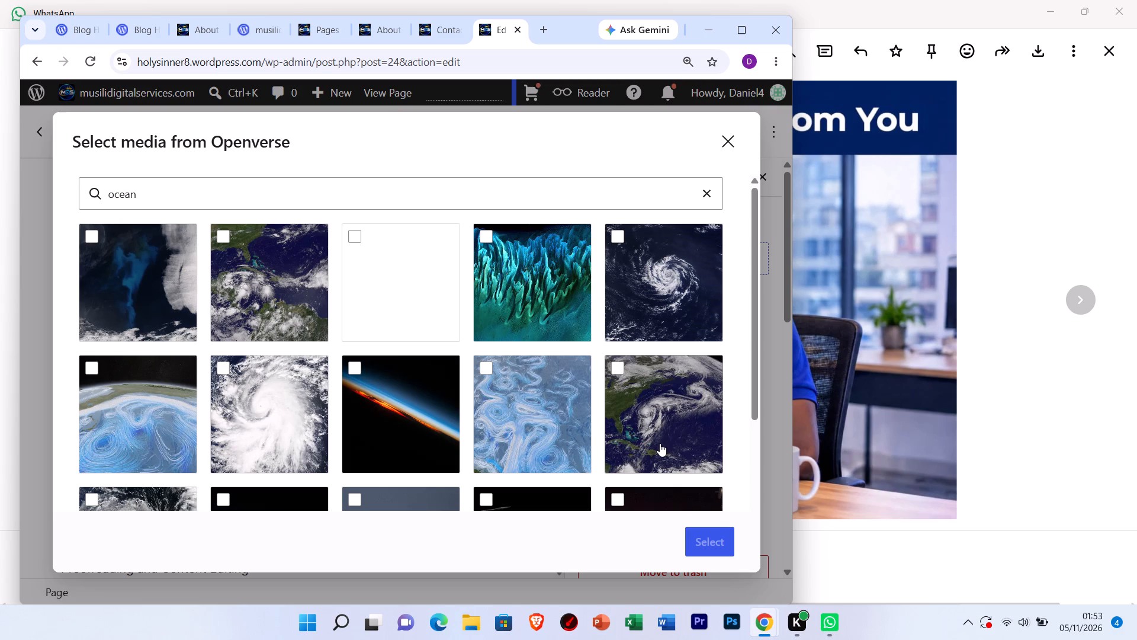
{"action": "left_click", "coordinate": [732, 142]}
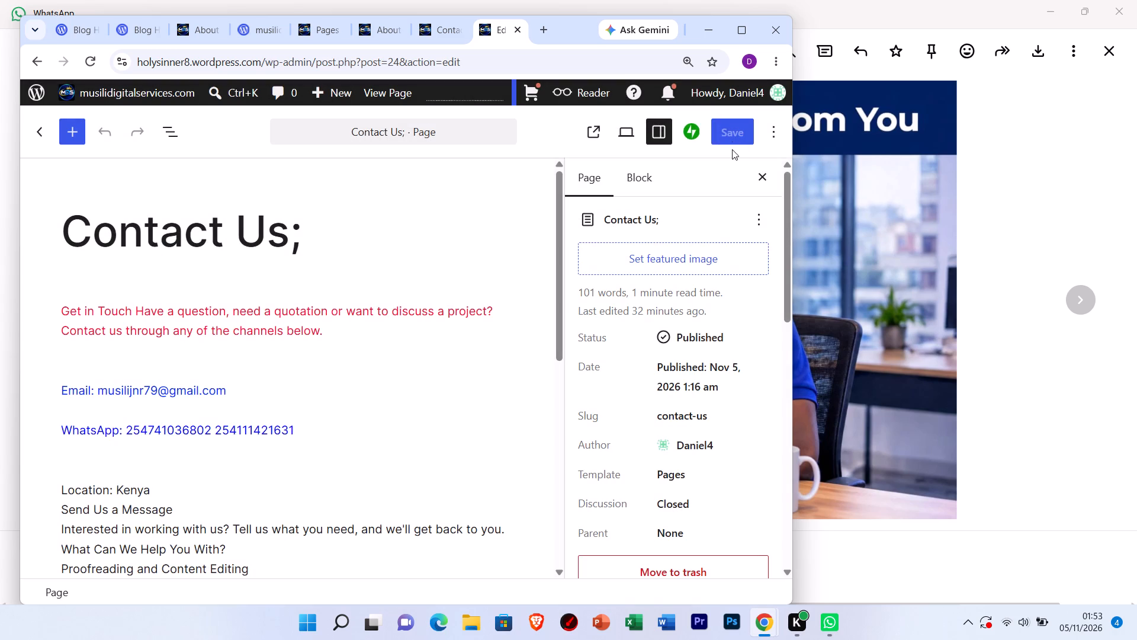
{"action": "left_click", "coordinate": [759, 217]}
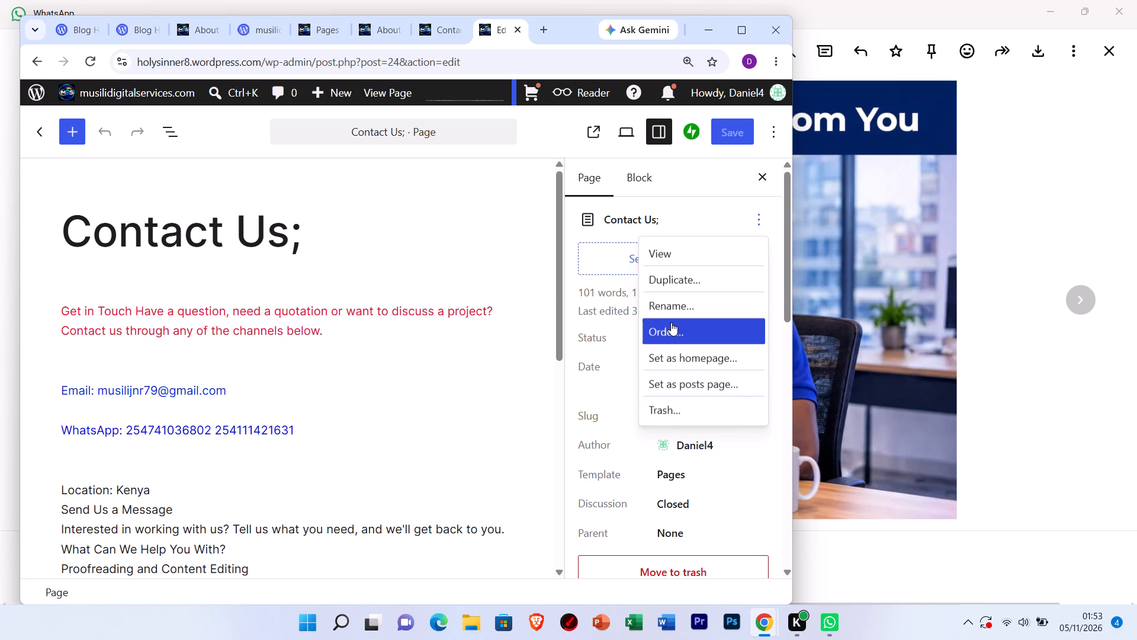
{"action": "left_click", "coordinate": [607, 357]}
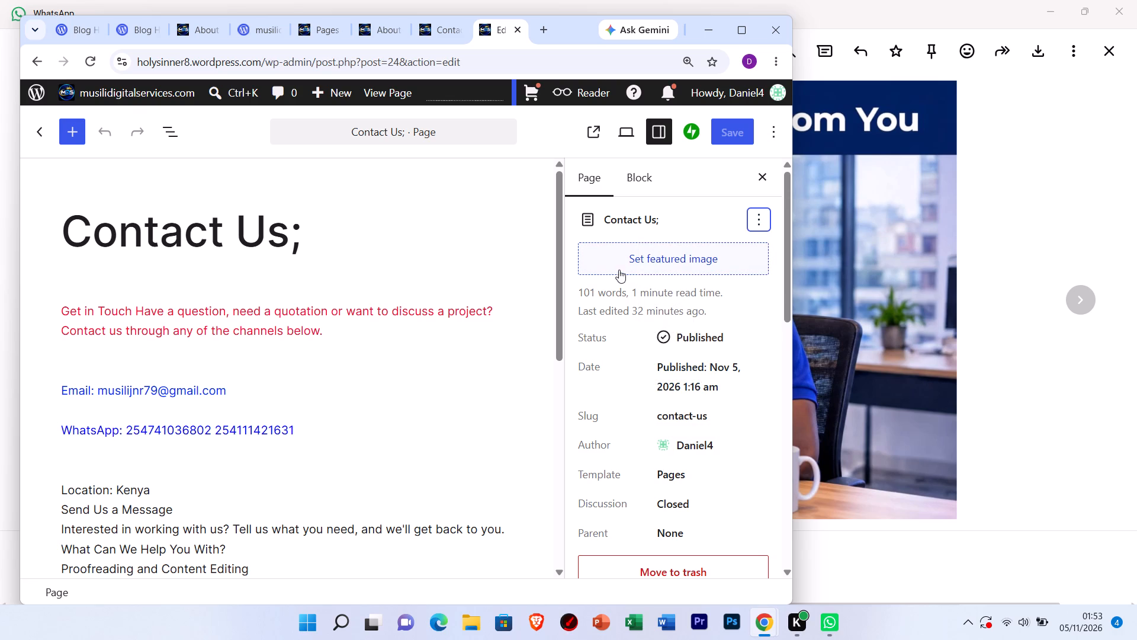
Search the Media Library for "con" to find the Contact Us page's featured image.
{"action": "left_click", "coordinate": [648, 266]}
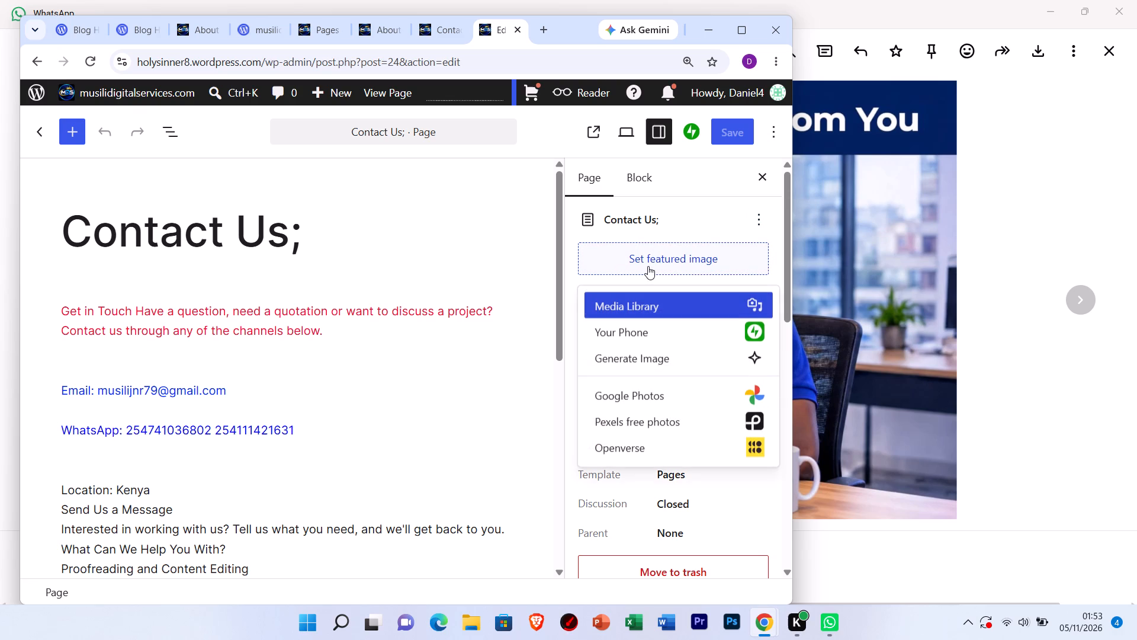
{"action": "left_click", "coordinate": [637, 311]}
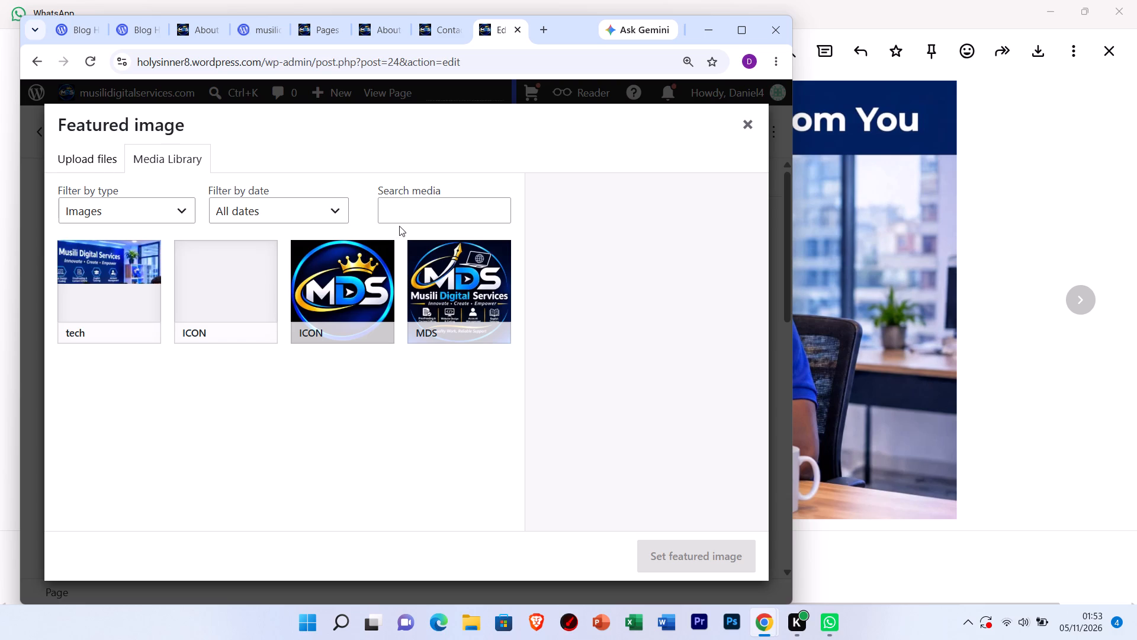
{"action": "left_click", "coordinate": [404, 210]}
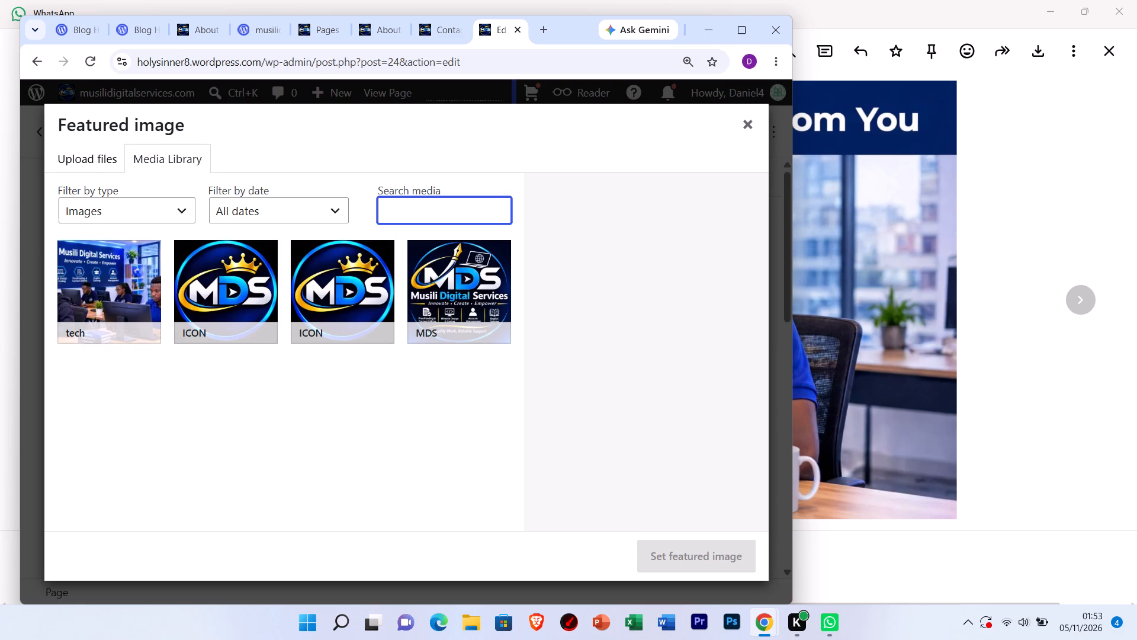
{"action": "key", "text": "c"}
{"action": "type", "text": "on"}
{"action": "key", "text": "e"}
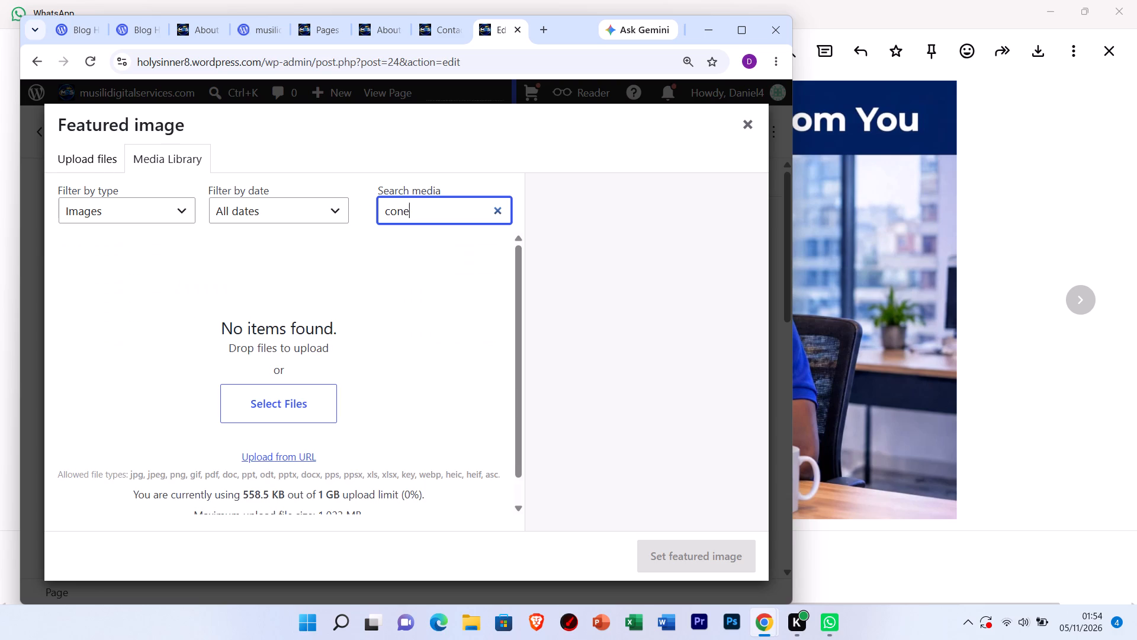
{"action": "key", "text": "BackSpace"}
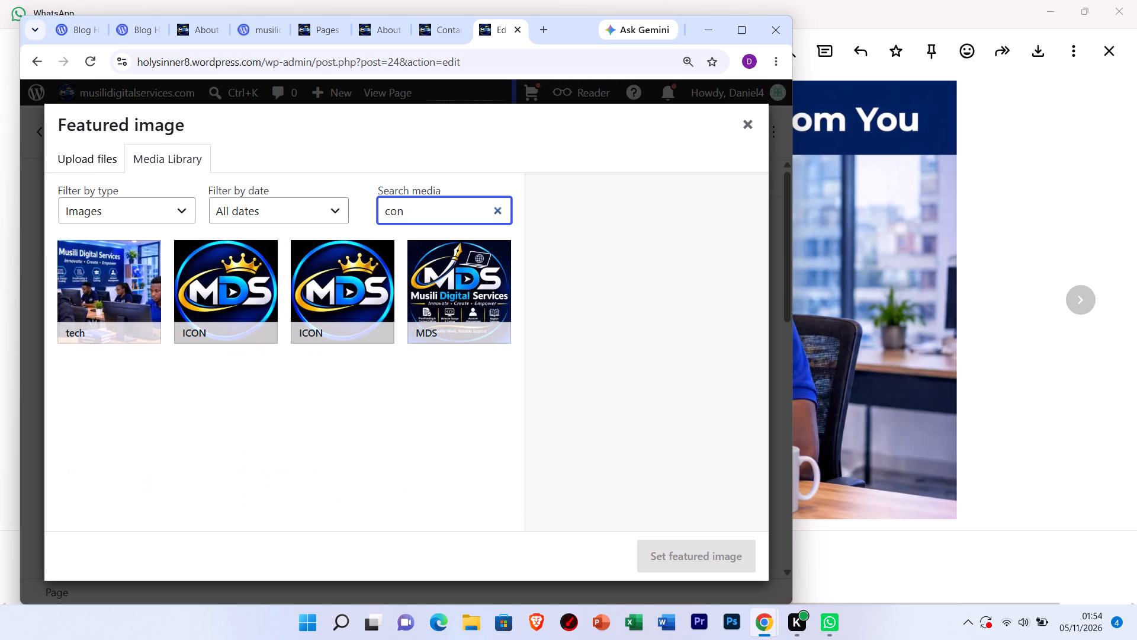
{"action": "left_click", "coordinate": [174, 159]}
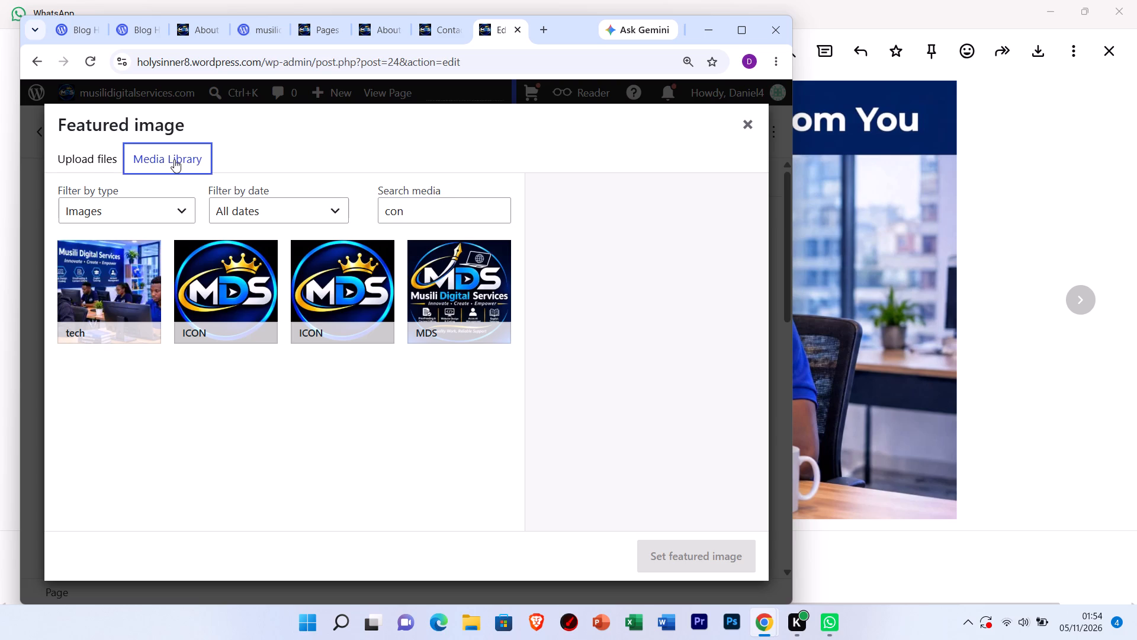
{"action": "double_click", "coordinate": [174, 159]}
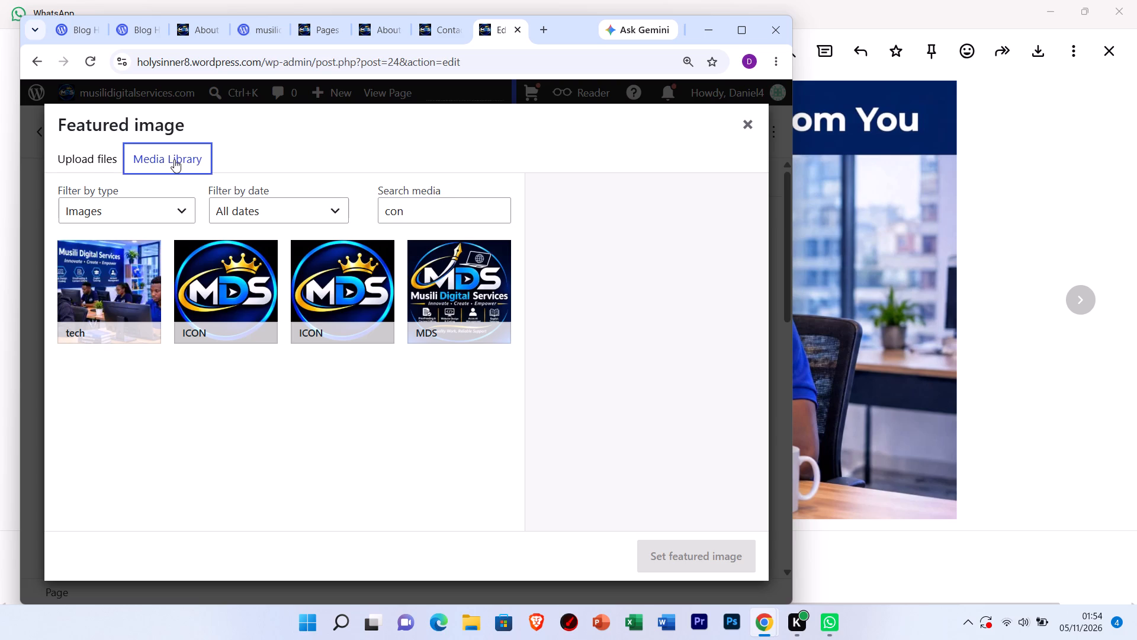
{"action": "double_click", "coordinate": [174, 159]}
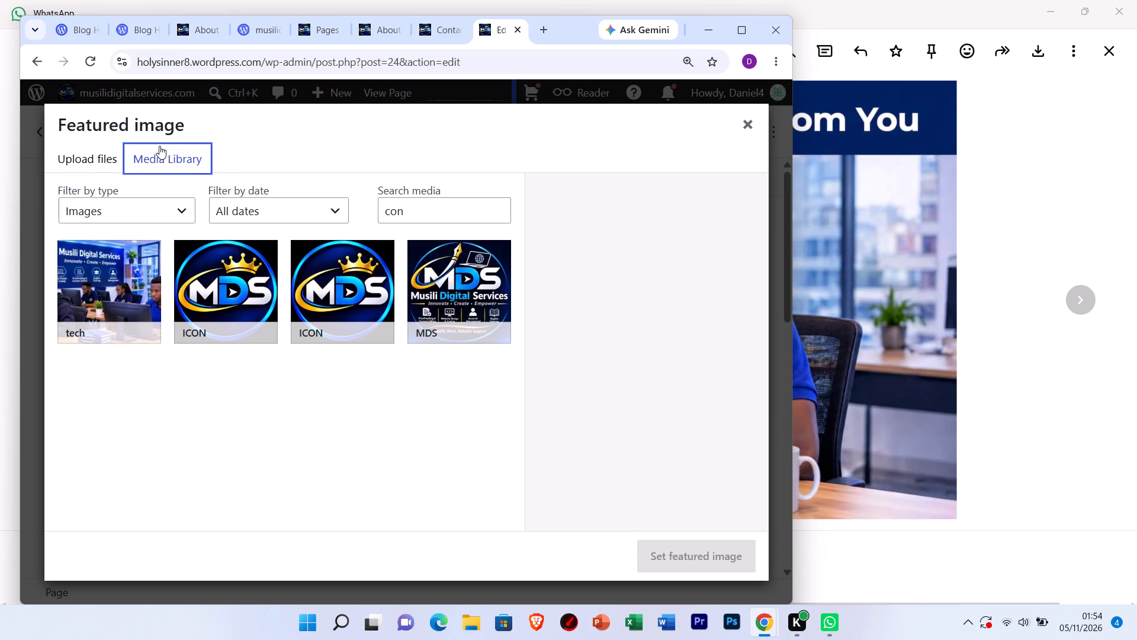
{"action": "double_click", "coordinate": [159, 146]}
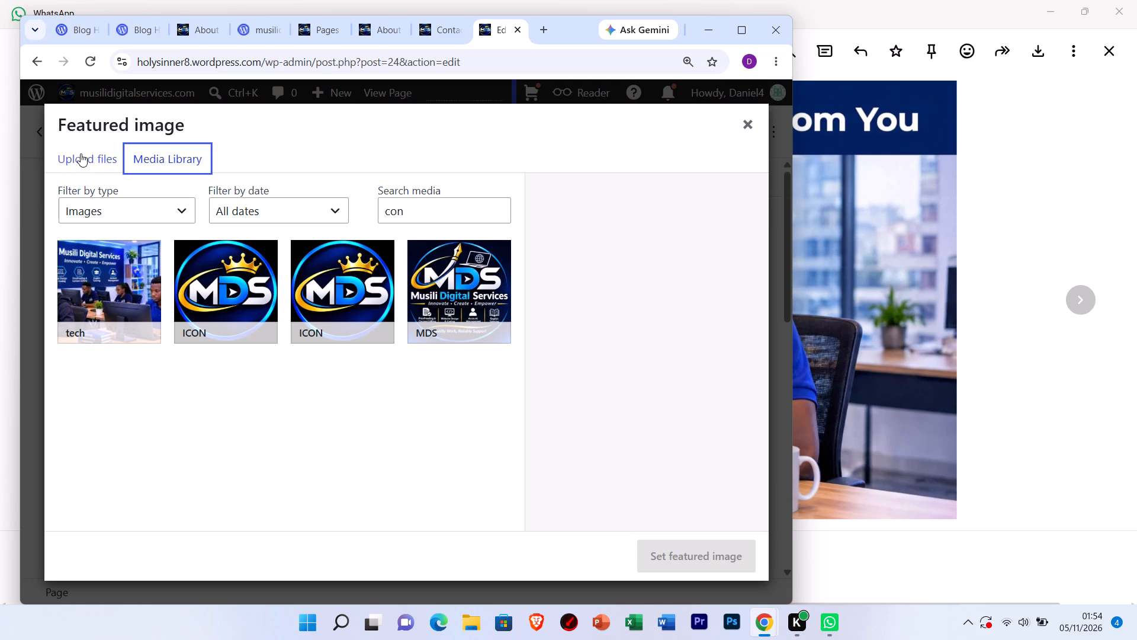
Upload the con JPEG from Downloads, set it as the Contact Us page's featured image, and save the page.
{"action": "left_click", "coordinate": [80, 155]}
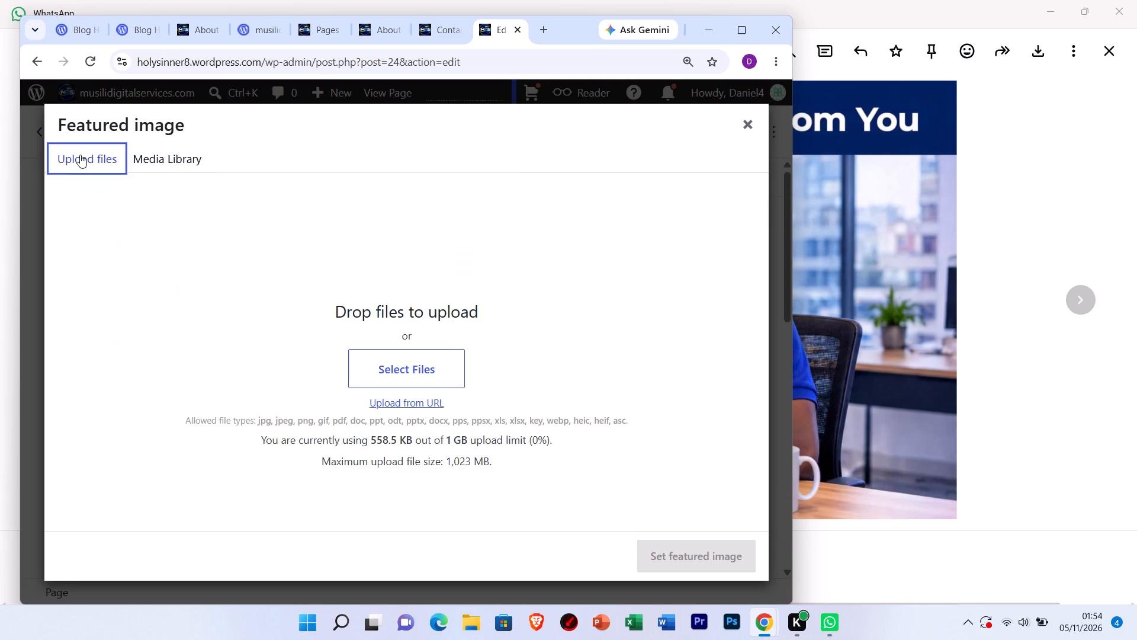
{"action": "double_click", "coordinate": [80, 155]}
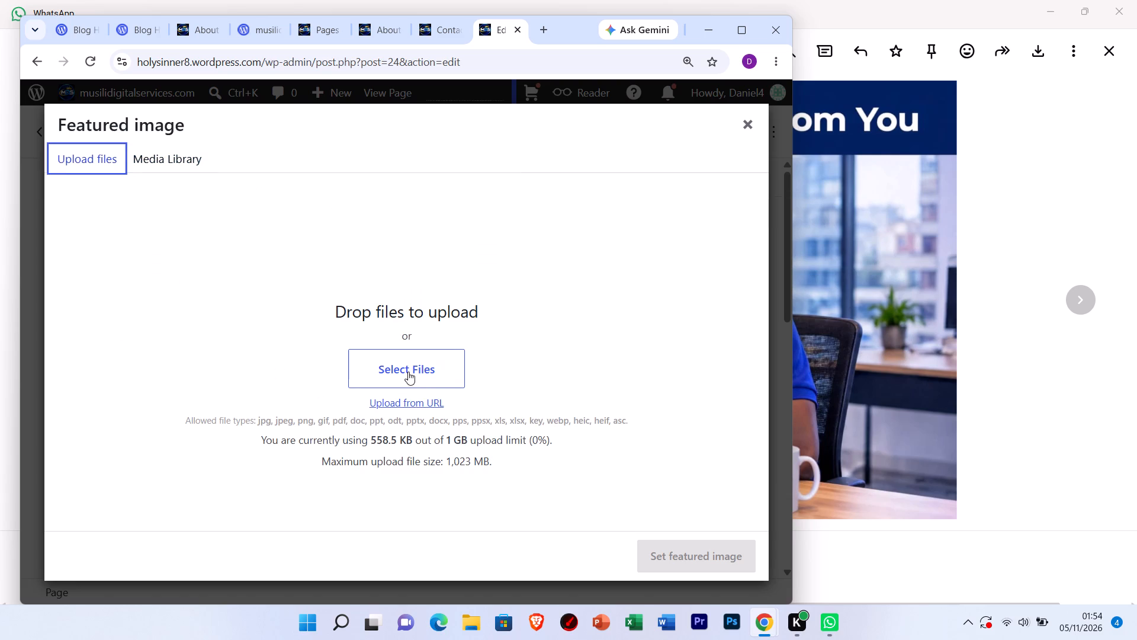
{"action": "left_click", "coordinate": [408, 372]}
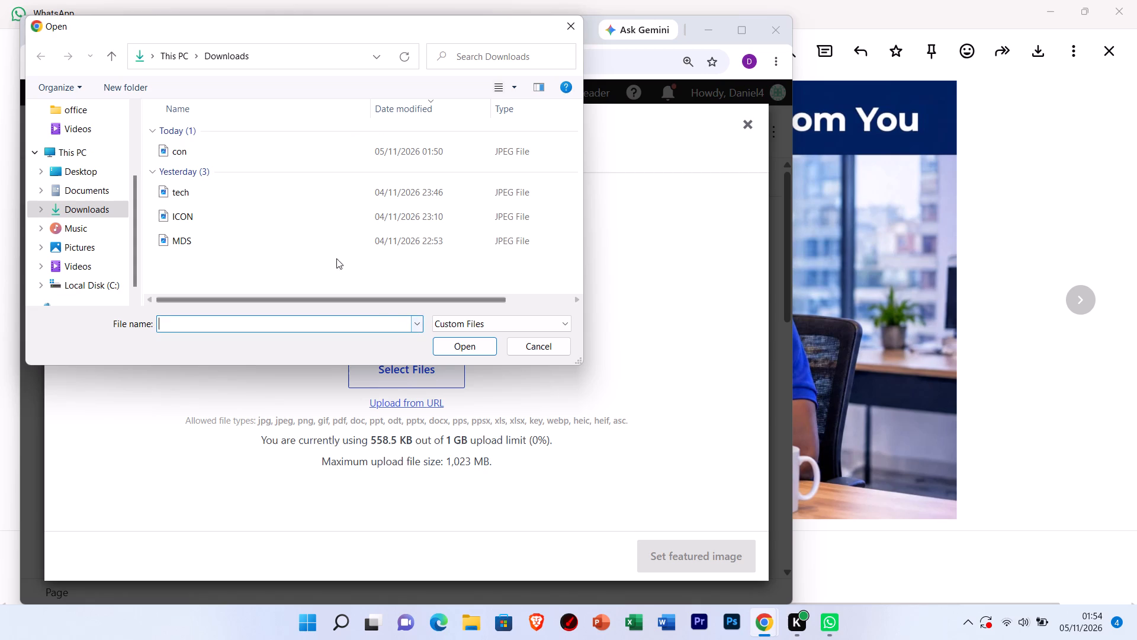
{"action": "double_click", "coordinate": [307, 155]}
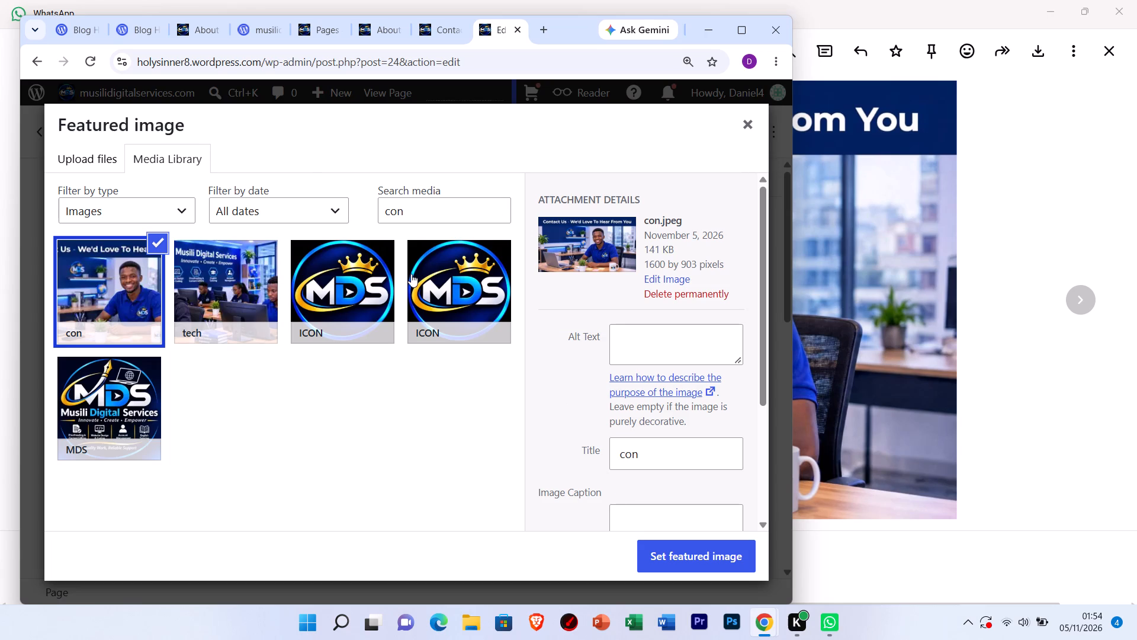
{"action": "left_click", "coordinate": [693, 549]}
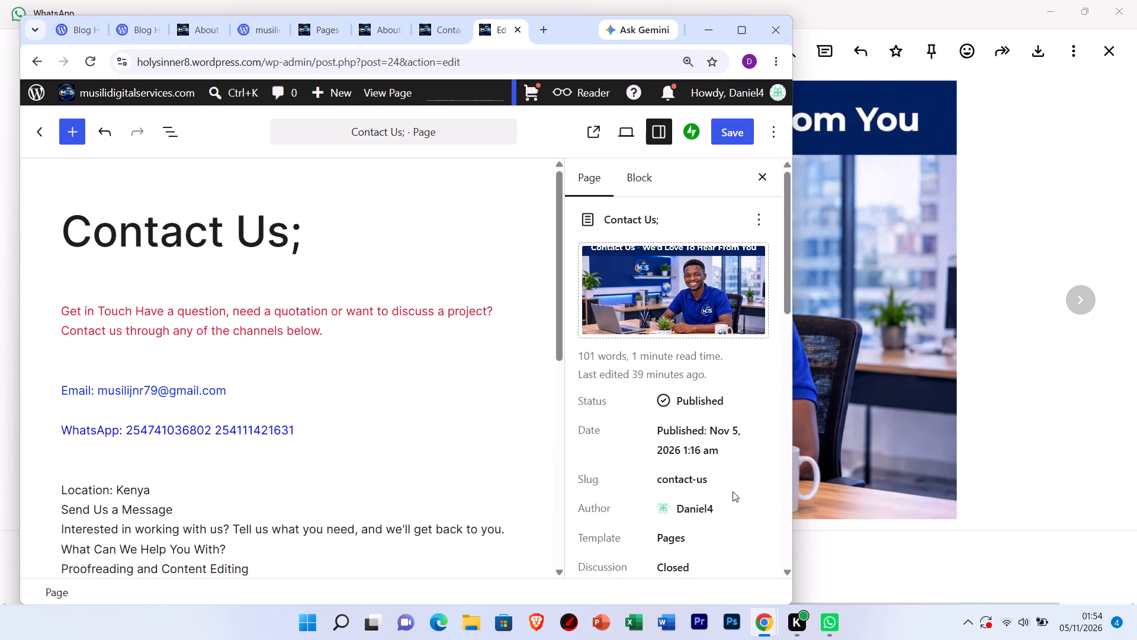
{"action": "scroll", "coordinate": [261, 505], "scroll_direction": "down", "scroll_amount": 7}
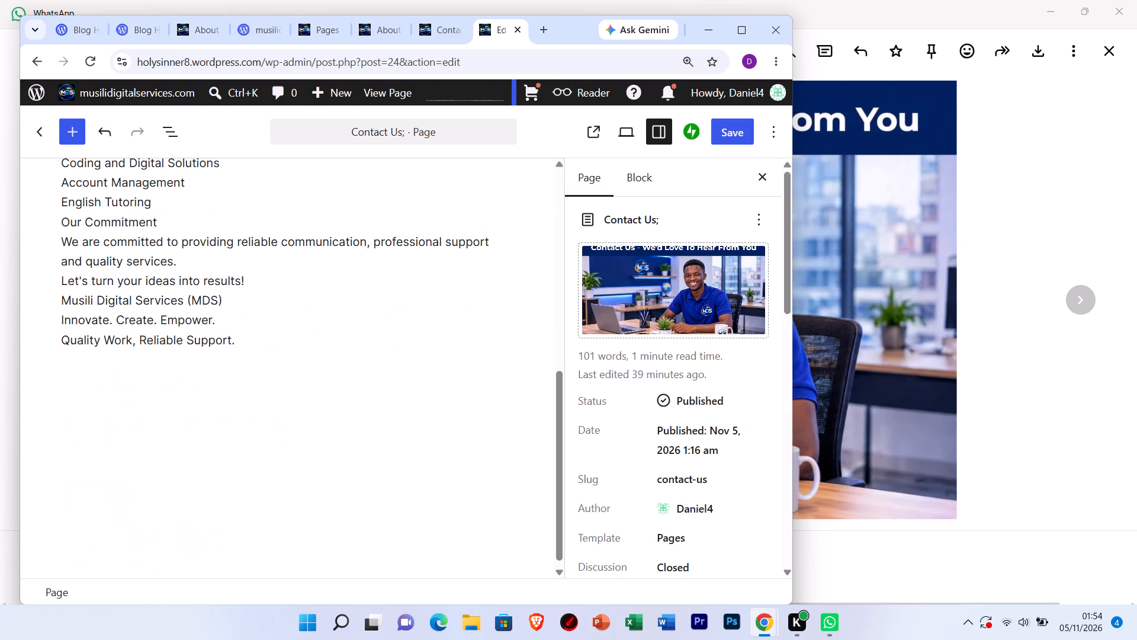
{"action": "left_click", "coordinate": [734, 130]}
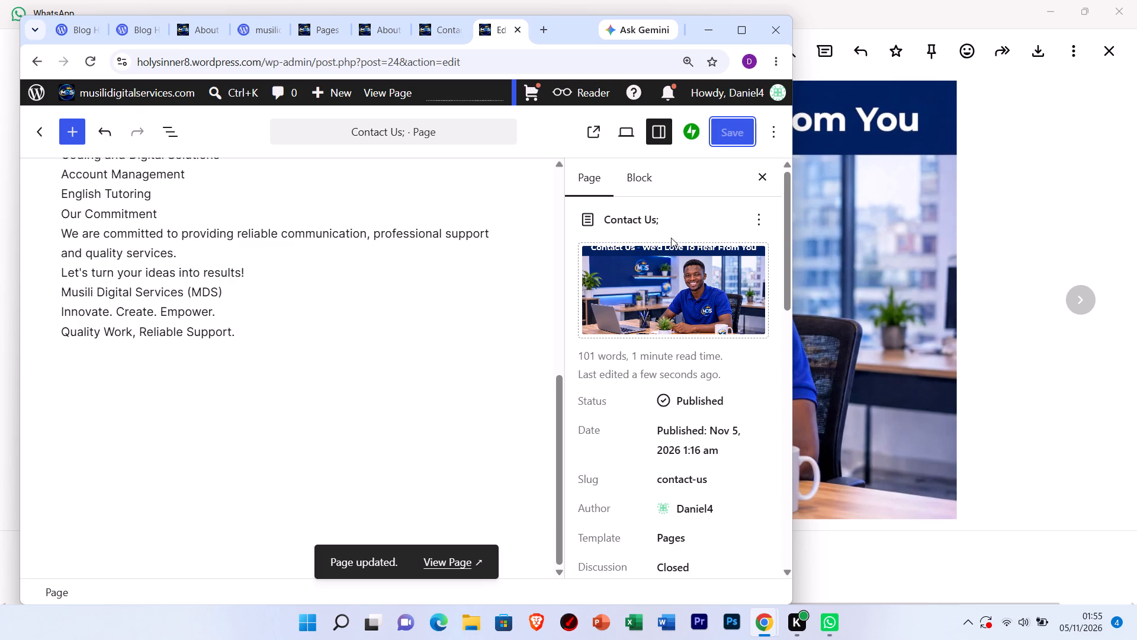
Leave the Contact Us page editor and return to the site's Pages list.
{"action": "left_click", "coordinate": [445, 572]}
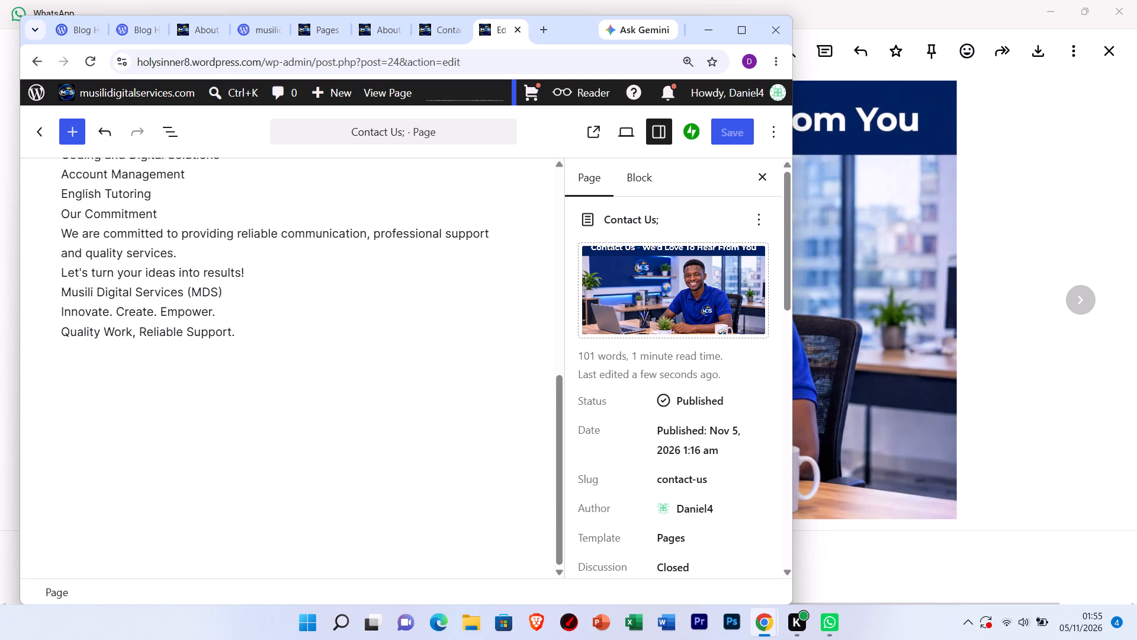
{"action": "left_click", "coordinate": [371, 136]}
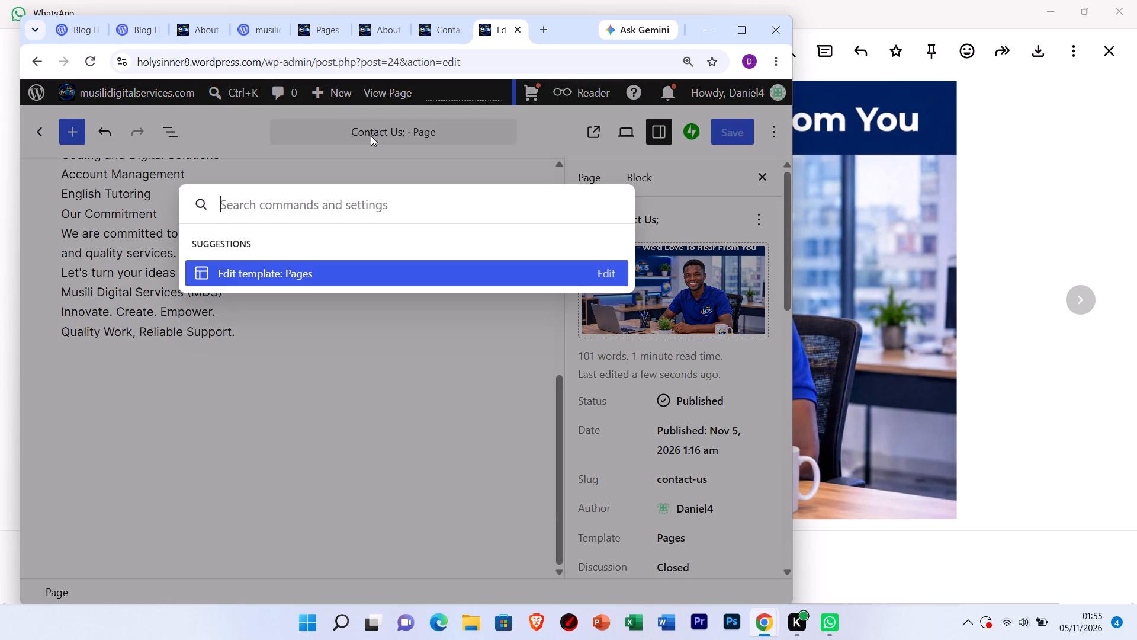
{"action": "left_click", "coordinate": [371, 136]}
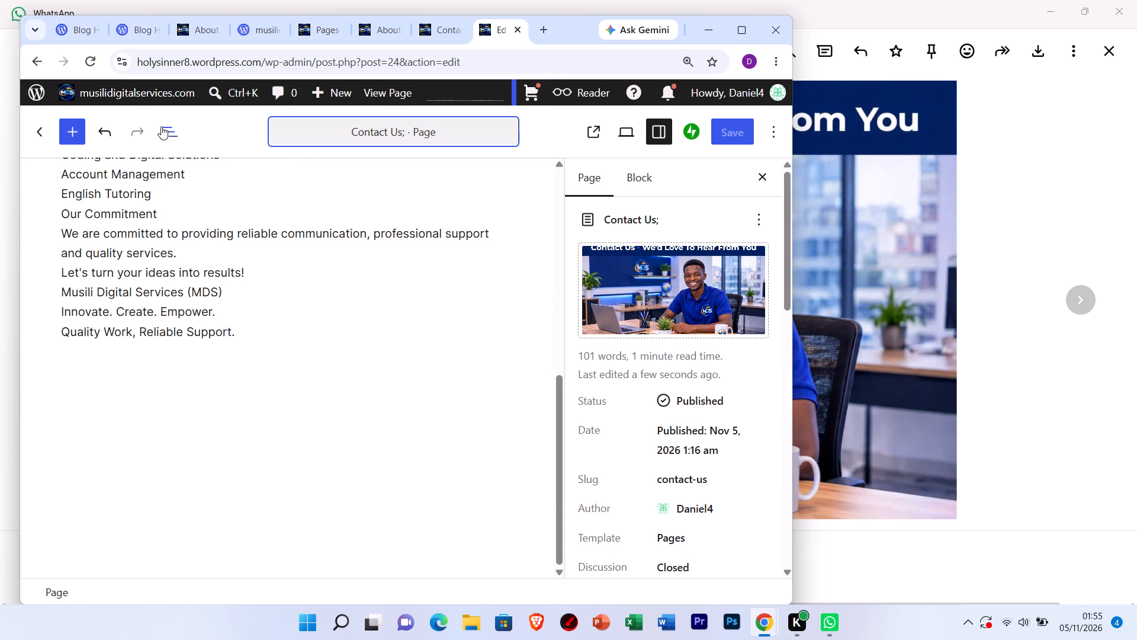
{"action": "left_click", "coordinate": [36, 133]}
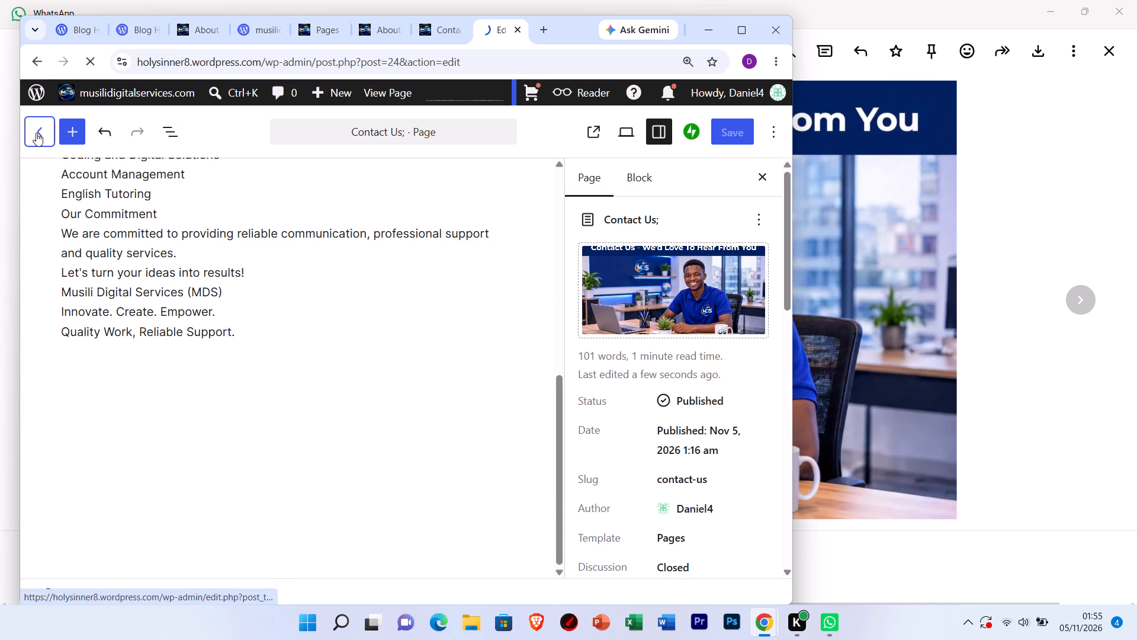
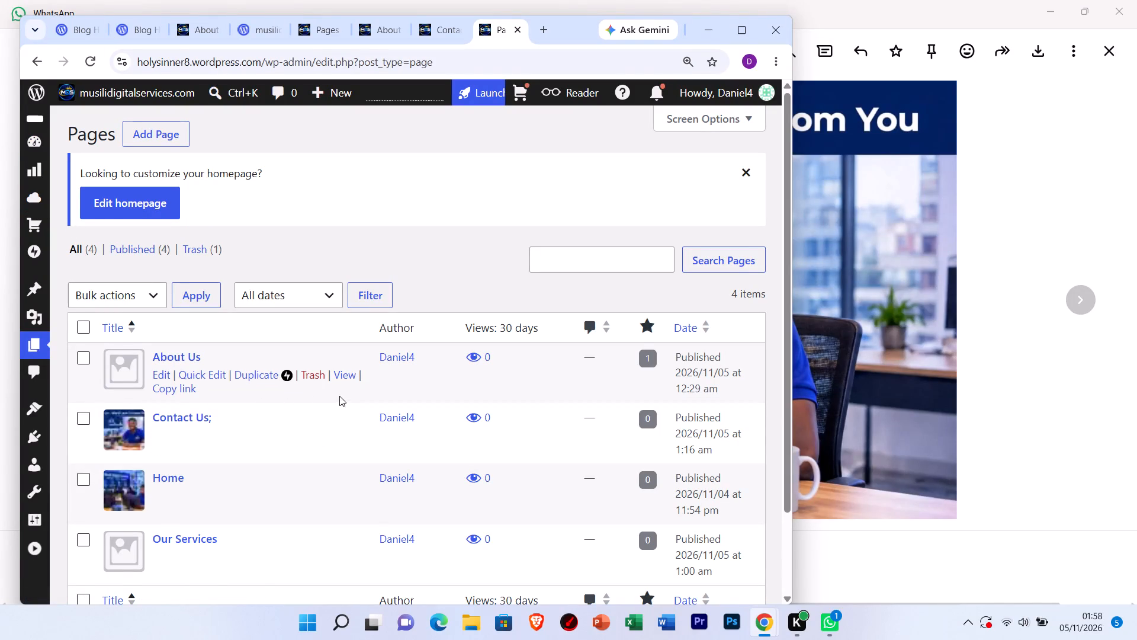
View the published About Us page from the Pages list and open it in the page editor.
{"action": "left_click", "coordinate": [341, 373]}
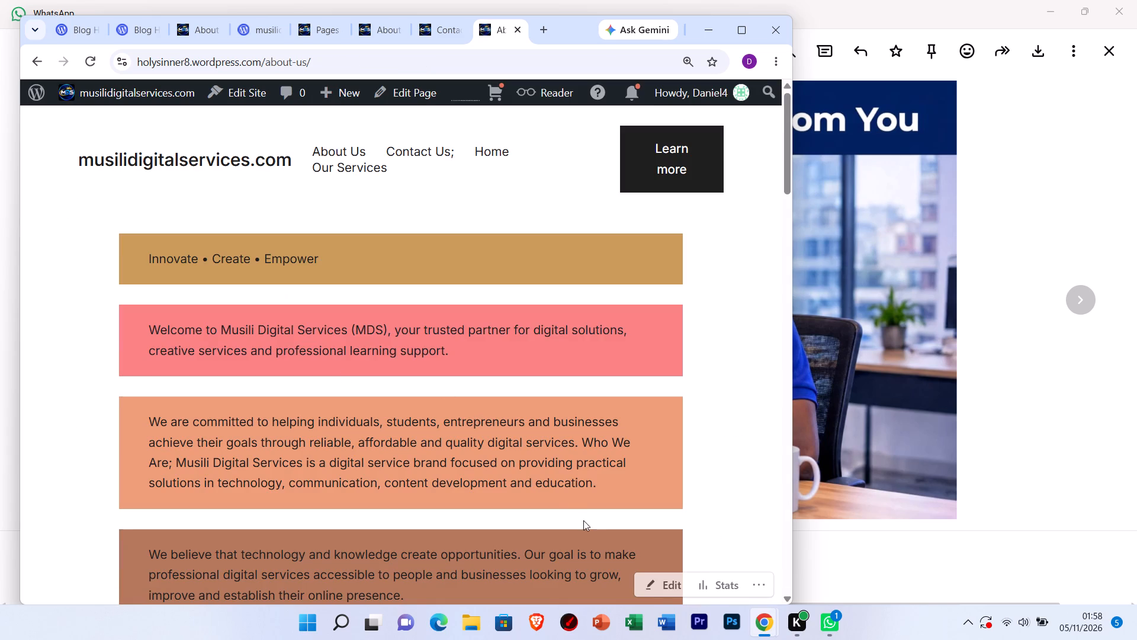
{"action": "left_click", "coordinate": [665, 581]}
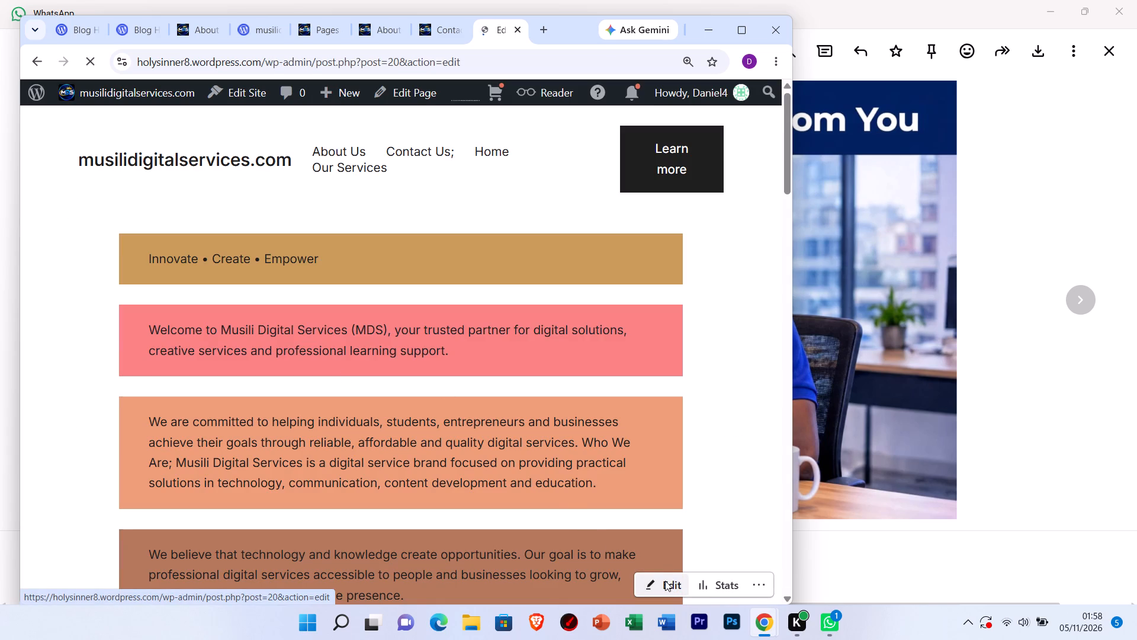
{"action": "double_click", "coordinate": [665, 581]}
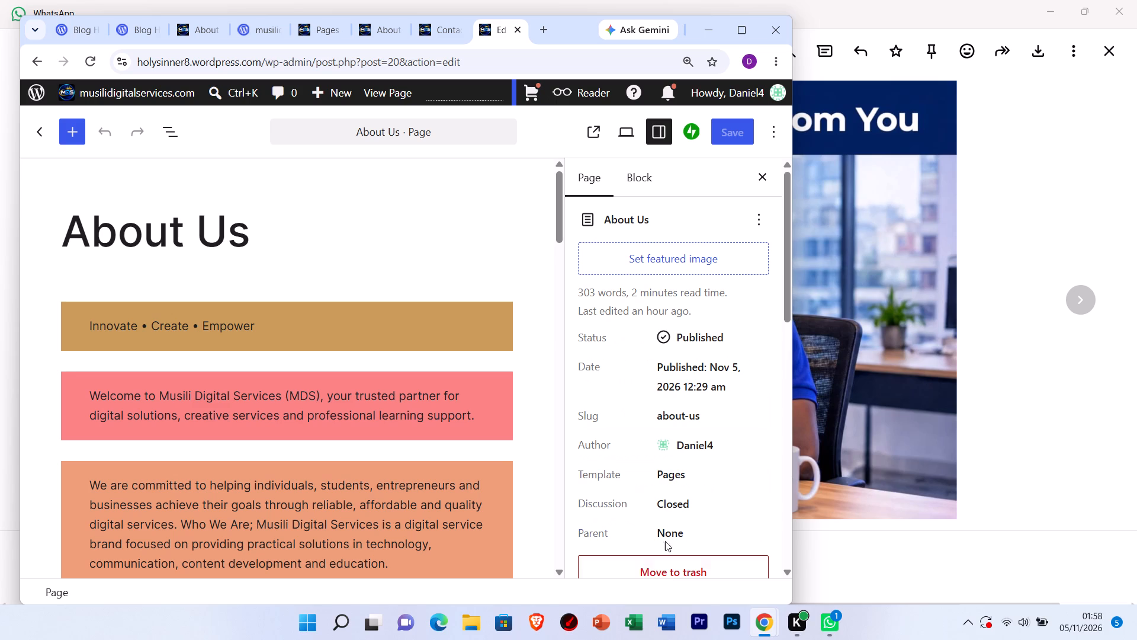
Start setting a featured image for the About Us page by bringing up the available image sources.
{"action": "left_click", "coordinate": [667, 260]}
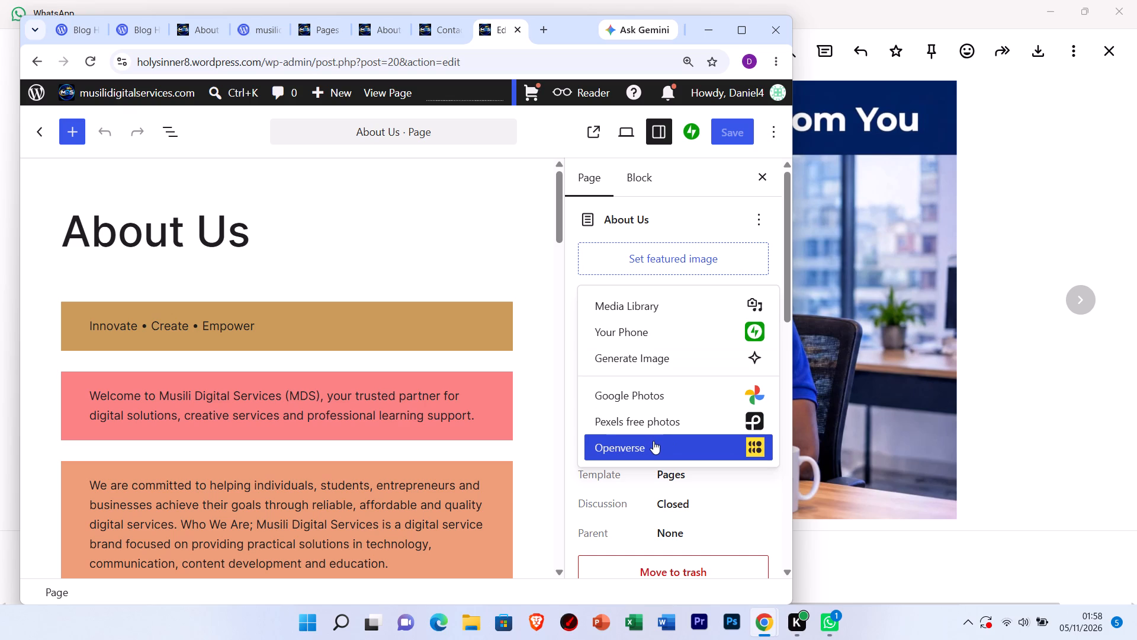
Check the Media Library for a possible About Us featured image, and close it without selecting one.
{"action": "left_click", "coordinate": [661, 313]}
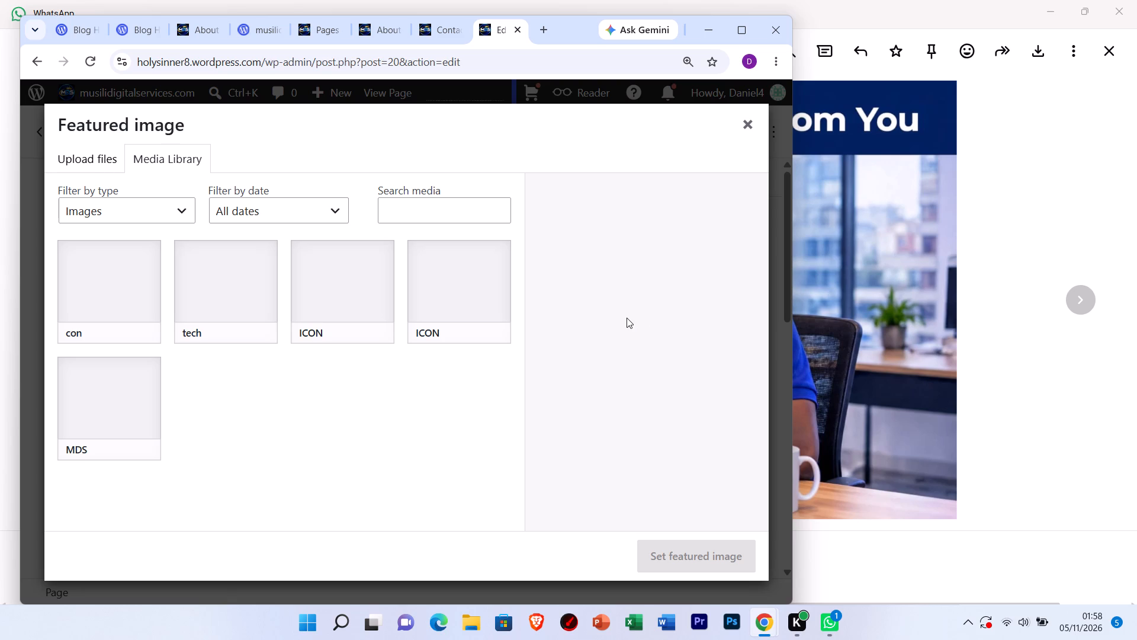
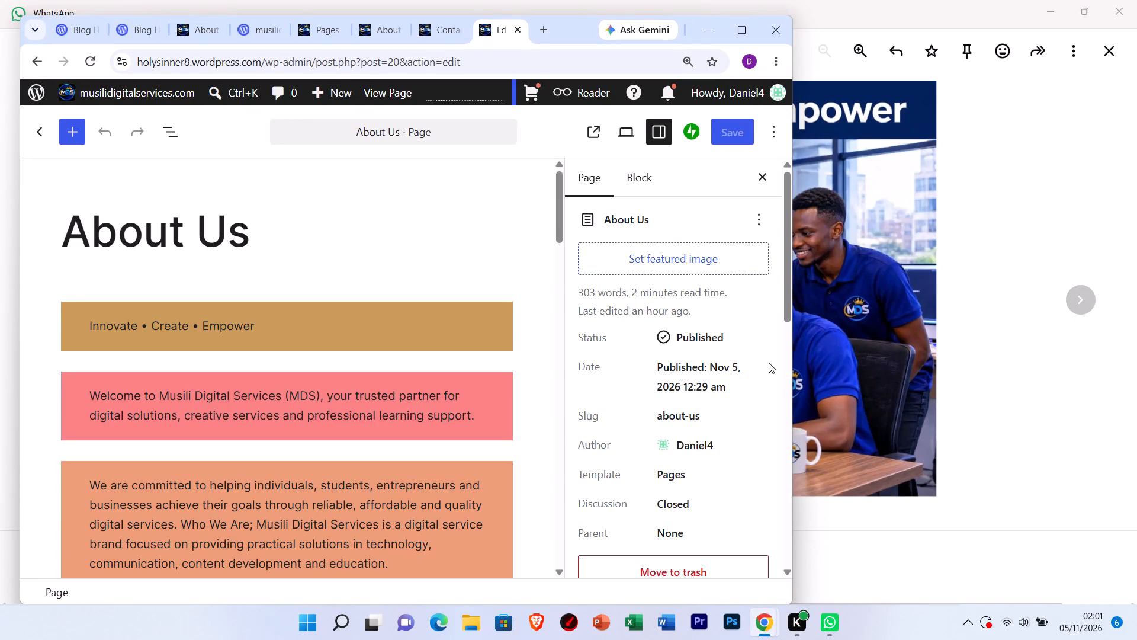
Upload the WhatsApp Image 2026-11-05 at 01.57.31 JPEG from Downloads and set it as the About Us page's featured image.
{"action": "left_click", "coordinate": [714, 252]}
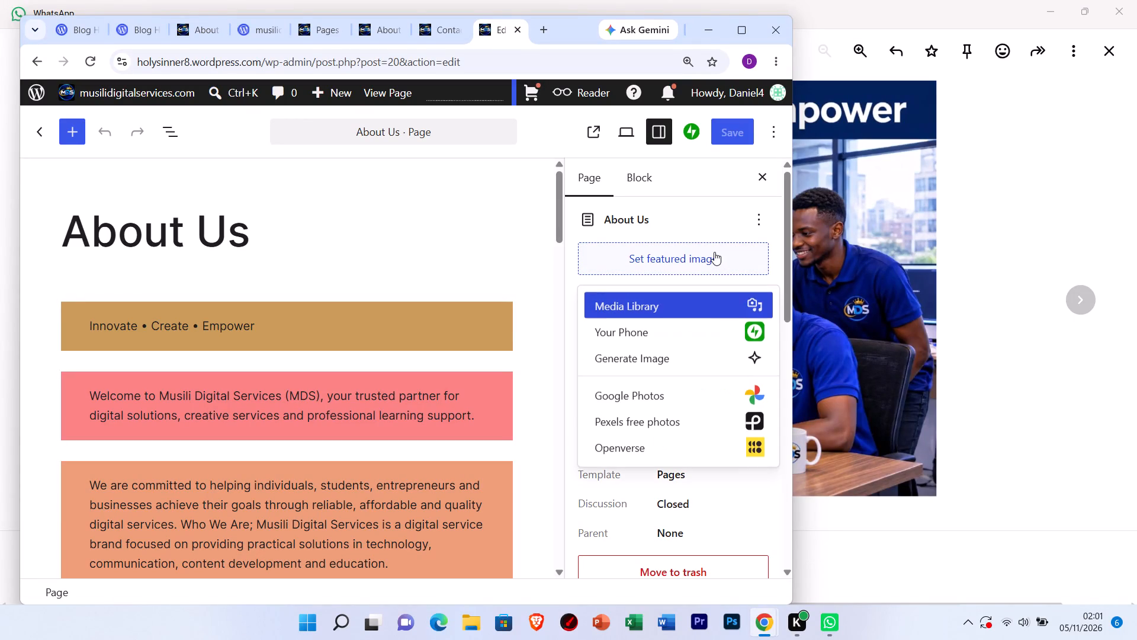
{"action": "left_click", "coordinate": [708, 311]}
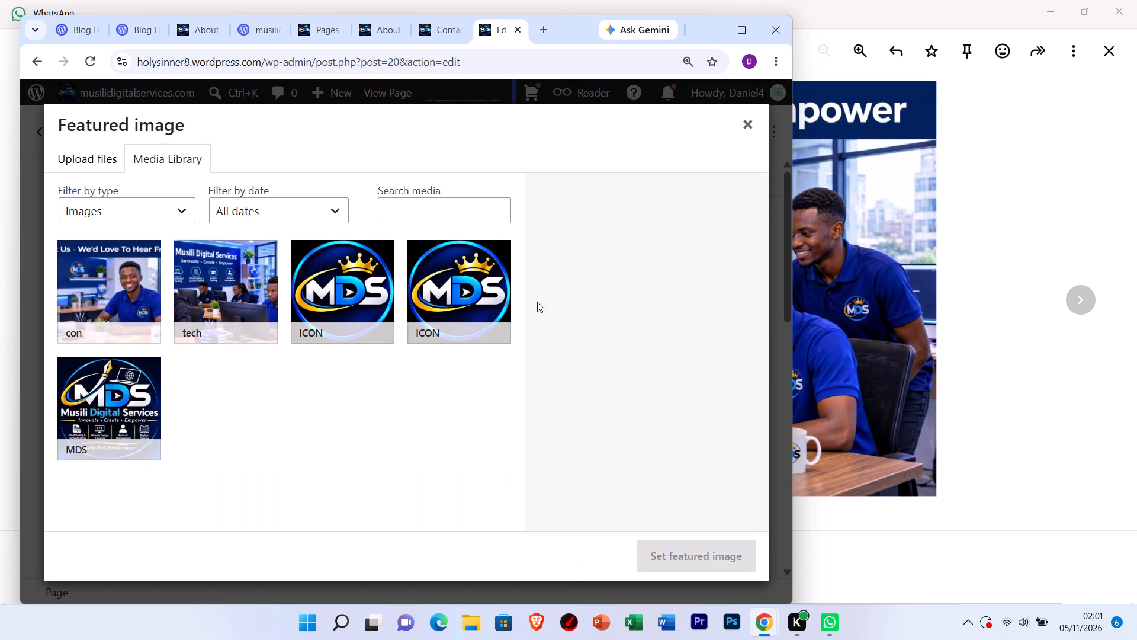
{"action": "left_click", "coordinate": [171, 146]}
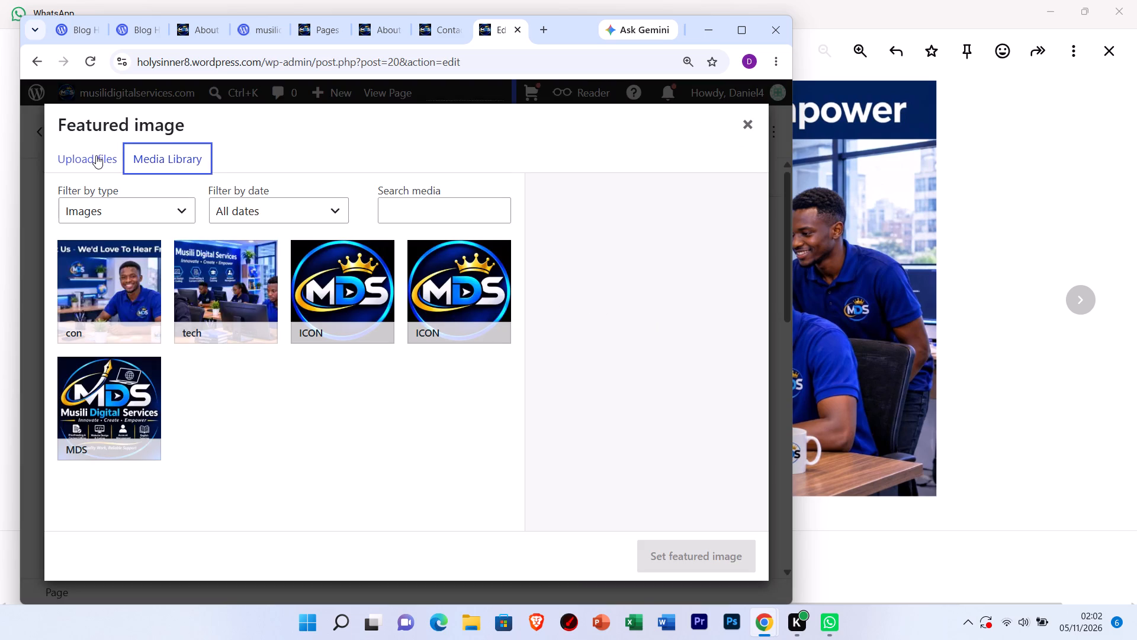
{"action": "left_click", "coordinate": [96, 155]}
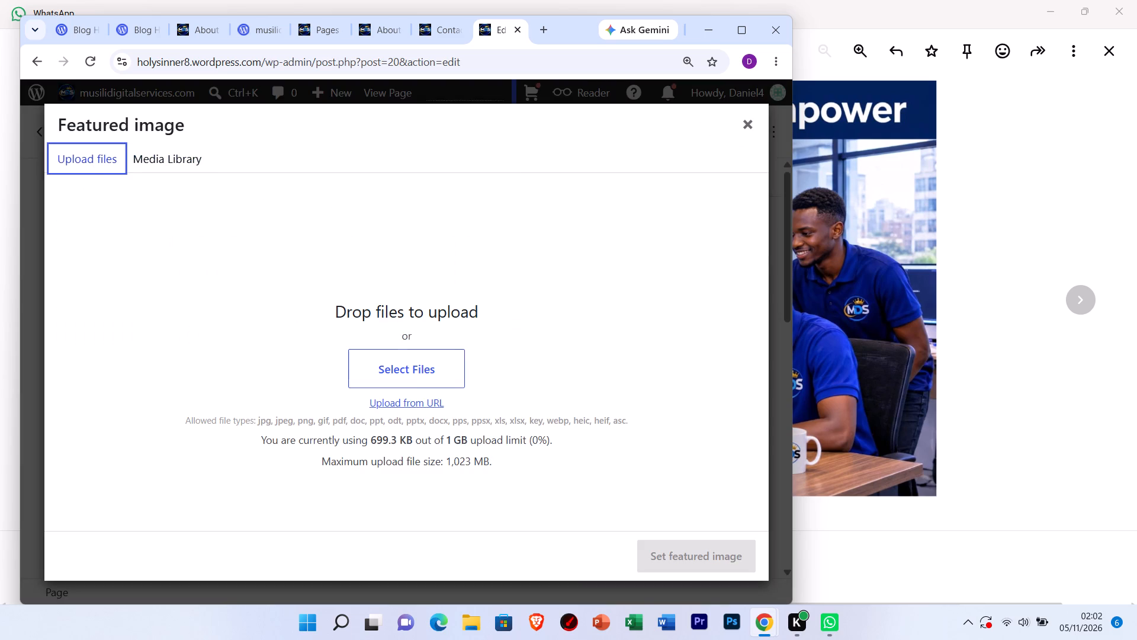
{"action": "left_click", "coordinate": [413, 374]}
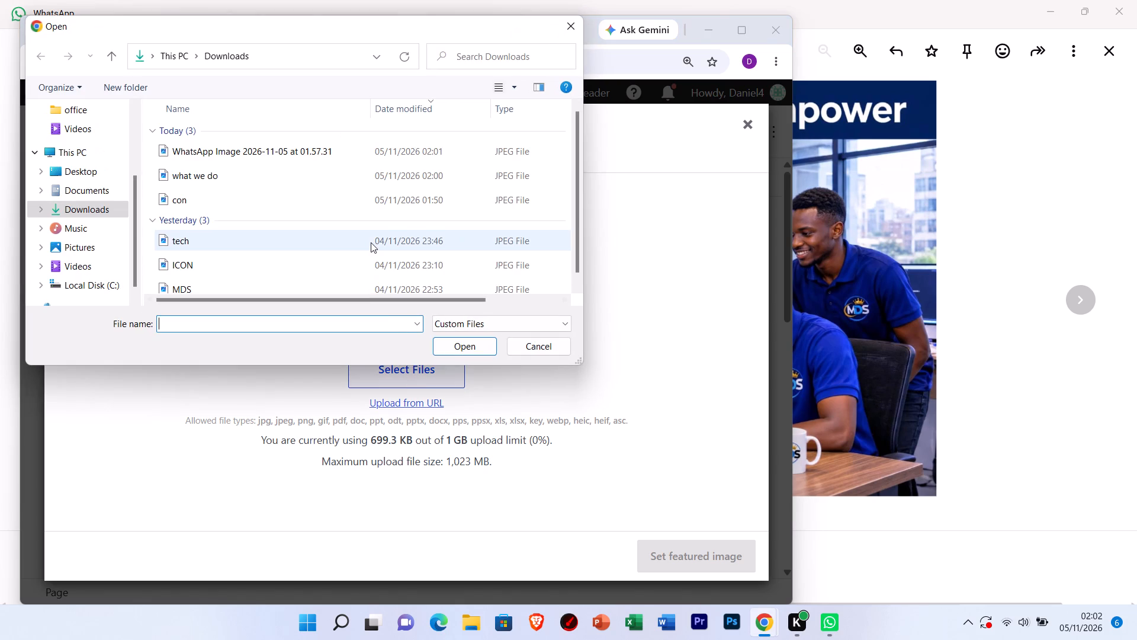
{"action": "left_click", "coordinate": [356, 146]}
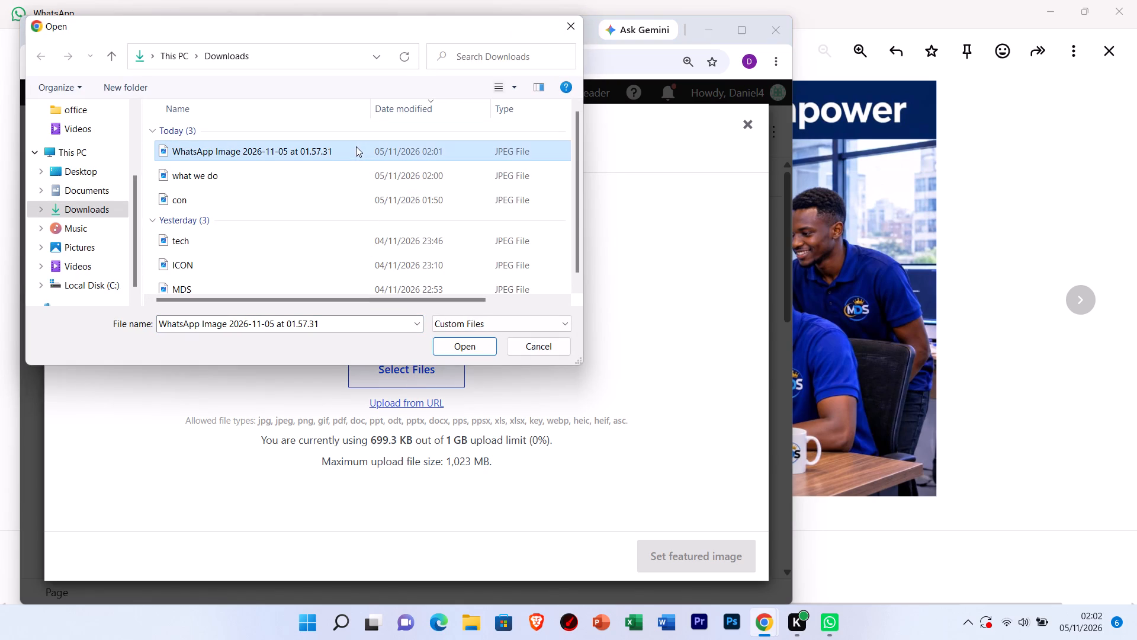
{"action": "left_click", "coordinate": [356, 146]}
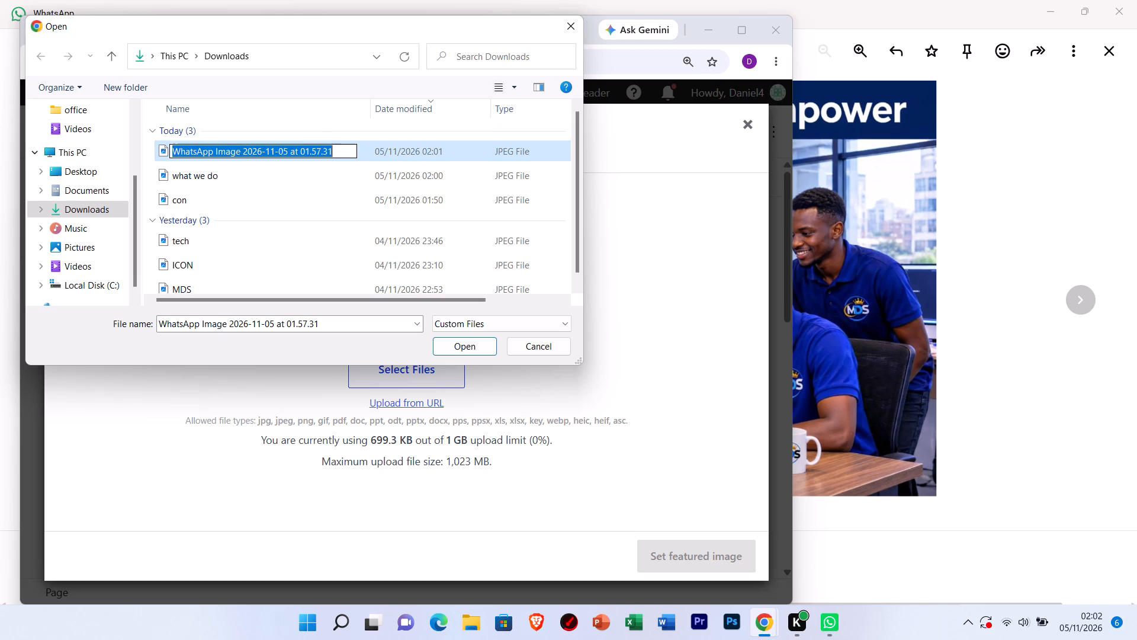
{"action": "double_click", "coordinate": [356, 146]}
{"action": "left_click", "coordinate": [396, 162]}
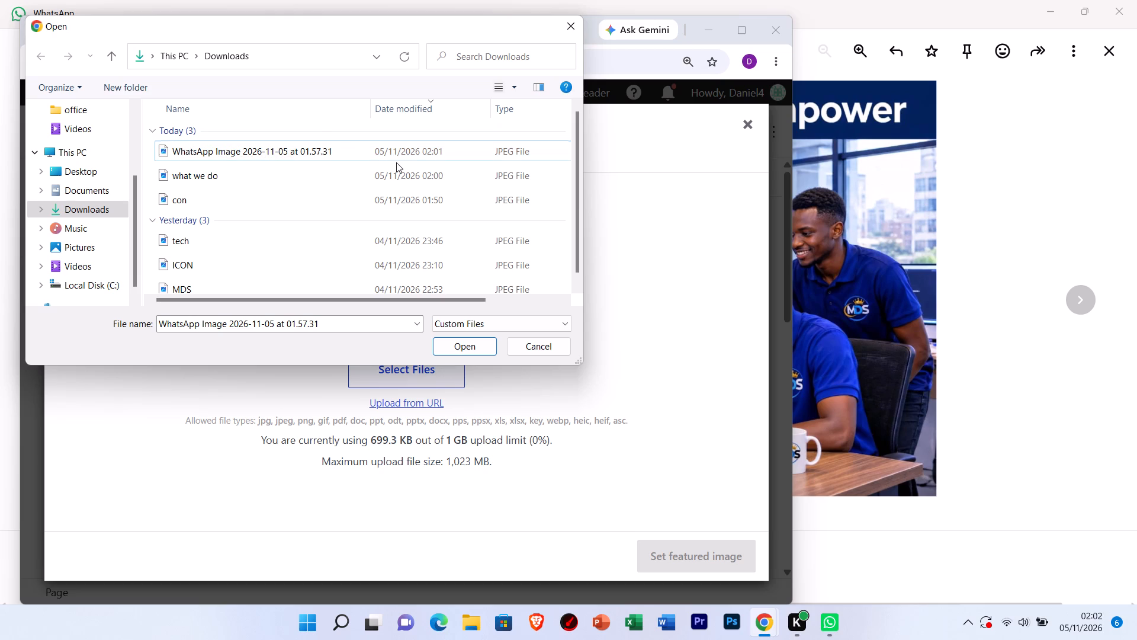
{"action": "left_click", "coordinate": [344, 151]}
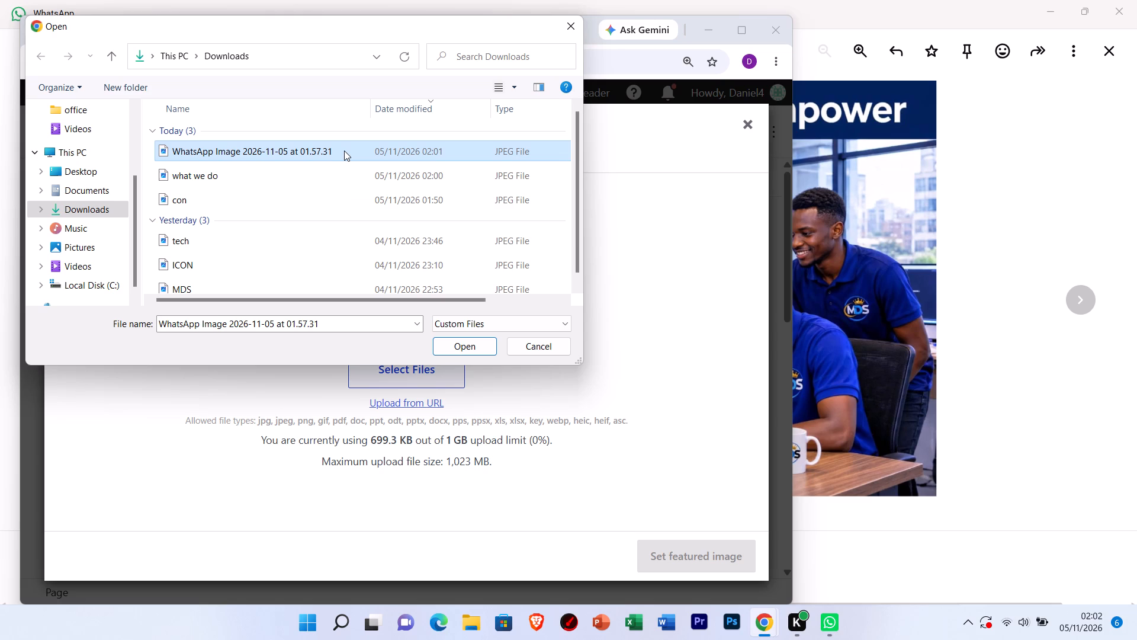
{"action": "double_click", "coordinate": [344, 151]}
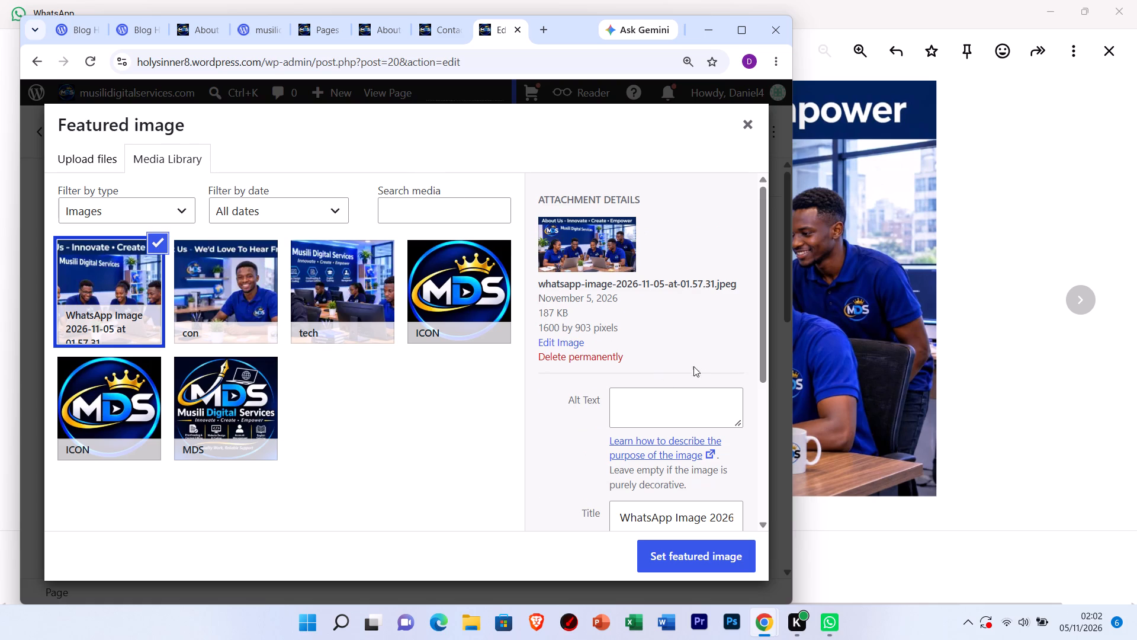
{"action": "left_click", "coordinate": [709, 557]}
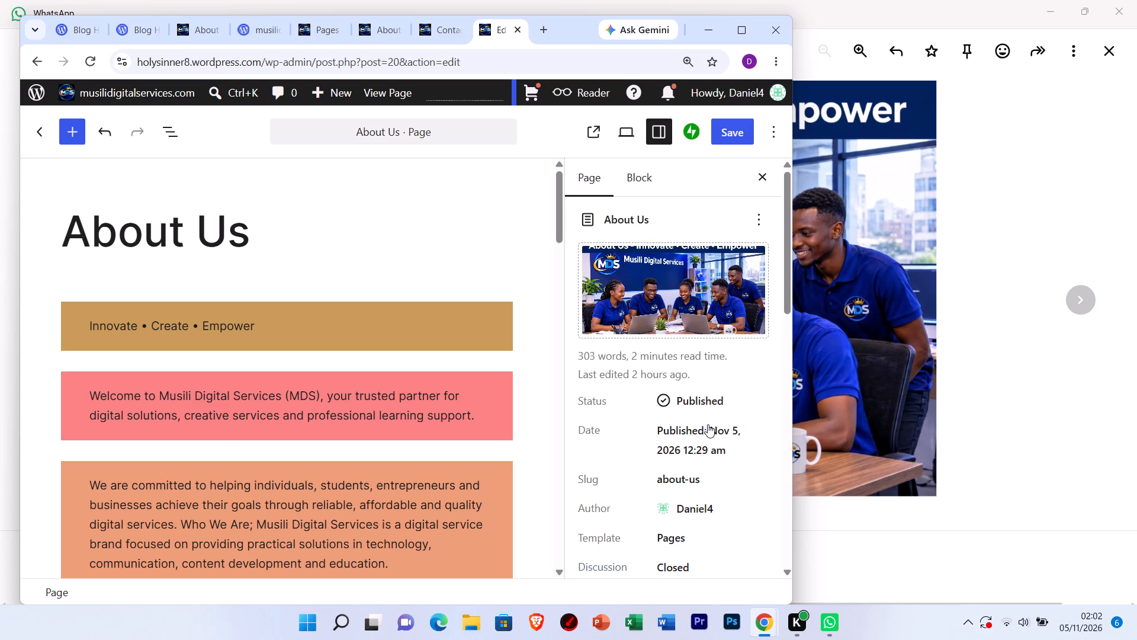
Save the About Us page with its newly set featured image.
{"action": "left_click", "coordinate": [734, 137]}
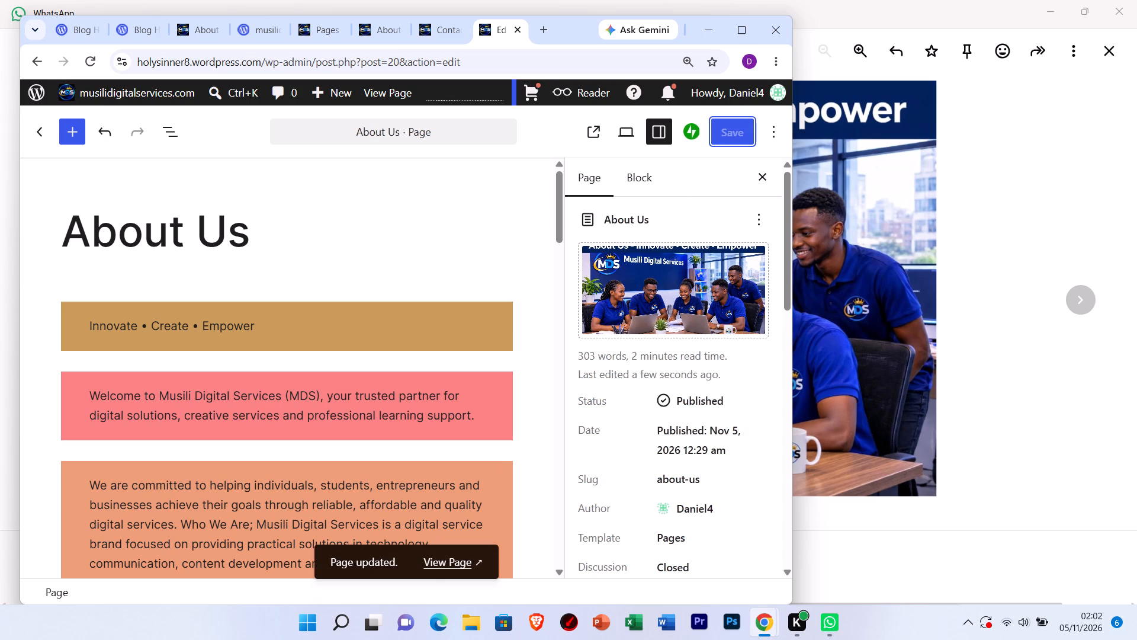
View the published About Us page and look through its content from top to bottom.
{"action": "left_click", "coordinate": [444, 562]}
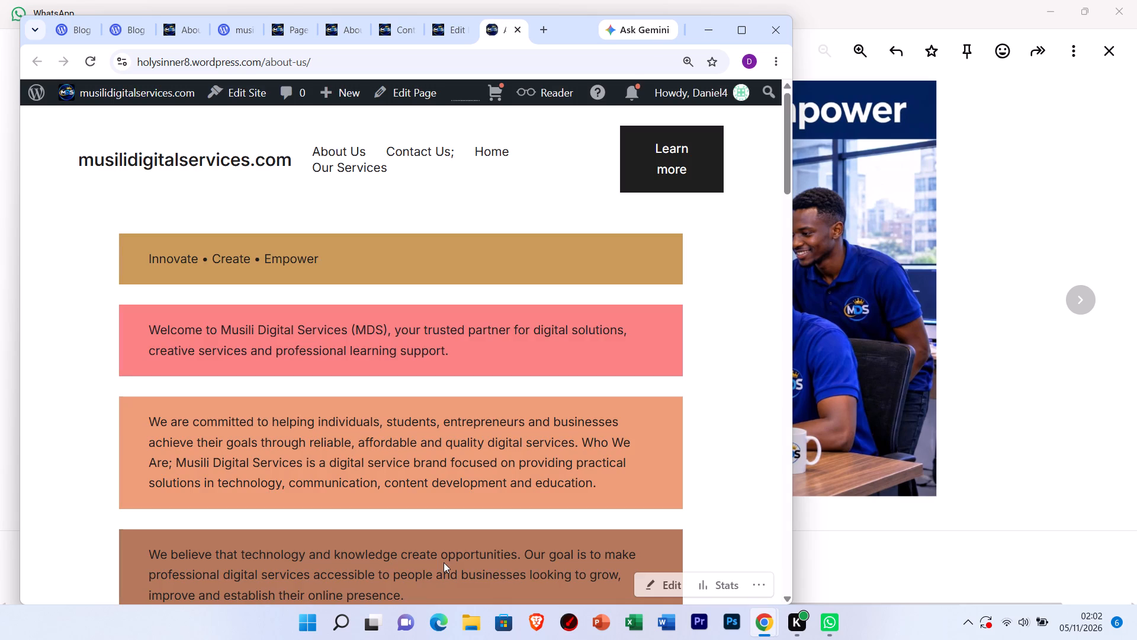
{"action": "scroll", "coordinate": [386, 477], "scroll_direction": "down", "scroll_amount": 6}
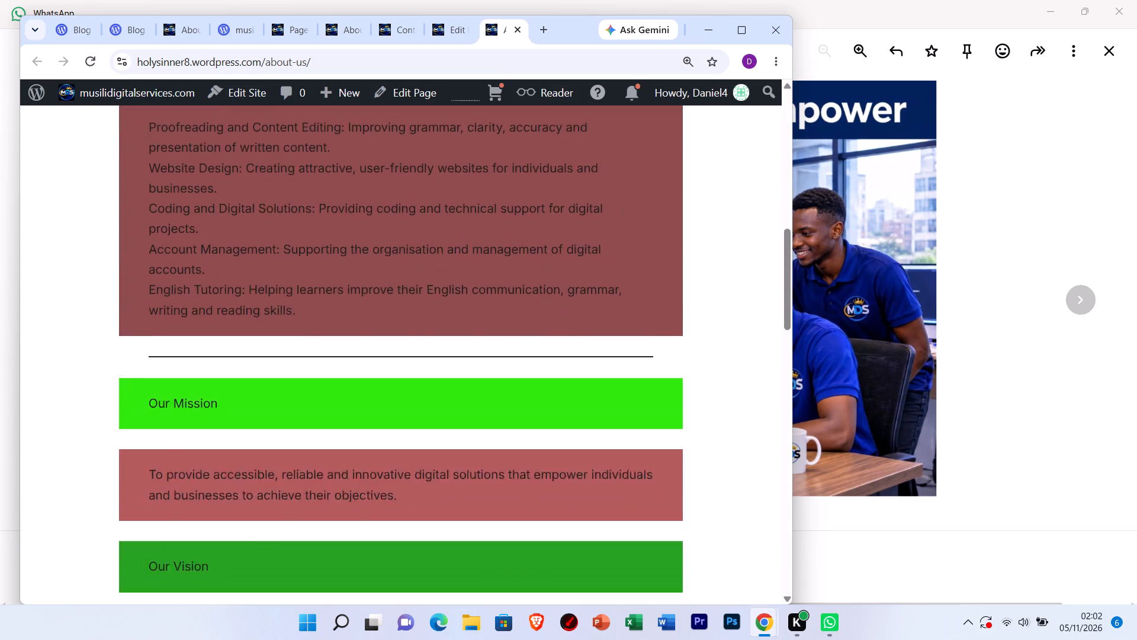
{"action": "scroll", "coordinate": [386, 477], "scroll_direction": "down", "scroll_amount": 11}
{"action": "scroll", "coordinate": [386, 477], "scroll_direction": "up", "scroll_amount": 4}
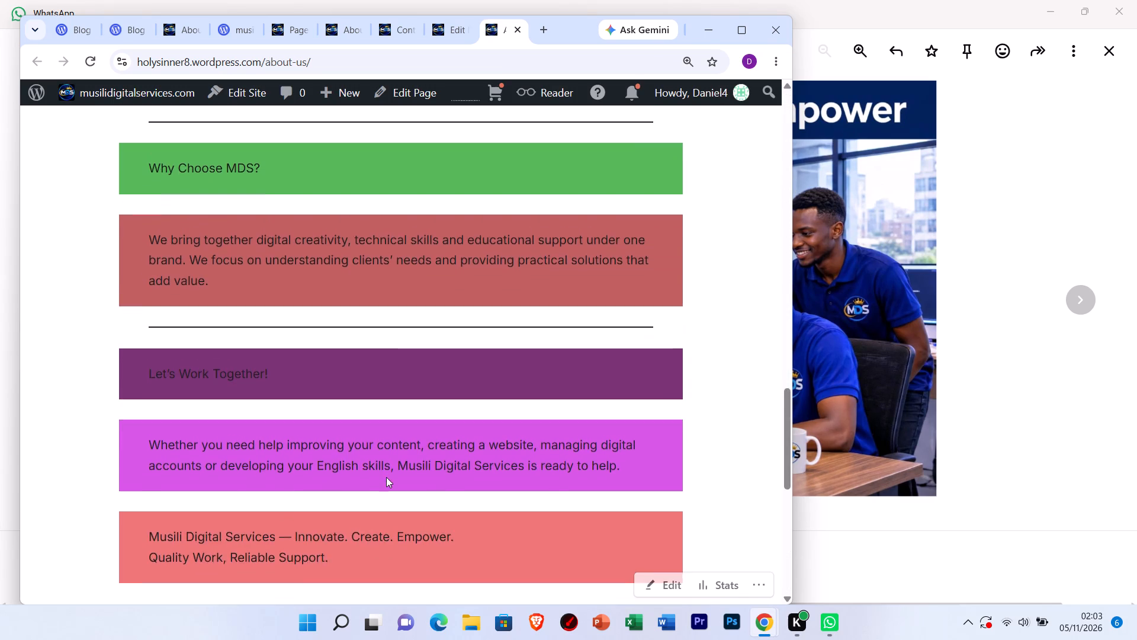
{"action": "scroll", "coordinate": [386, 477], "scroll_direction": "up", "scroll_amount": 12}
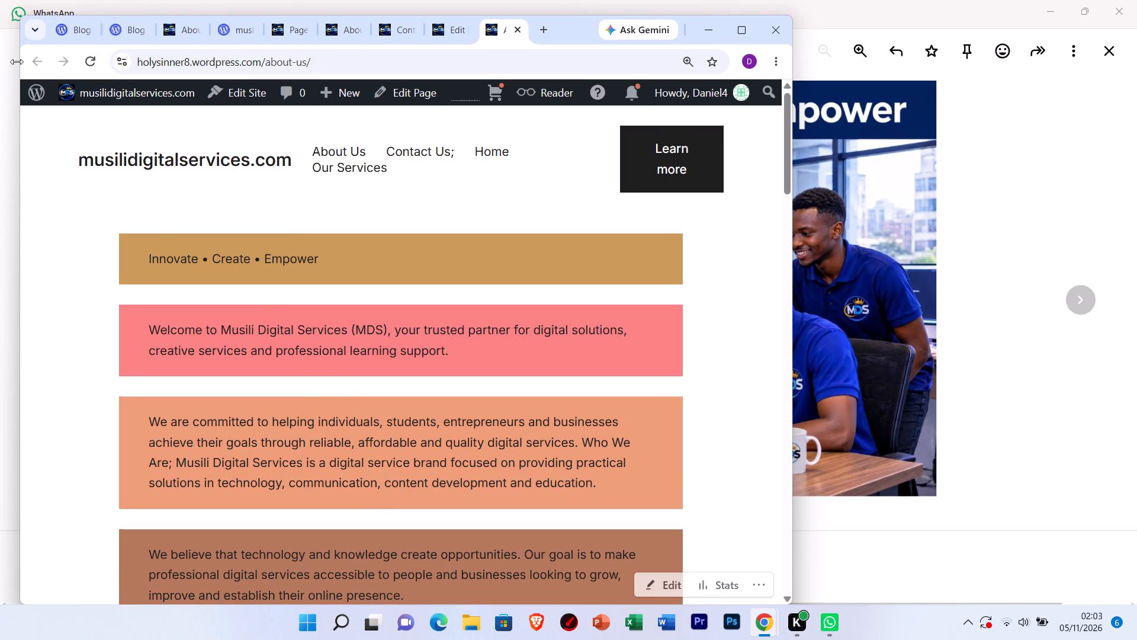
{"action": "double_click", "coordinate": [34, 62]}
Open the Our Services page for editing from the site editor's list of pages.
{"action": "left_click", "coordinate": [248, 98]}
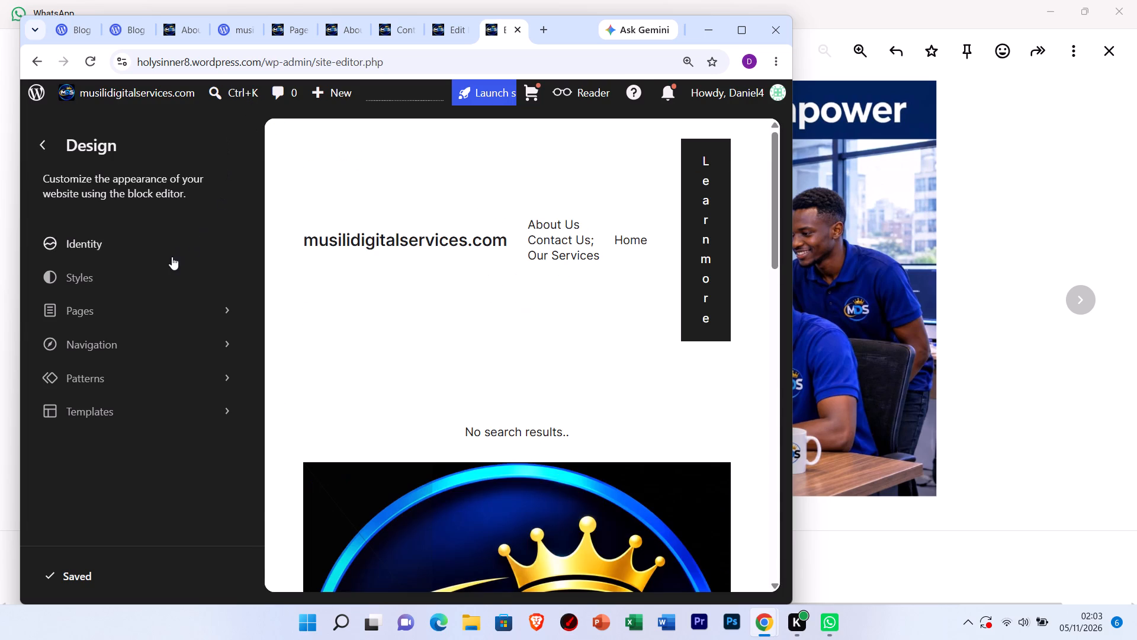
{"action": "left_click", "coordinate": [127, 306]}
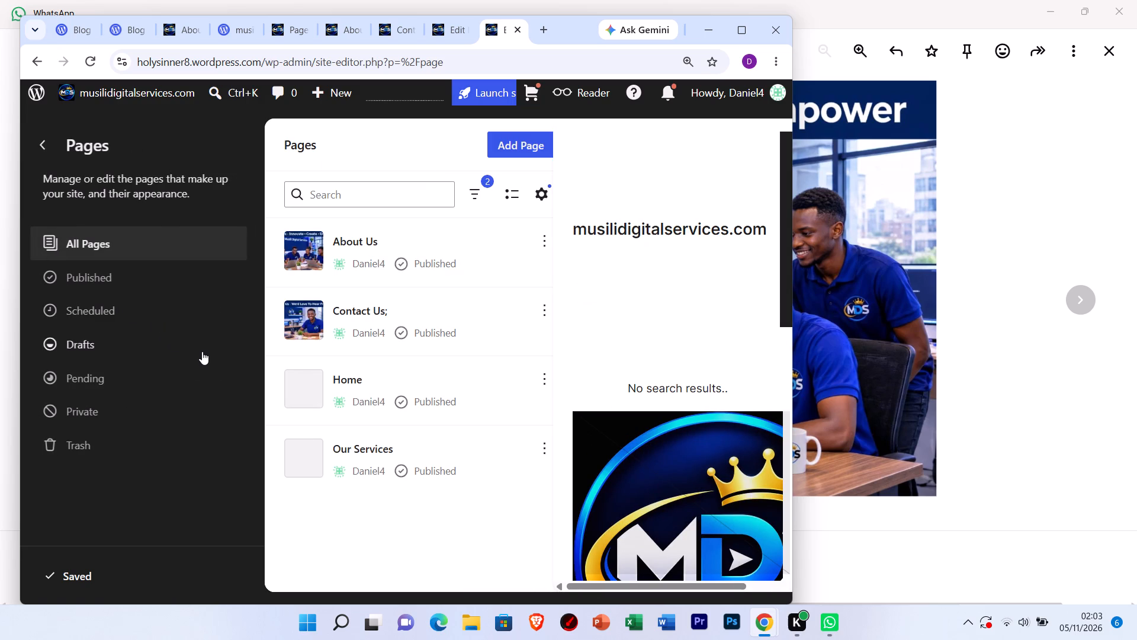
{"action": "left_click", "coordinate": [285, 450]}
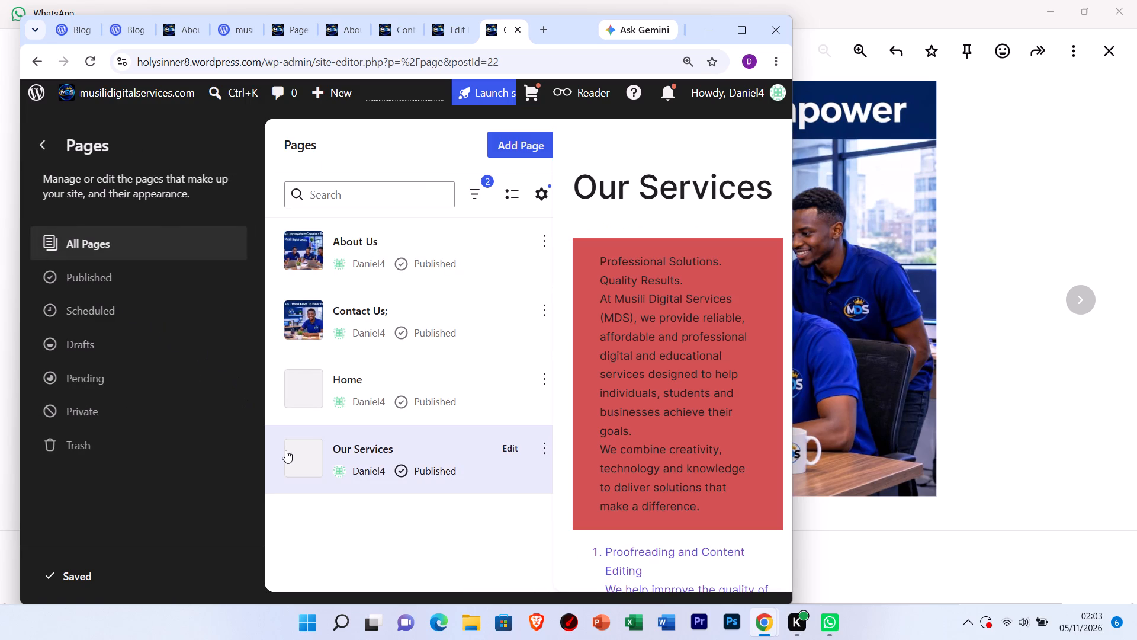
{"action": "left_click", "coordinate": [519, 451]}
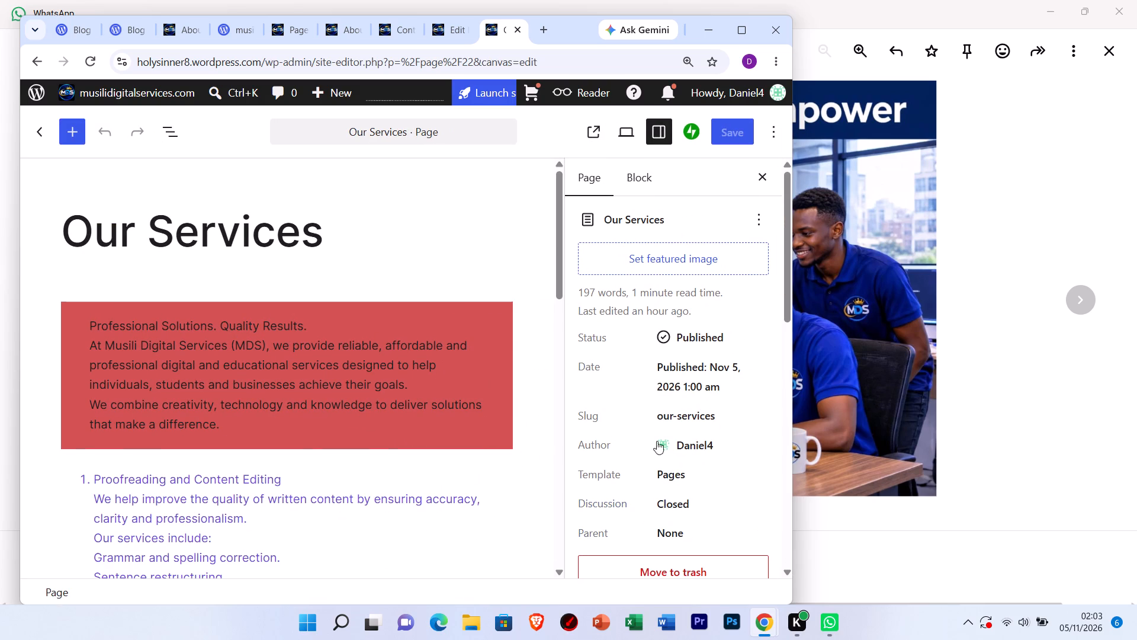
Upload the "what we do" image from Downloads as the featured image of the Our Services page and save the page.
{"action": "left_click", "coordinate": [660, 258]}
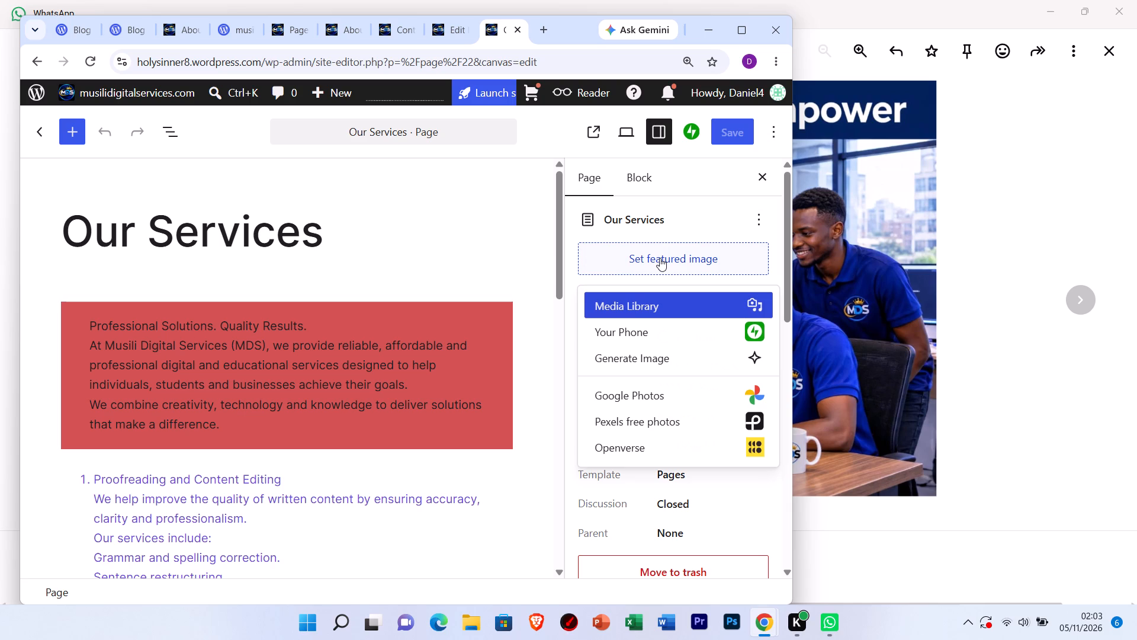
{"action": "left_click", "coordinate": [660, 258]}
{"action": "left_click", "coordinate": [660, 258]}
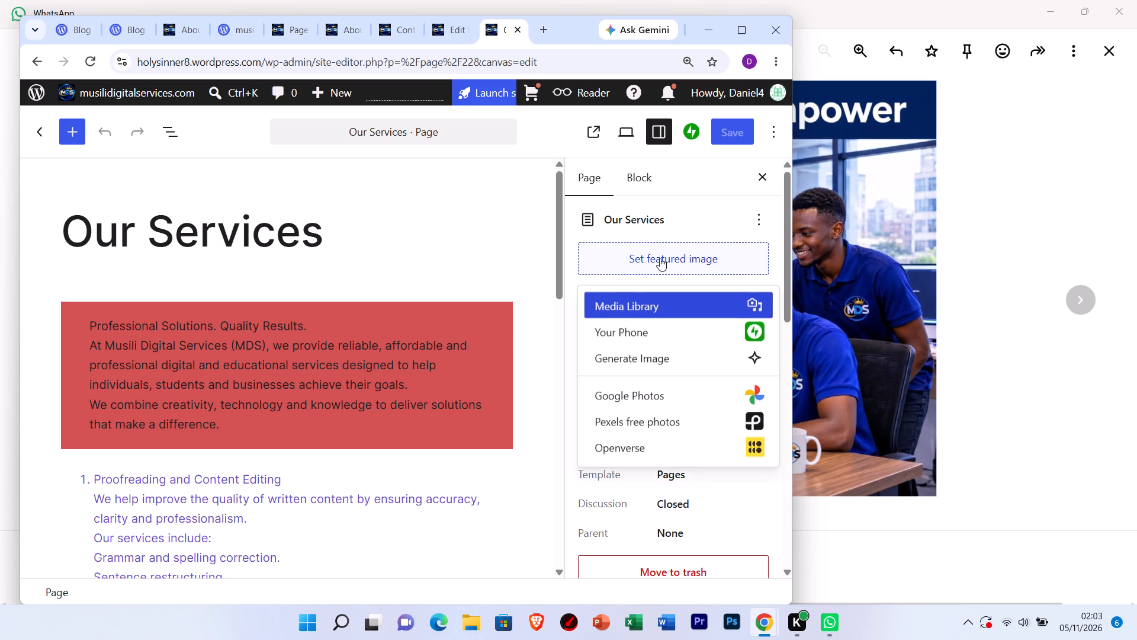
{"action": "left_click", "coordinate": [660, 300]}
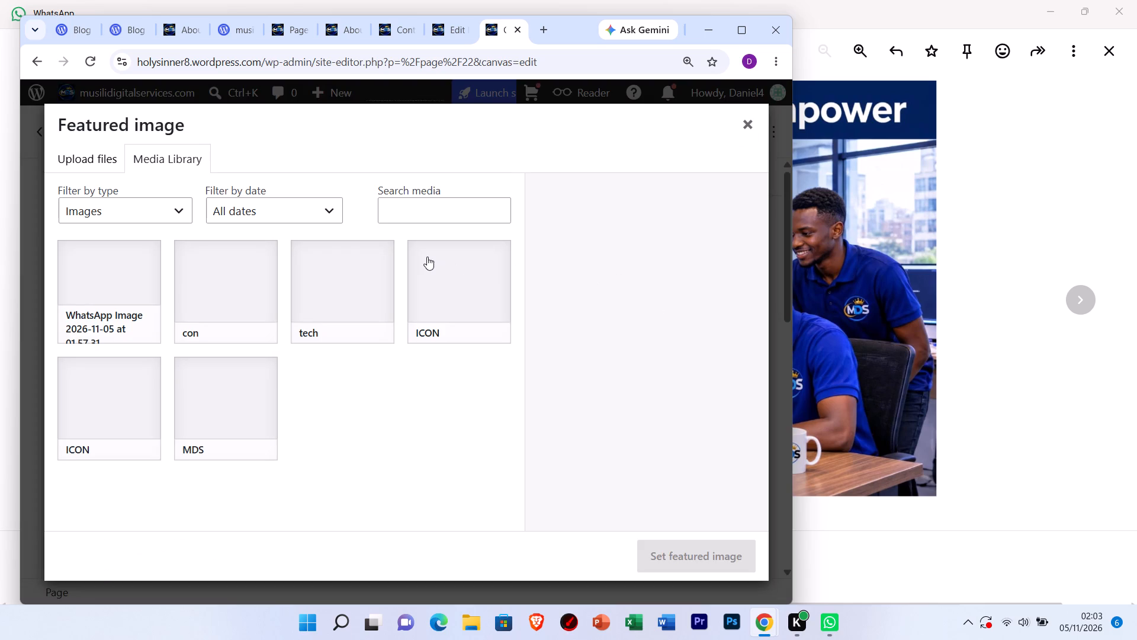
{"action": "double_click", "coordinate": [83, 157]}
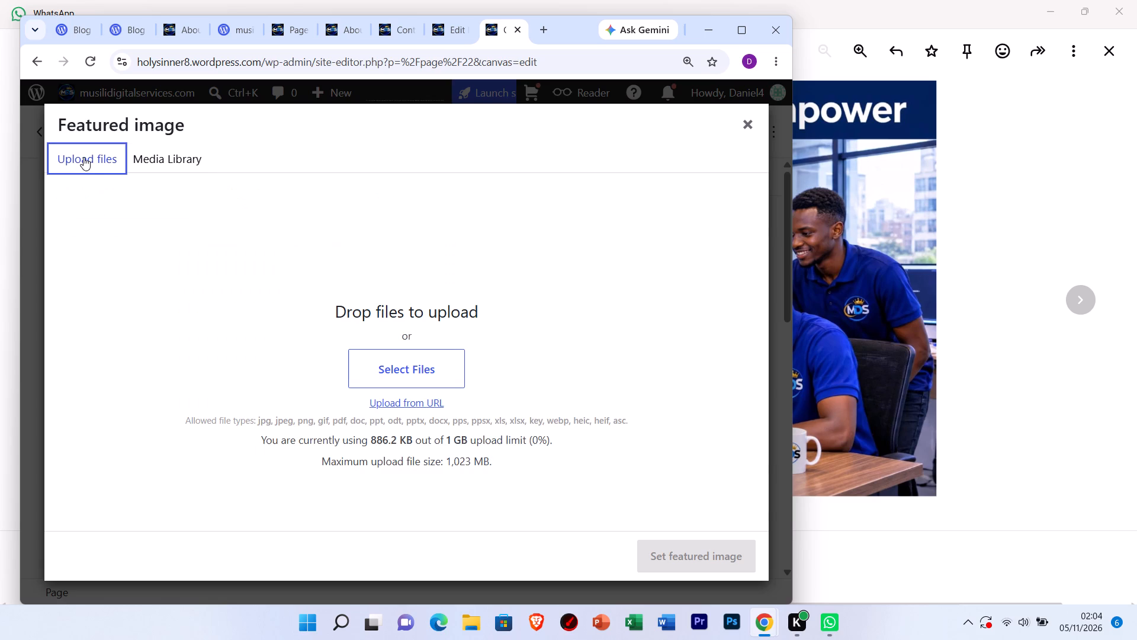
{"action": "left_click", "coordinate": [385, 371]}
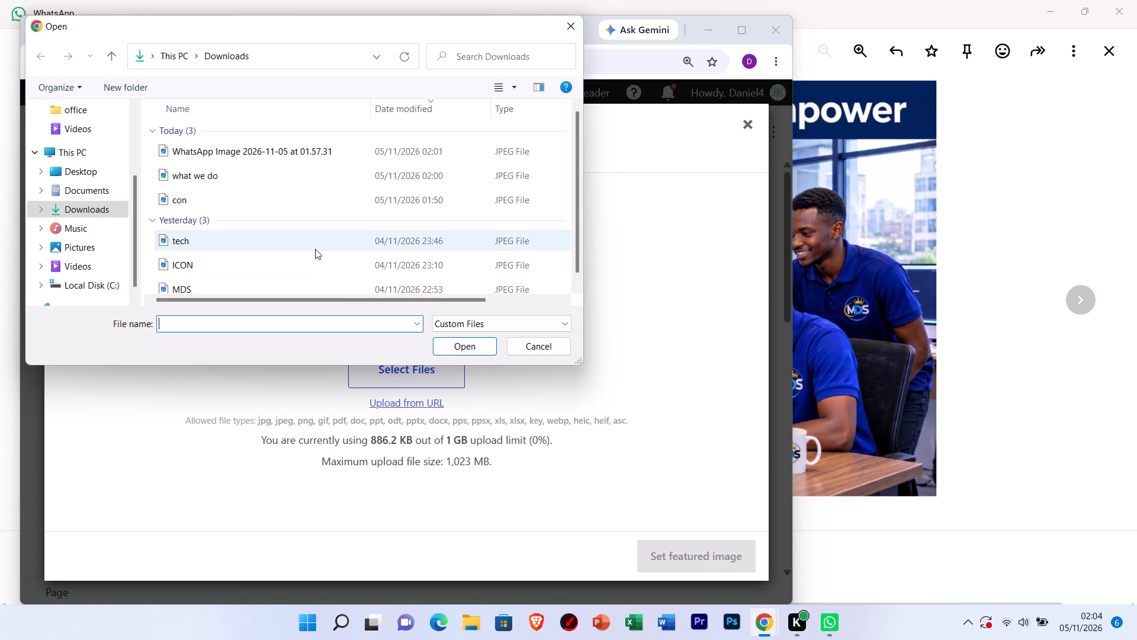
{"action": "left_click", "coordinate": [295, 176]}
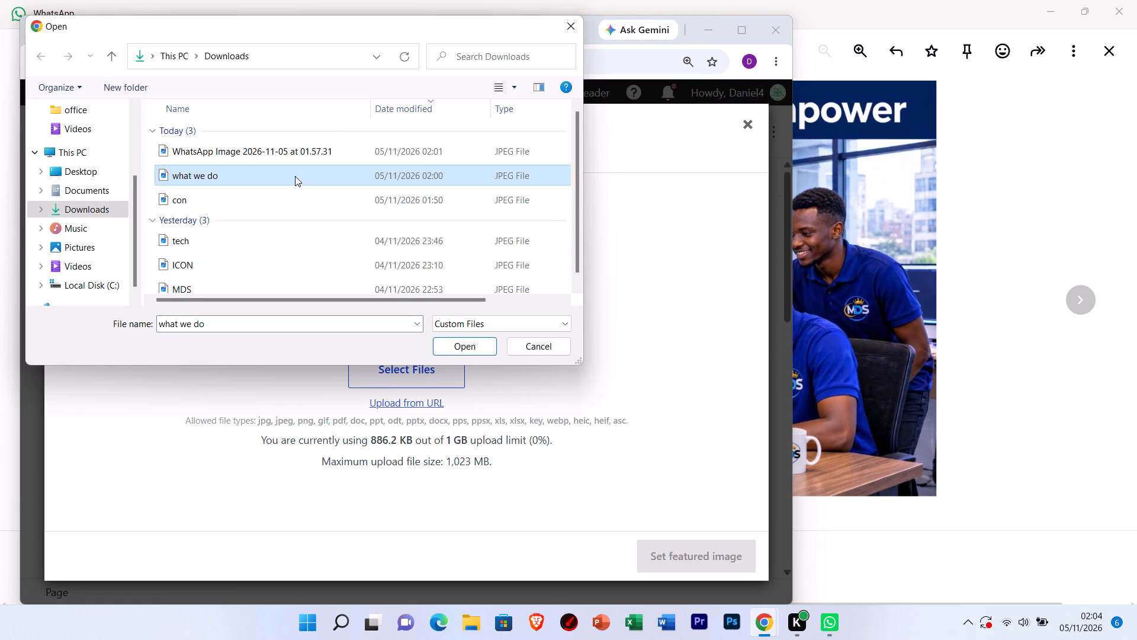
{"action": "double_click", "coordinate": [295, 176]}
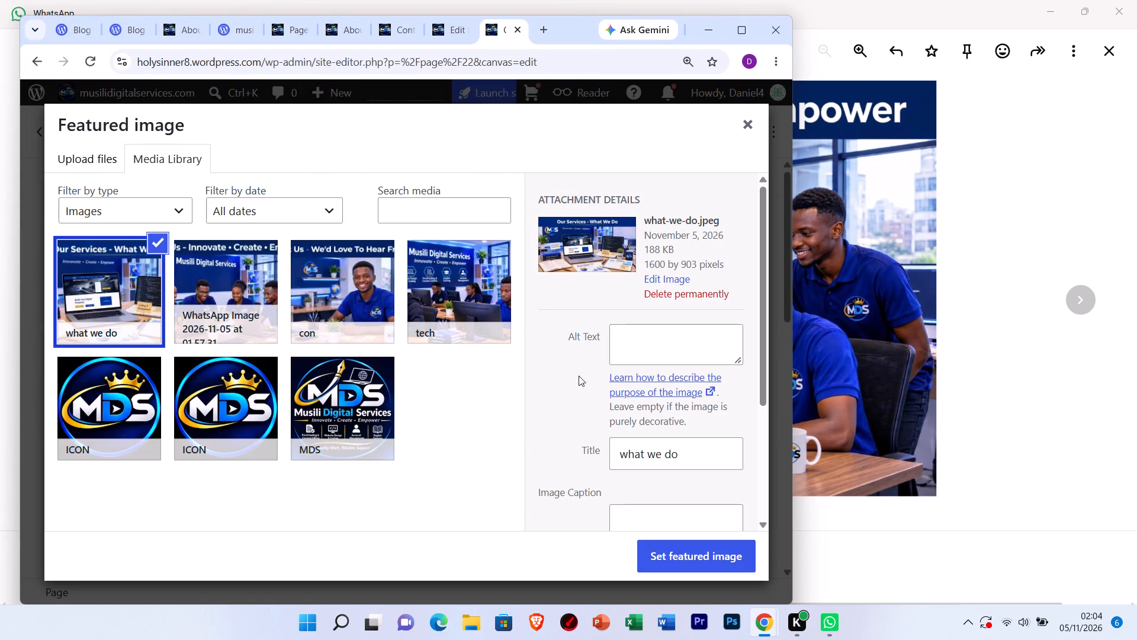
{"action": "left_click", "coordinate": [711, 557]}
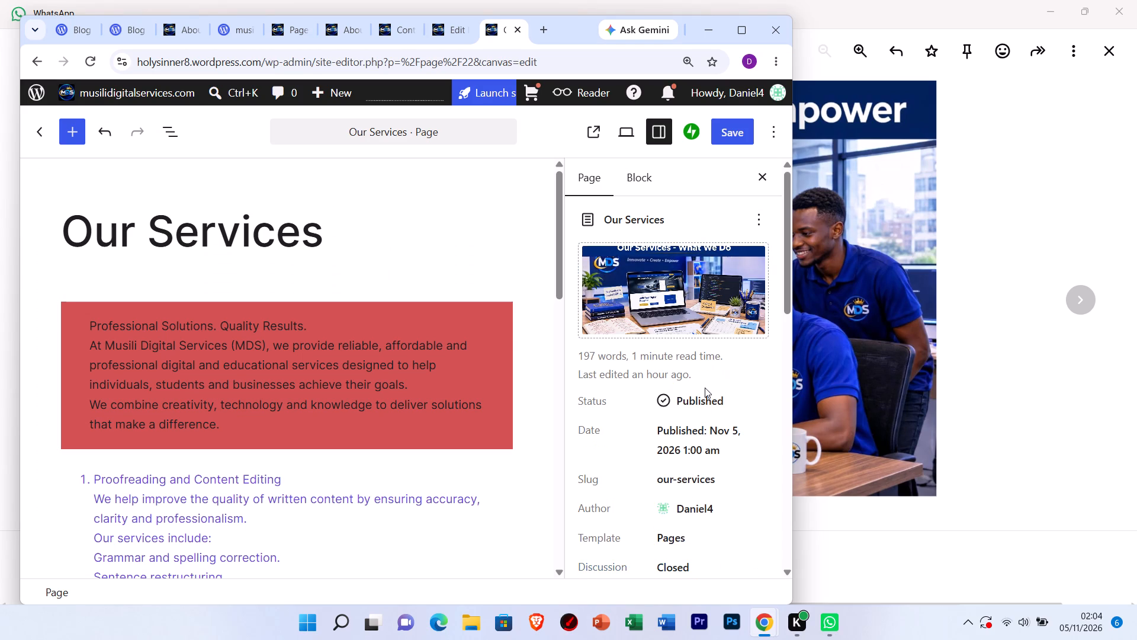
{"action": "left_click", "coordinate": [724, 131]}
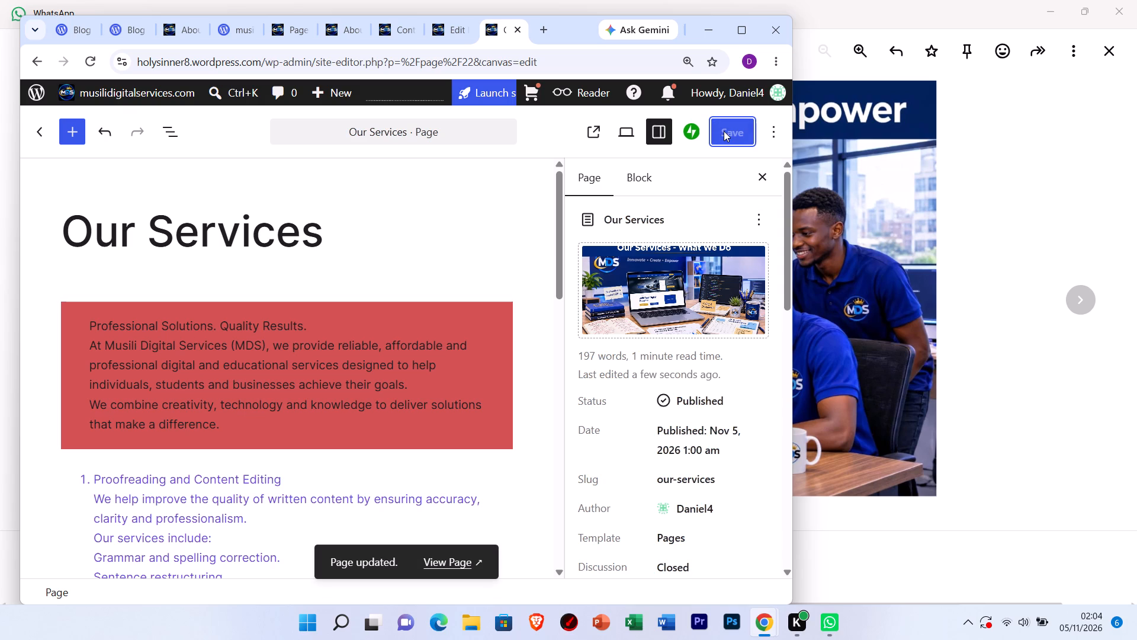
View the published Our Services page and look through its content down to the footer.
{"action": "left_click", "coordinate": [590, 125]}
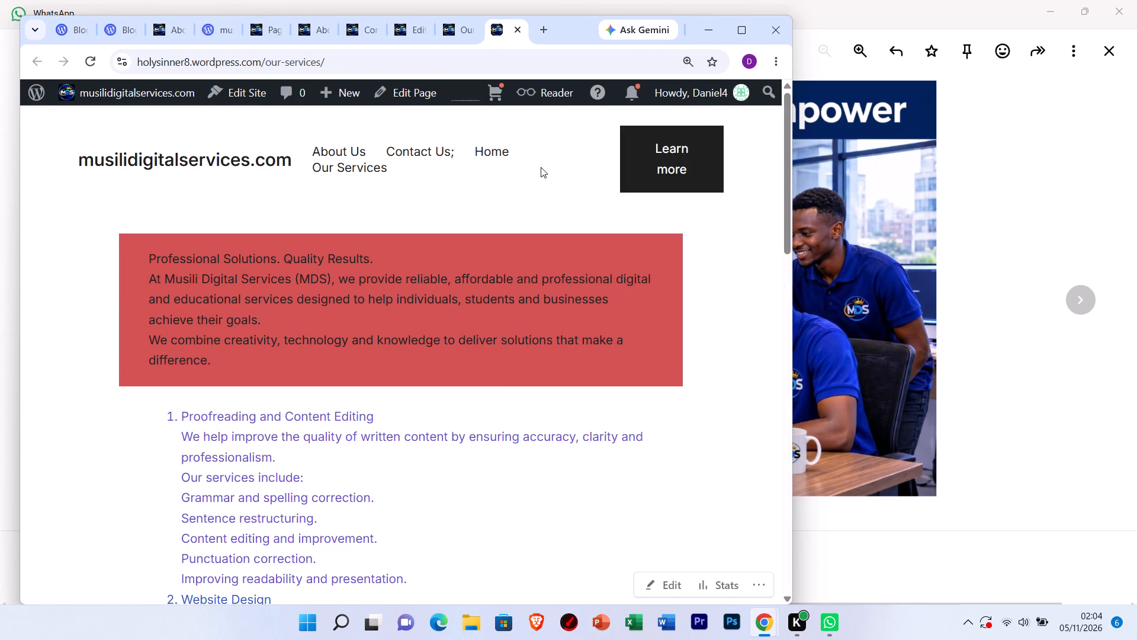
{"action": "scroll", "coordinate": [536, 207], "scroll_direction": "down", "scroll_amount": 6}
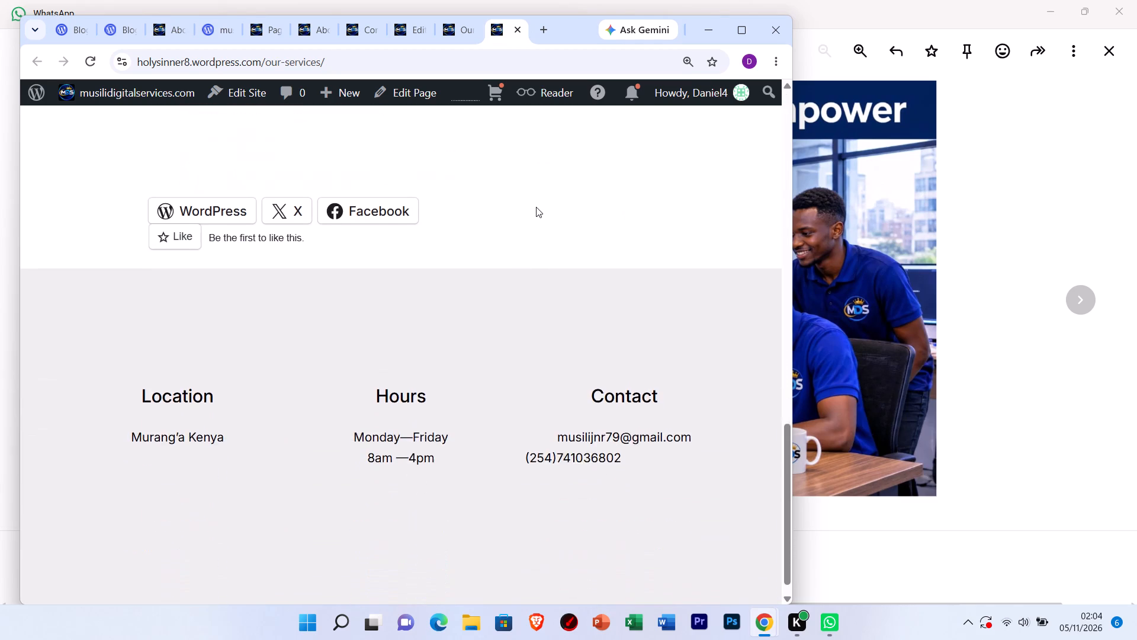
{"action": "scroll", "coordinate": [536, 207], "scroll_direction": "down", "scroll_amount": 2}
{"action": "scroll", "coordinate": [536, 207], "scroll_direction": "up", "scroll_amount": 12}
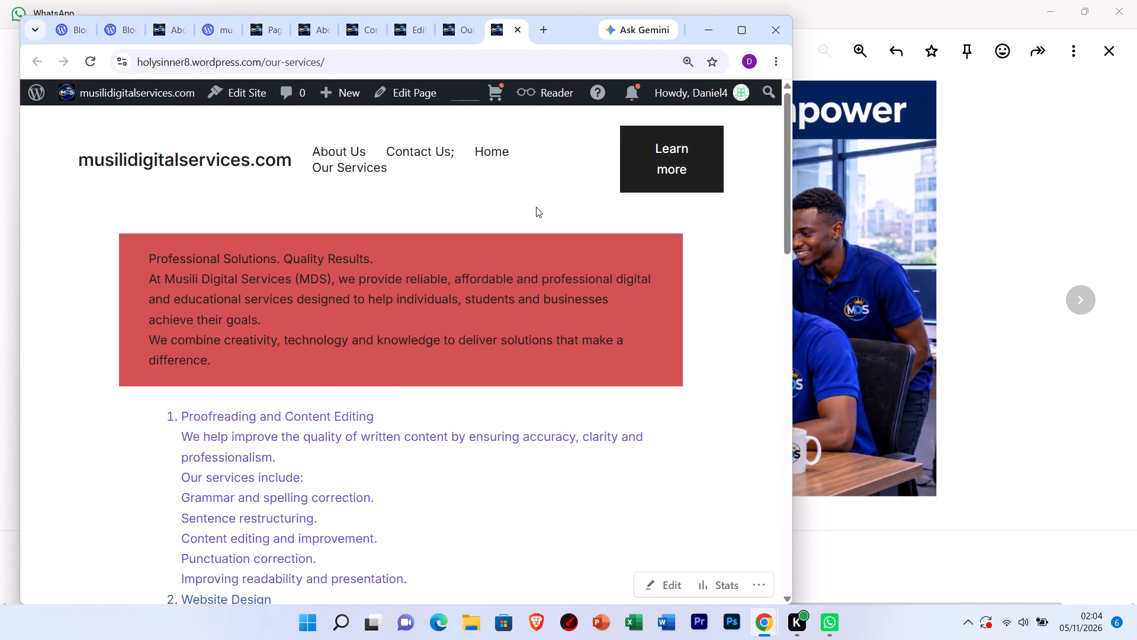
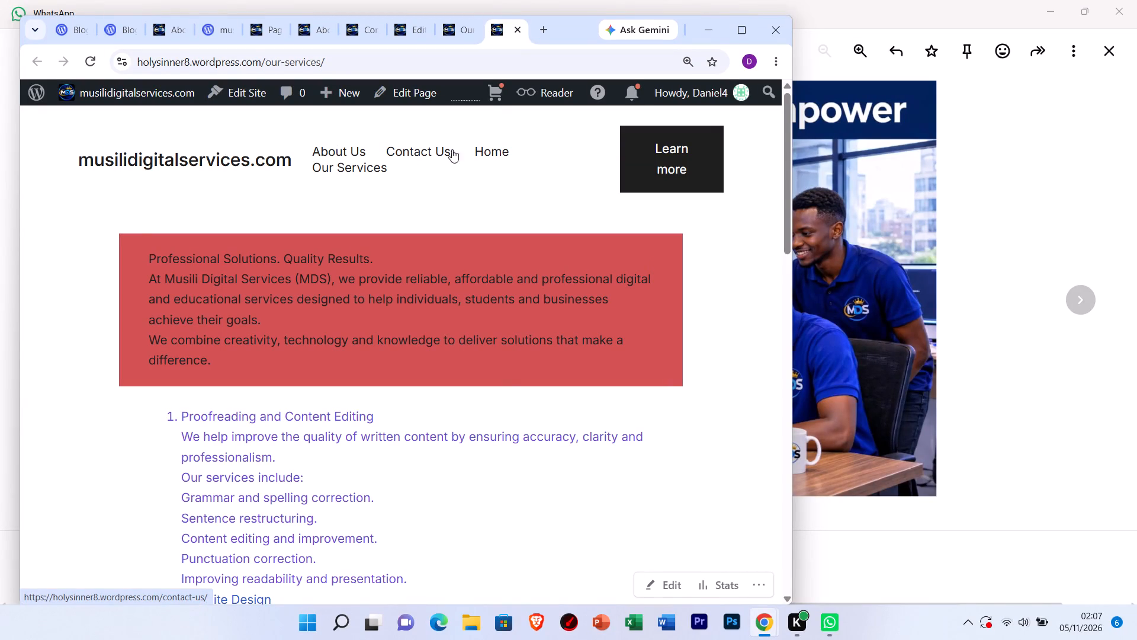
View the published Home page and look through it down to the sharing buttons and back to the header.
{"action": "double_click", "coordinate": [492, 152]}
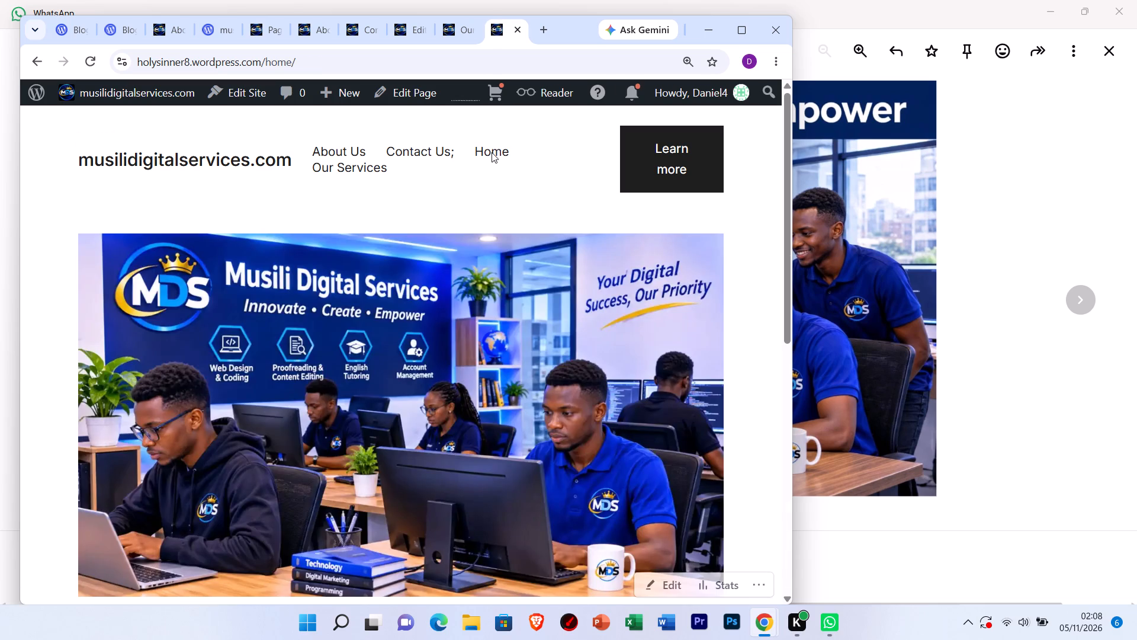
{"action": "scroll", "coordinate": [492, 152], "scroll_direction": "down", "scroll_amount": 4}
{"action": "scroll", "coordinate": [492, 152], "scroll_direction": "up", "scroll_amount": 1}
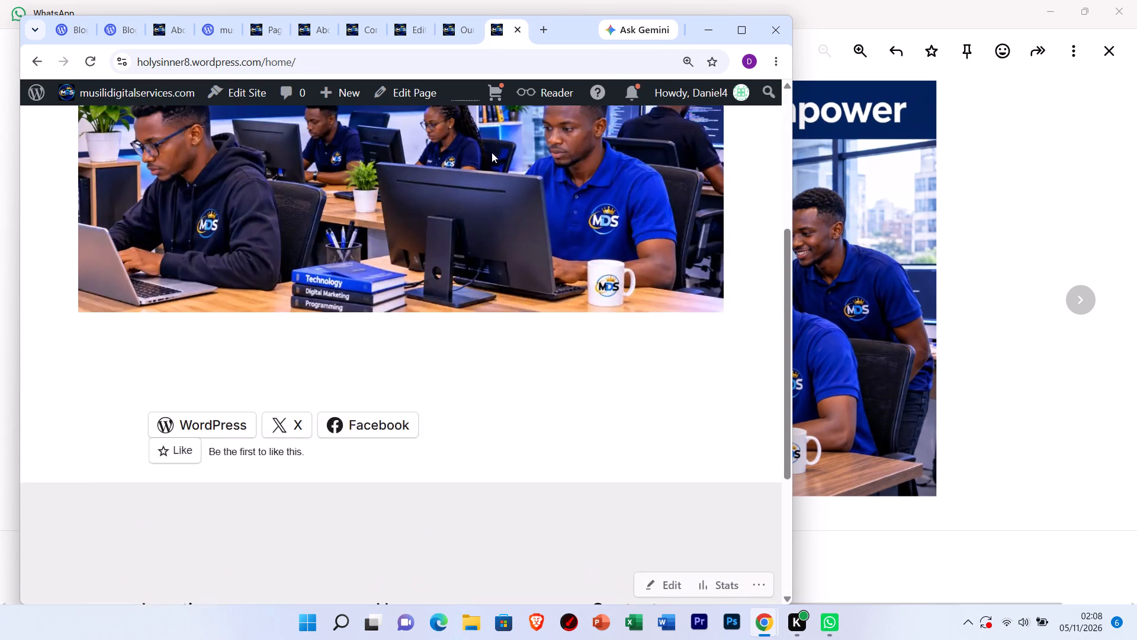
{"action": "scroll", "coordinate": [492, 152], "scroll_direction": "up", "scroll_amount": 3}
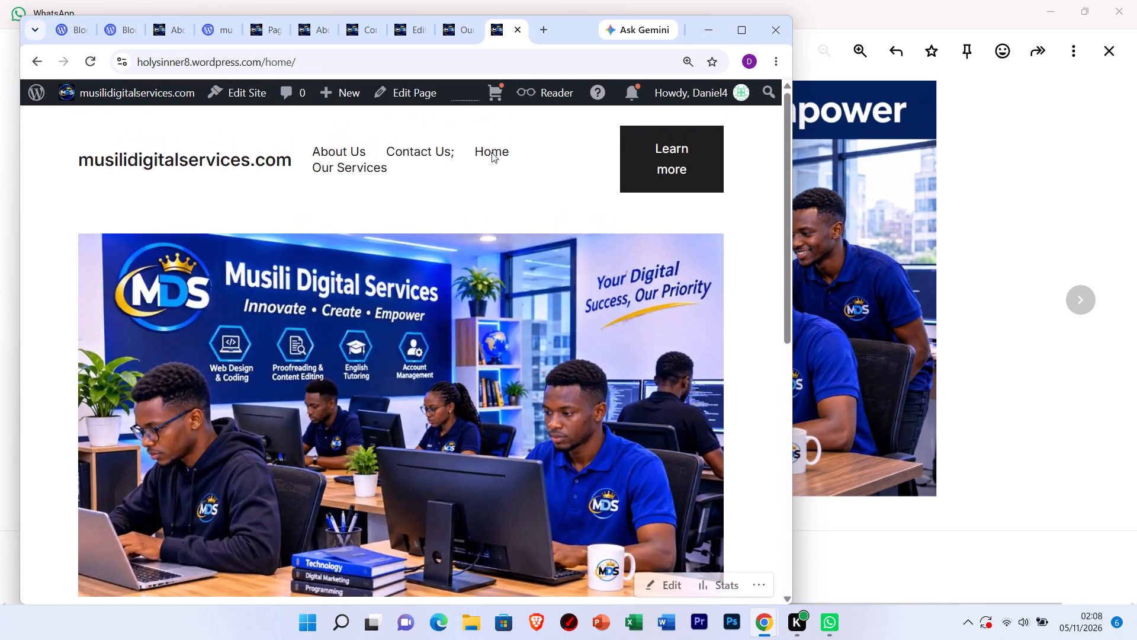
View the published About Us page and look through its content down to the footer and back to the header.
{"action": "left_click", "coordinate": [352, 153]}
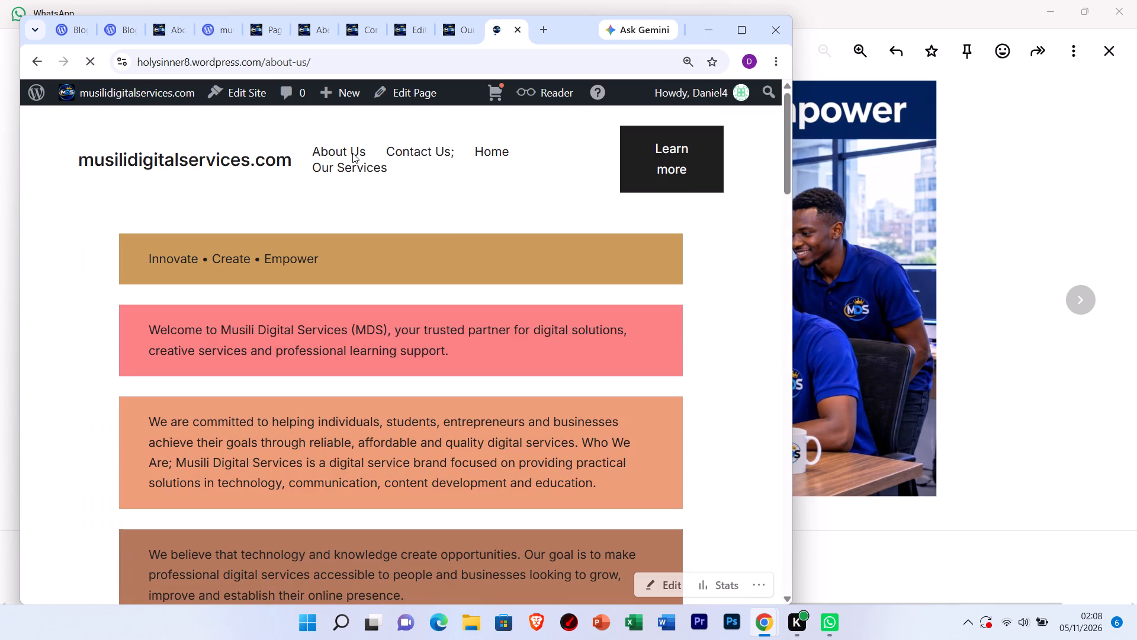
{"action": "scroll", "coordinate": [352, 153], "scroll_direction": "down", "scroll_amount": 2}
{"action": "scroll", "coordinate": [352, 153], "scroll_direction": "up", "scroll_amount": 1}
{"action": "scroll", "coordinate": [352, 153], "scroll_direction": "down", "scroll_amount": 1}
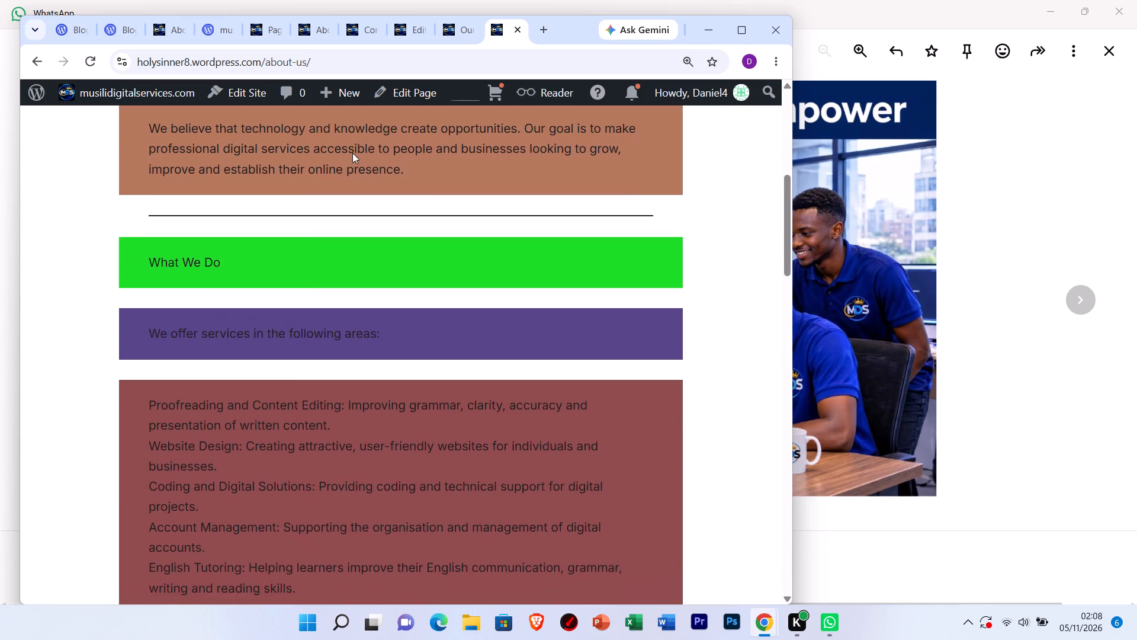
{"action": "scroll", "coordinate": [352, 153], "scroll_direction": "down", "scroll_amount": 4}
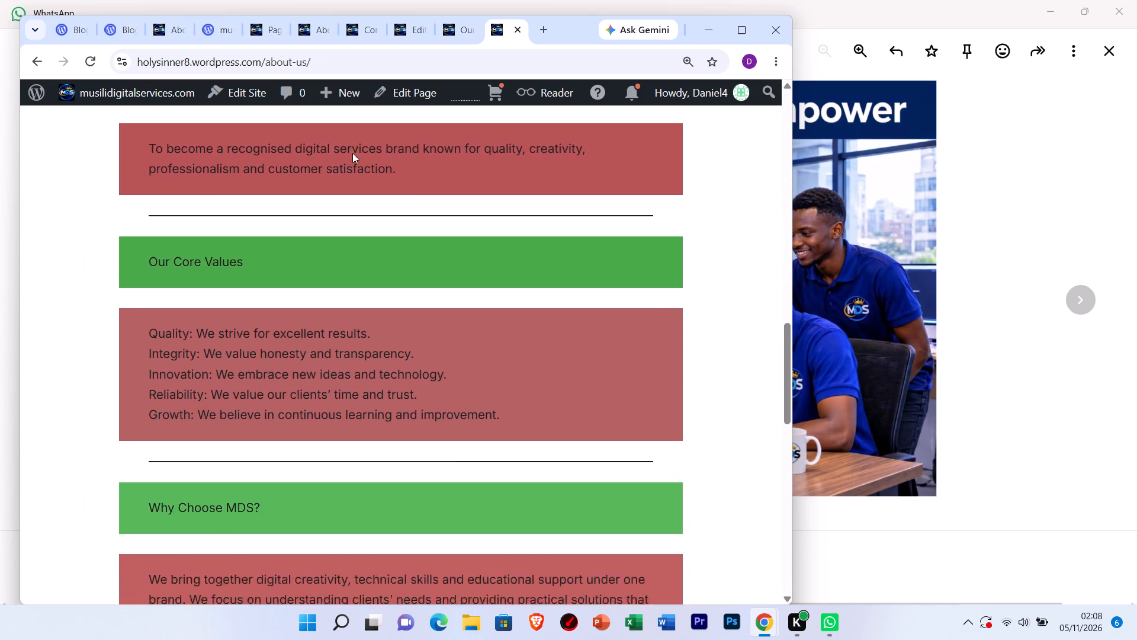
{"action": "scroll", "coordinate": [352, 153], "scroll_direction": "down", "scroll_amount": 5}
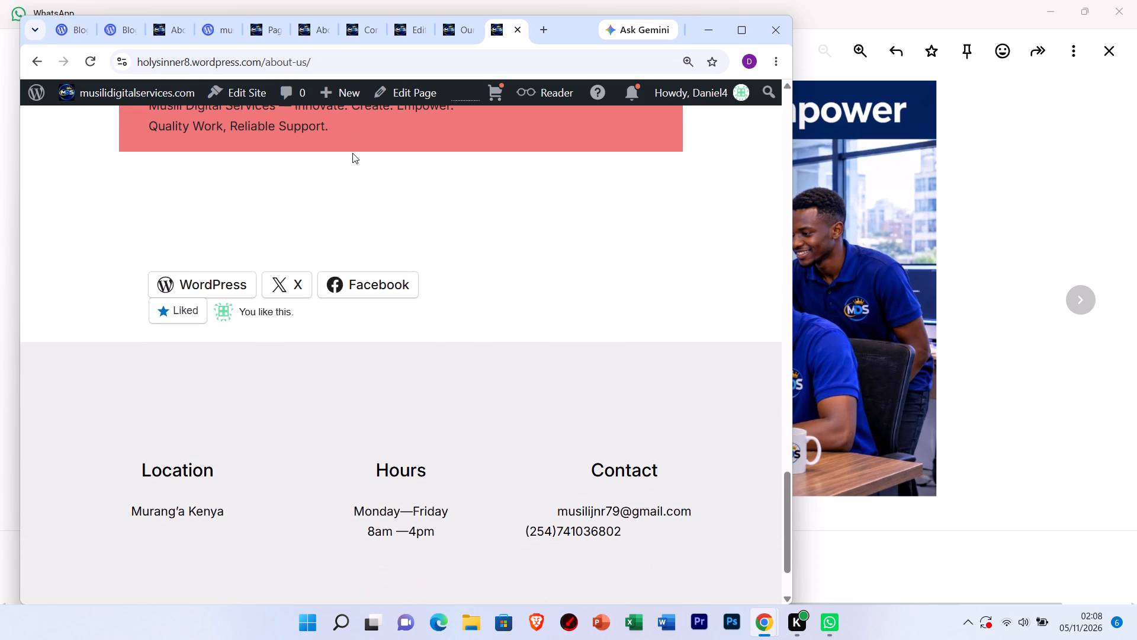
{"action": "scroll", "coordinate": [352, 153], "scroll_direction": "up", "scroll_amount": 6}
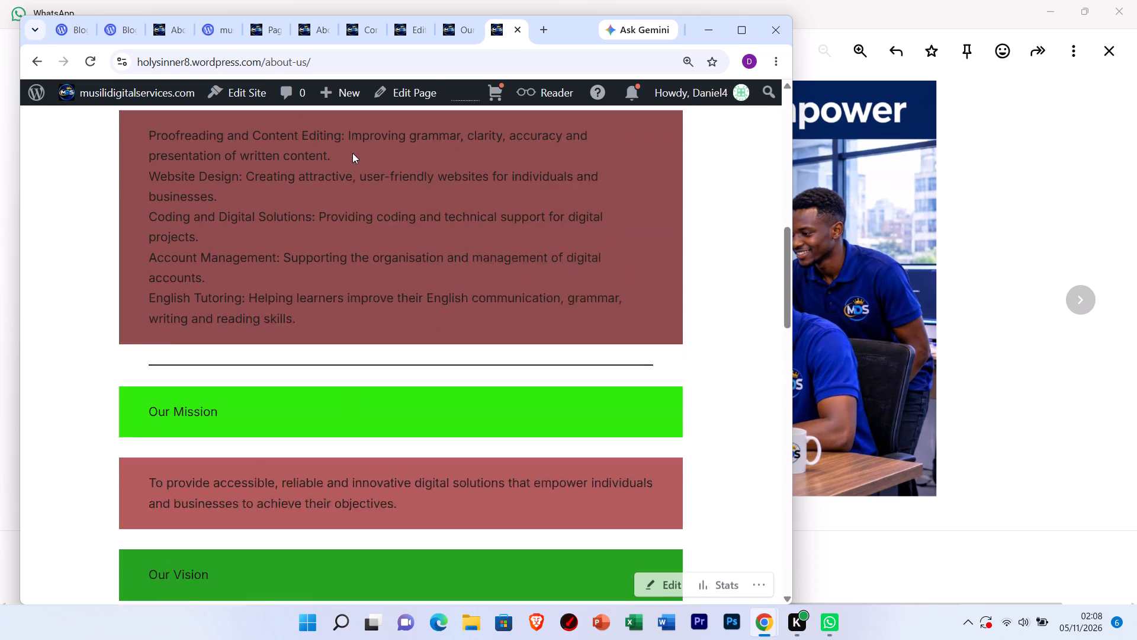
{"action": "scroll", "coordinate": [352, 153], "scroll_direction": "up", "scroll_amount": 7}
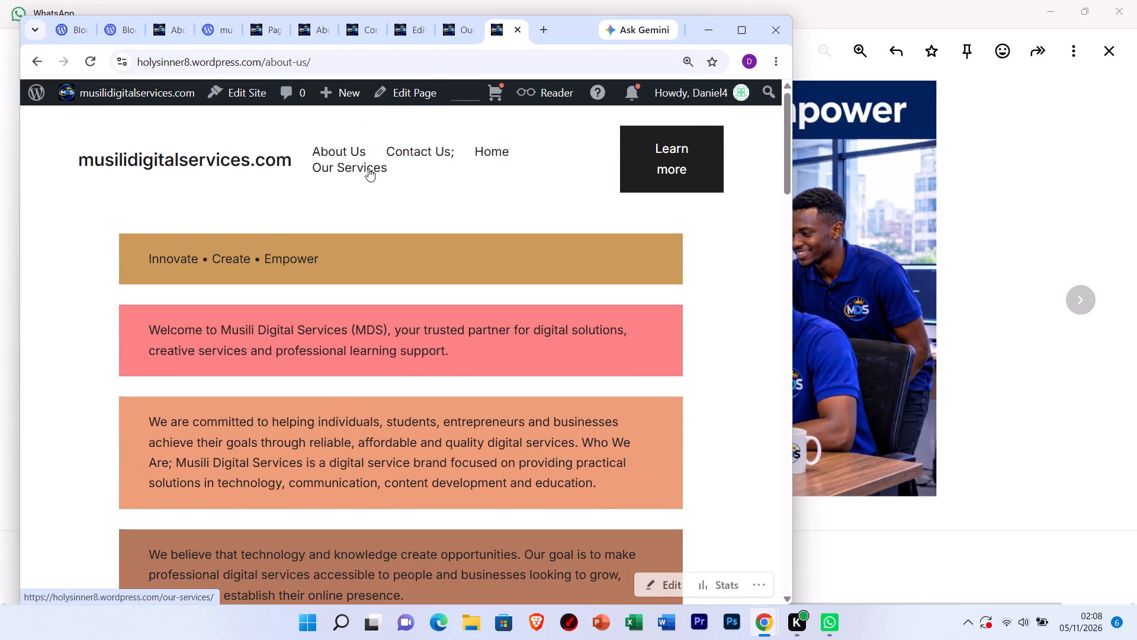
View the published Our Services page again and look over its list of services.
{"action": "left_click", "coordinate": [368, 168]}
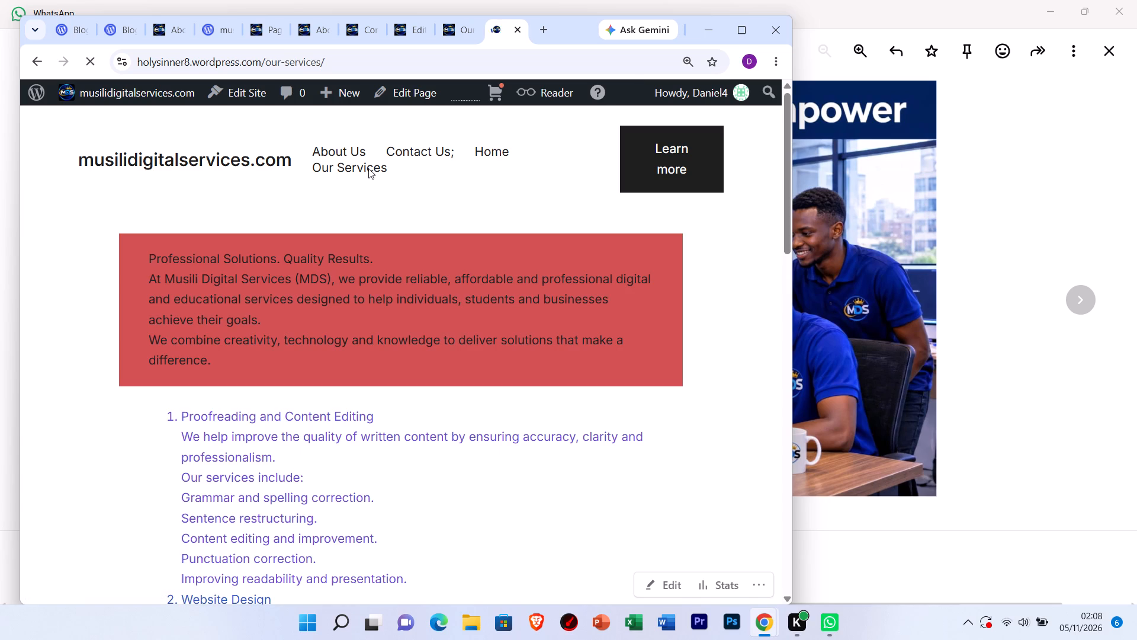
{"action": "scroll", "coordinate": [368, 168], "scroll_direction": "down", "scroll_amount": 5}
{"action": "scroll", "coordinate": [368, 168], "scroll_direction": "up", "scroll_amount": 3}
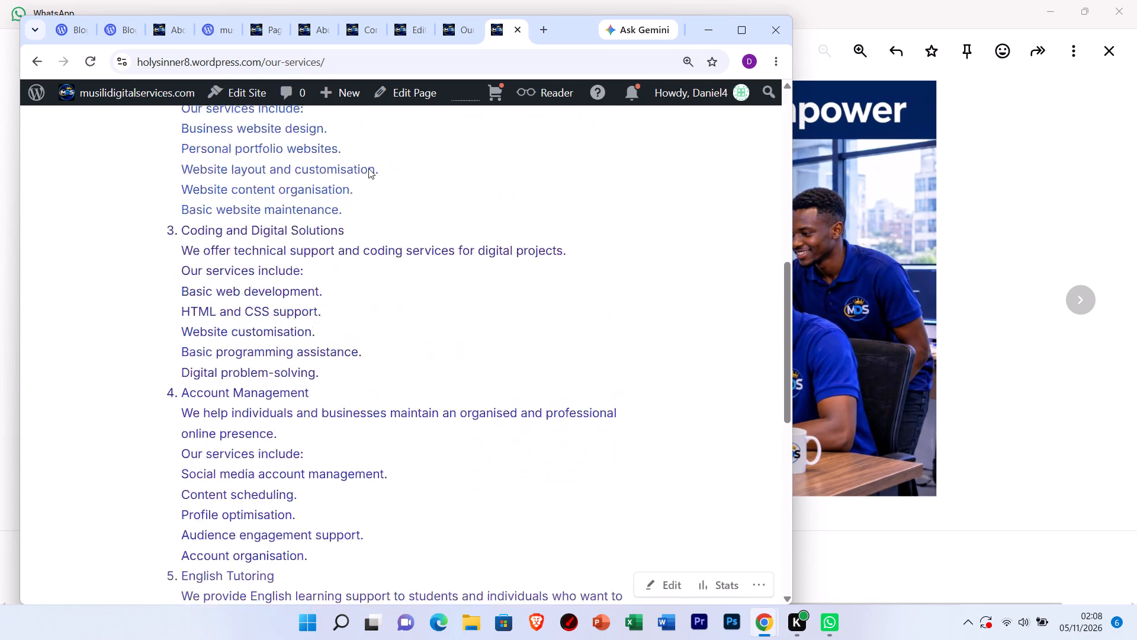
{"action": "scroll", "coordinate": [368, 168], "scroll_direction": "up", "scroll_amount": 6}
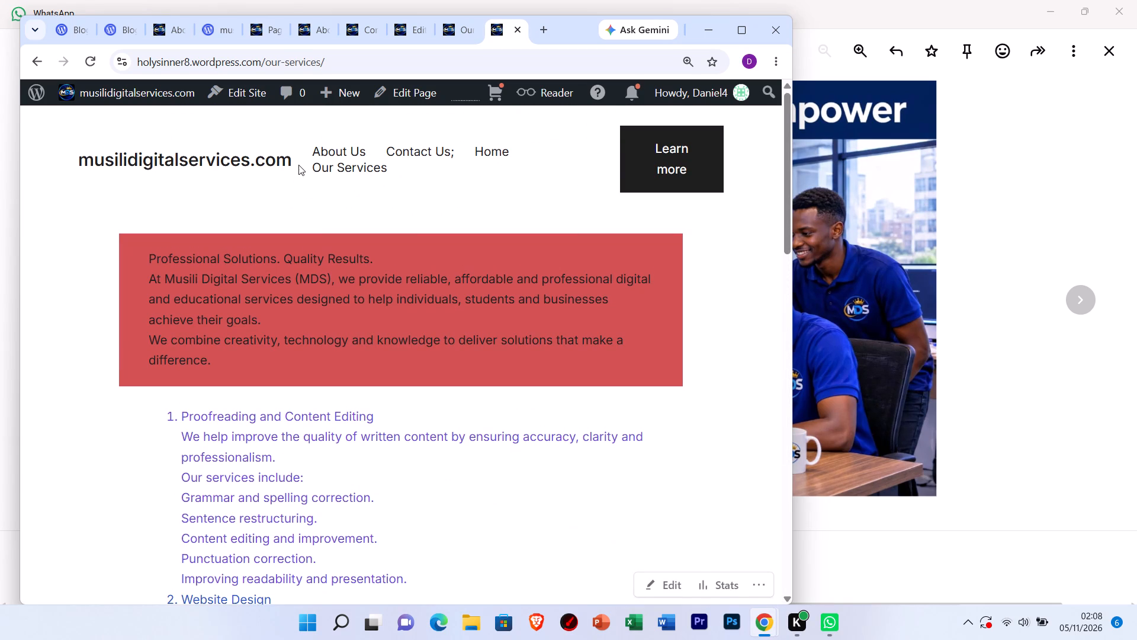
Open the site's dashboard and go to the hosting overview of musilidigitalservices.com.
{"action": "left_click", "coordinate": [99, 100]}
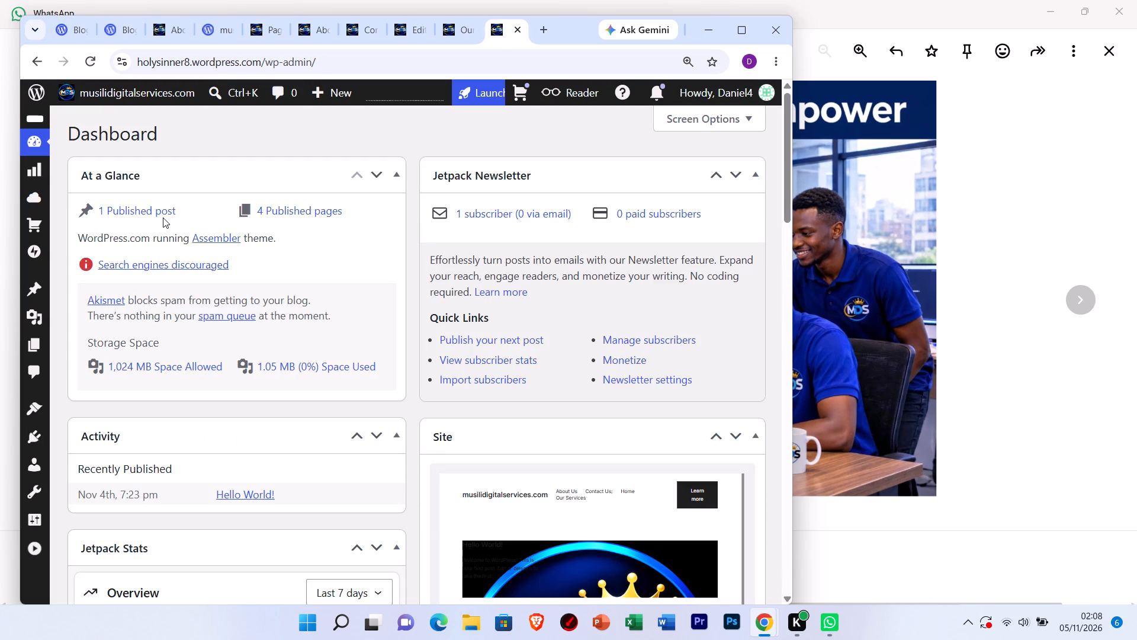
{"action": "scroll", "coordinate": [163, 217], "scroll_direction": "down", "scroll_amount": 3}
{"action": "scroll", "coordinate": [163, 217], "scroll_direction": "up", "scroll_amount": 3}
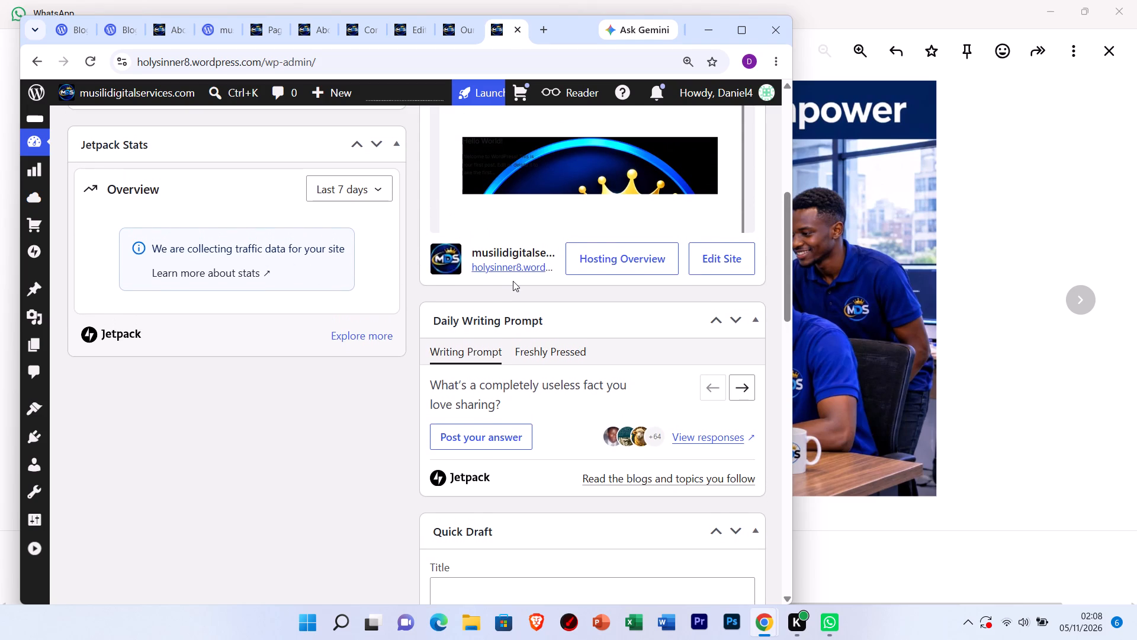
{"action": "left_click", "coordinate": [627, 263]}
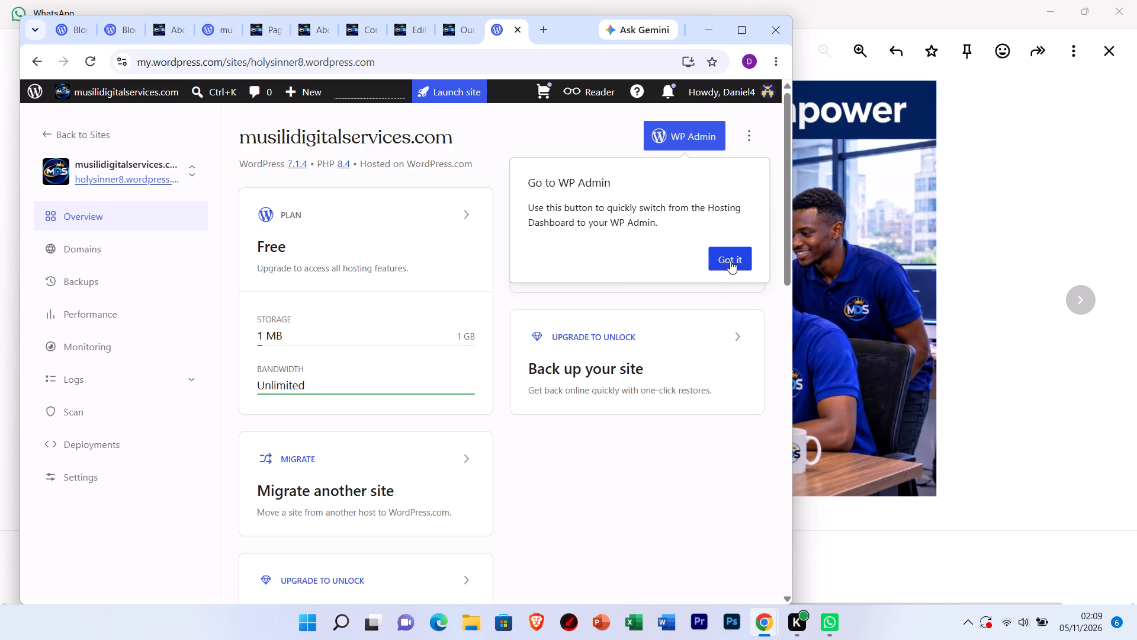
Return to the WP Admin dashboard and look through its sections, from the site preview to WordPress Events and News and back.
{"action": "left_click", "coordinate": [692, 135]}
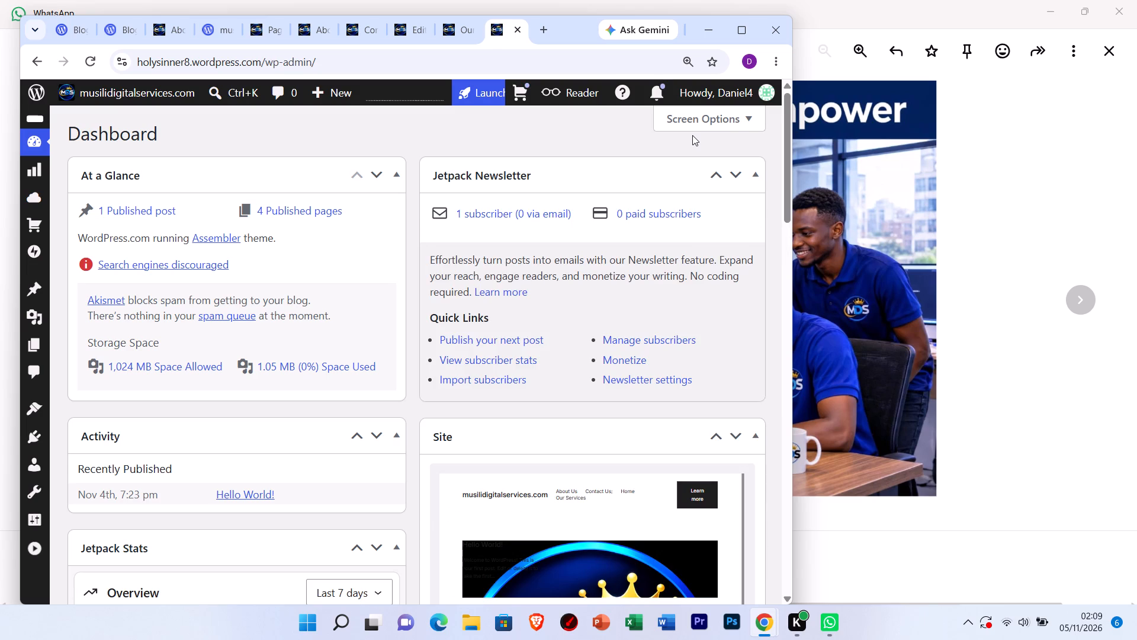
{"action": "scroll", "coordinate": [692, 135], "scroll_direction": "down", "scroll_amount": 2}
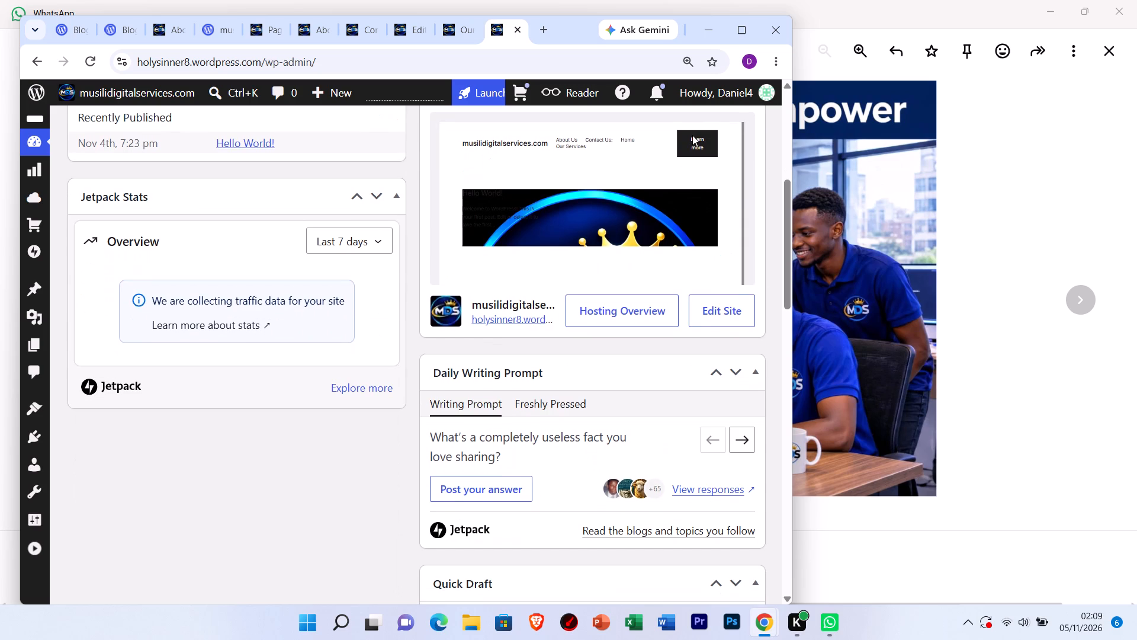
{"action": "scroll", "coordinate": [692, 135], "scroll_direction": "down", "scroll_amount": 2}
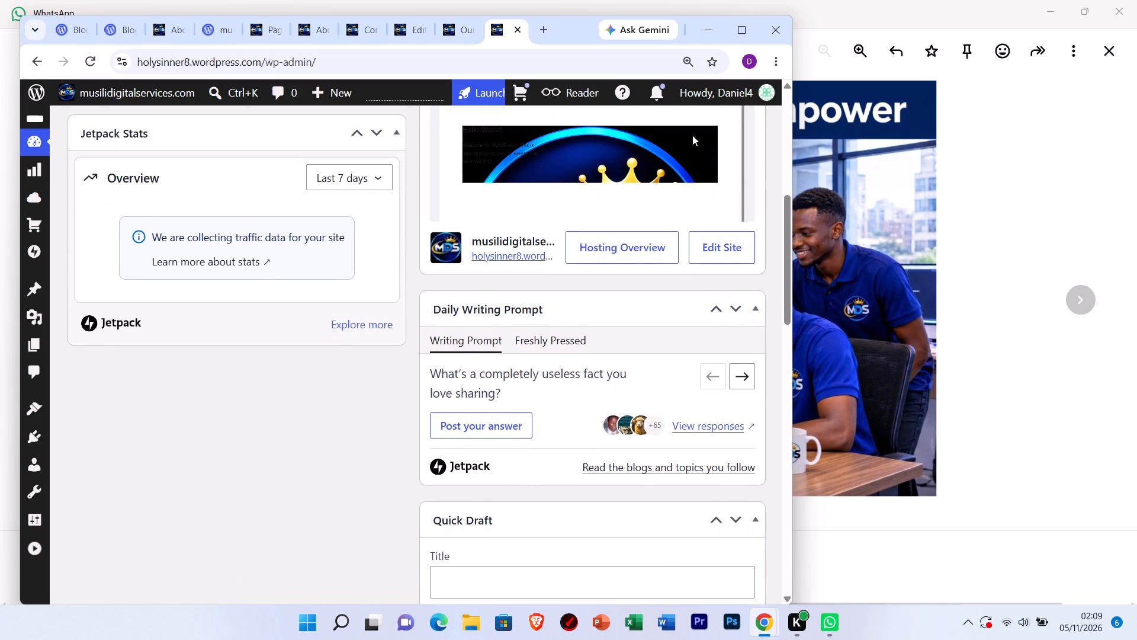
{"action": "scroll", "coordinate": [692, 135], "scroll_direction": "down", "scroll_amount": 2}
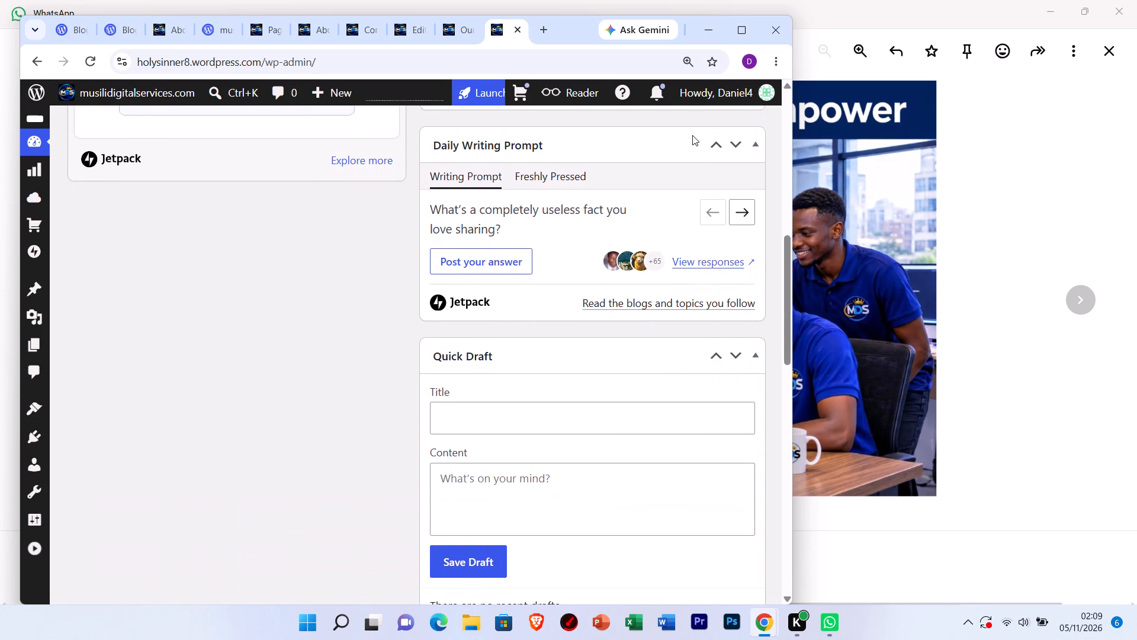
{"action": "scroll", "coordinate": [692, 135], "scroll_direction": "down", "scroll_amount": 1}
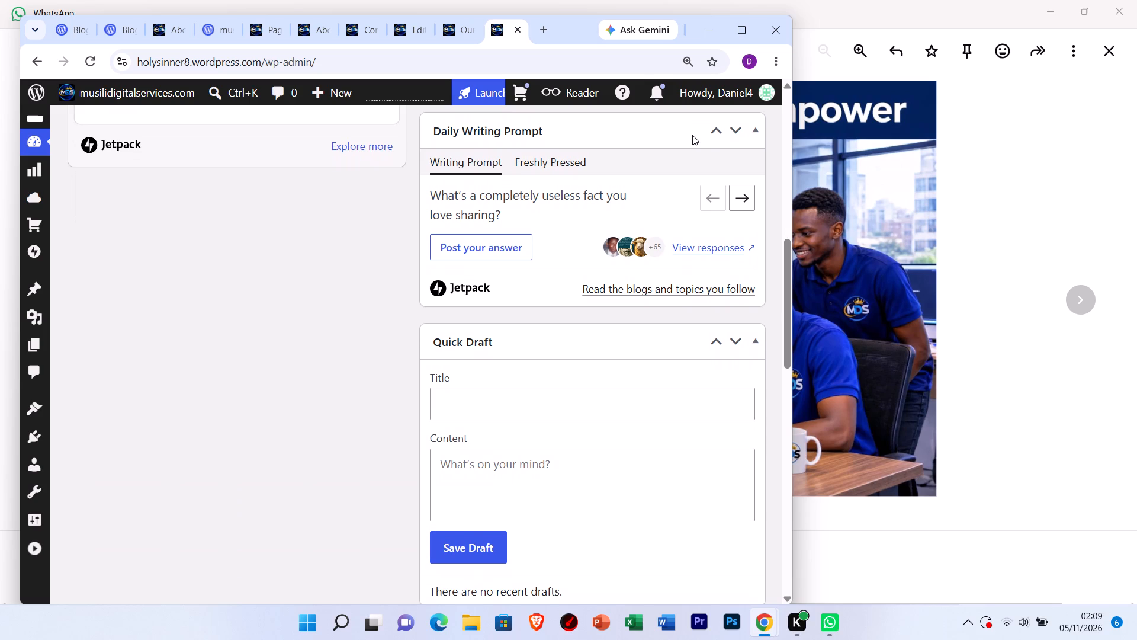
{"action": "scroll", "coordinate": [692, 135], "scroll_direction": "down", "scroll_amount": 1}
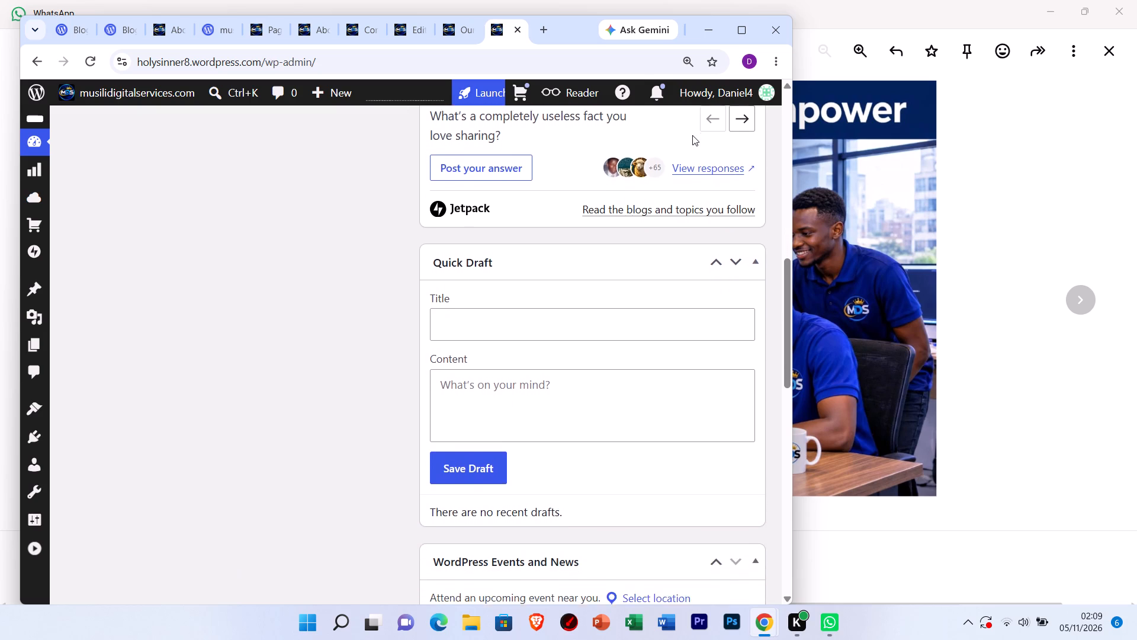
{"action": "scroll", "coordinate": [692, 135], "scroll_direction": "down", "scroll_amount": 2}
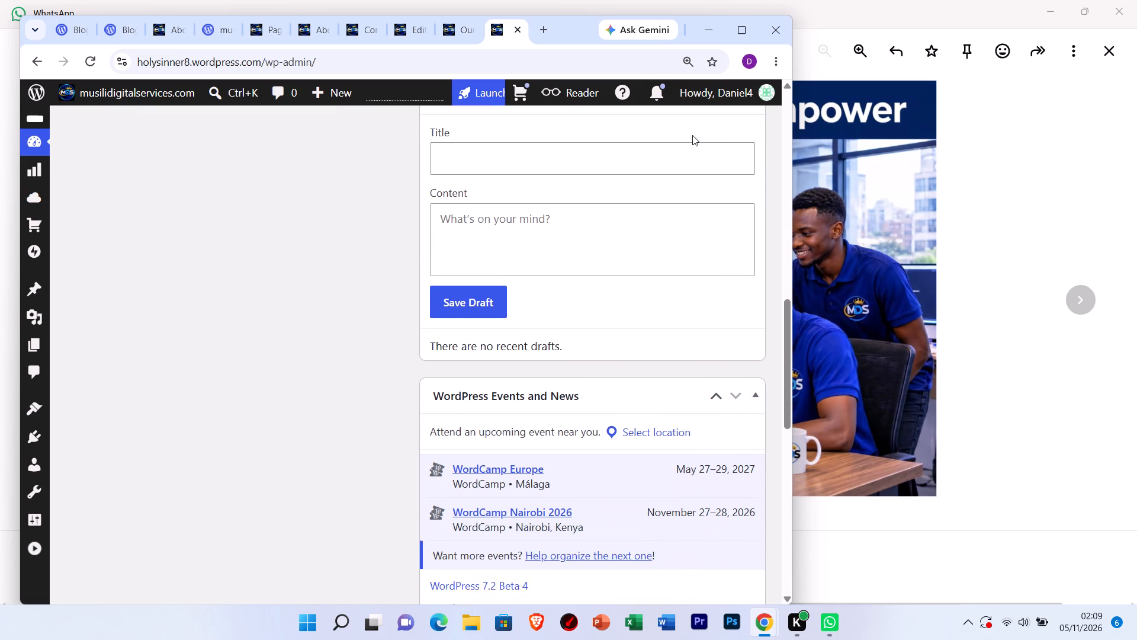
{"action": "scroll", "coordinate": [692, 135], "scroll_direction": "down", "scroll_amount": 2}
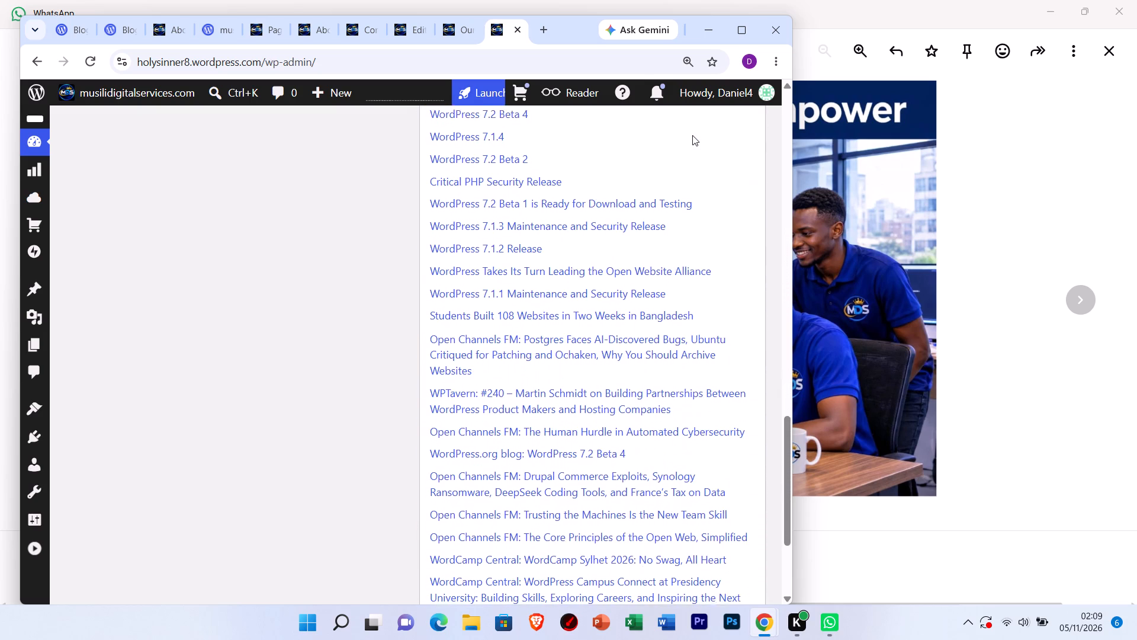
{"action": "scroll", "coordinate": [692, 135], "scroll_direction": "down", "scroll_amount": 3}
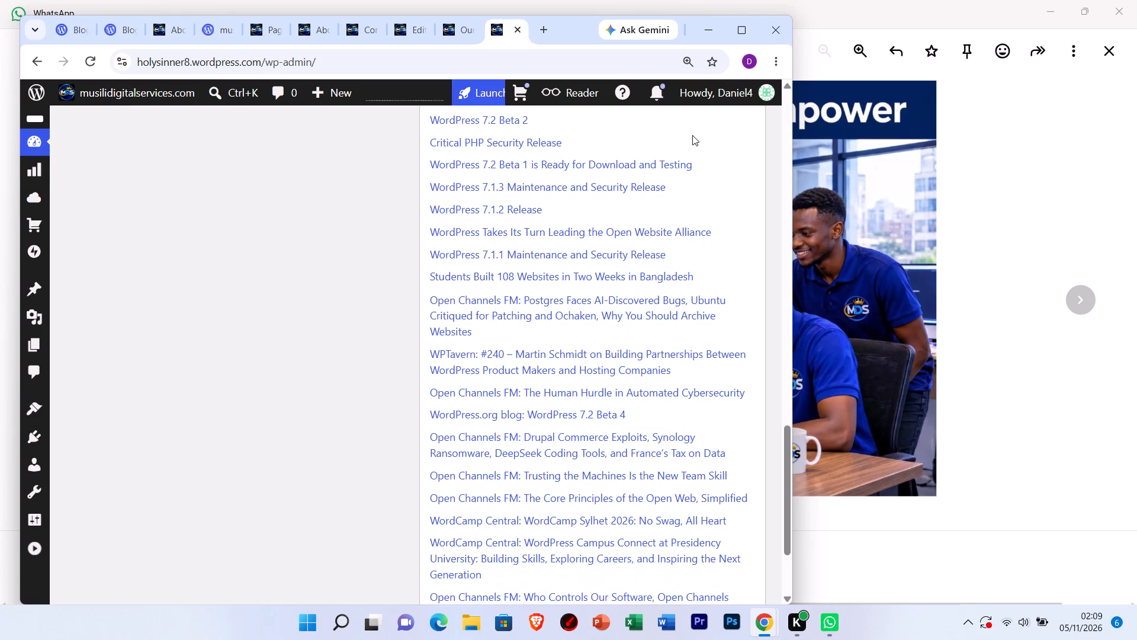
{"action": "scroll", "coordinate": [692, 135], "scroll_direction": "up", "scroll_amount": 1}
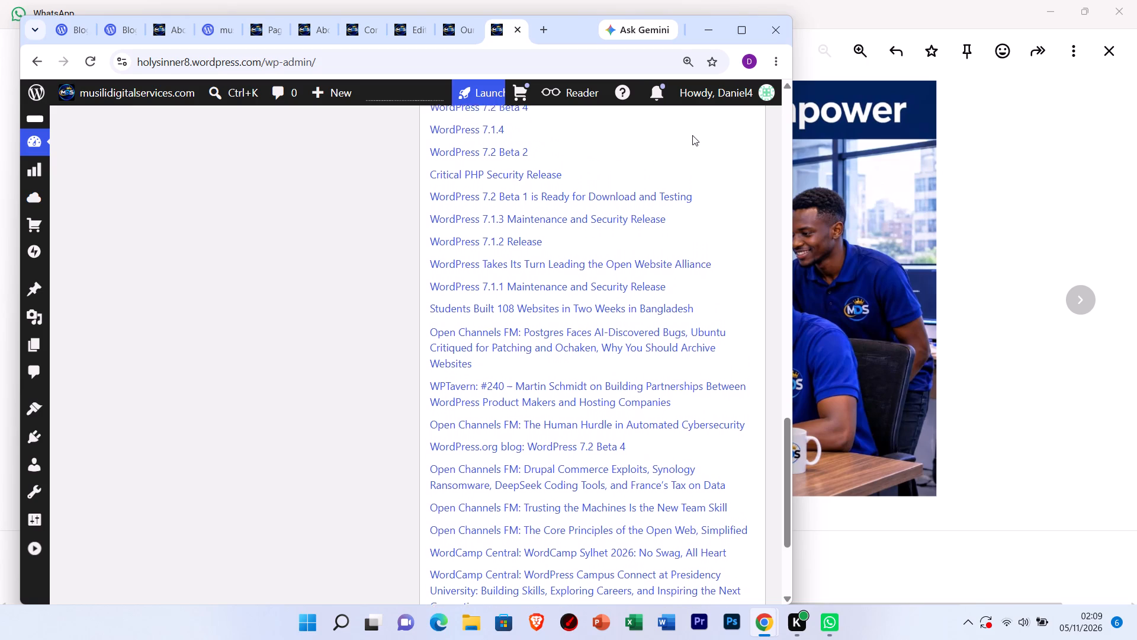
{"action": "scroll", "coordinate": [692, 135], "scroll_direction": "up", "scroll_amount": 1}
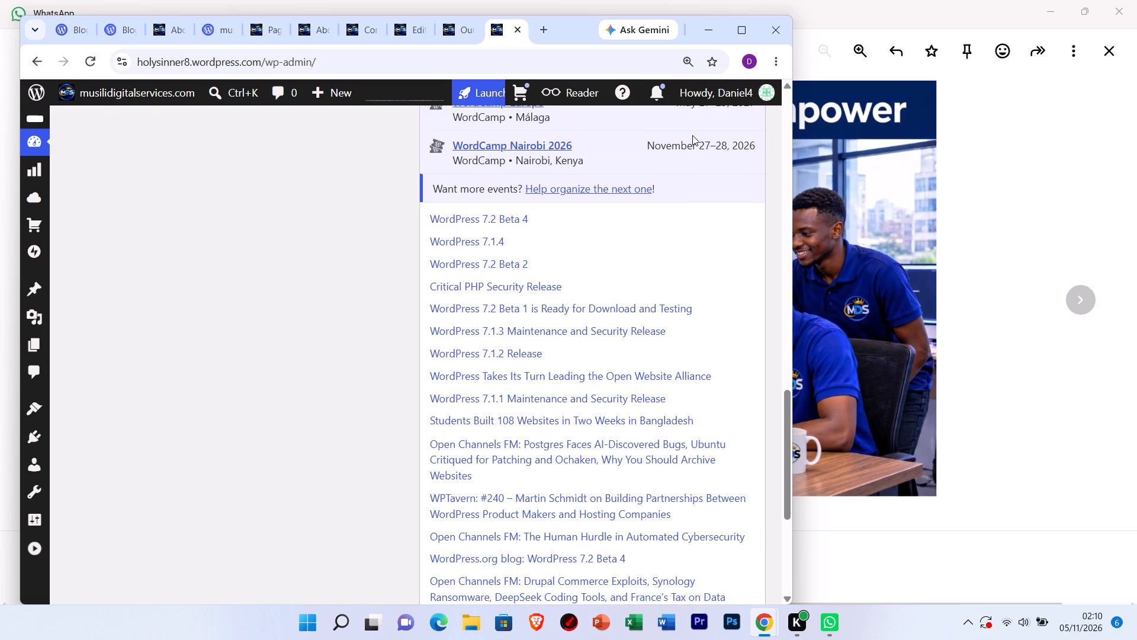
{"action": "scroll", "coordinate": [691, 132], "scroll_direction": "down", "scroll_amount": 2}
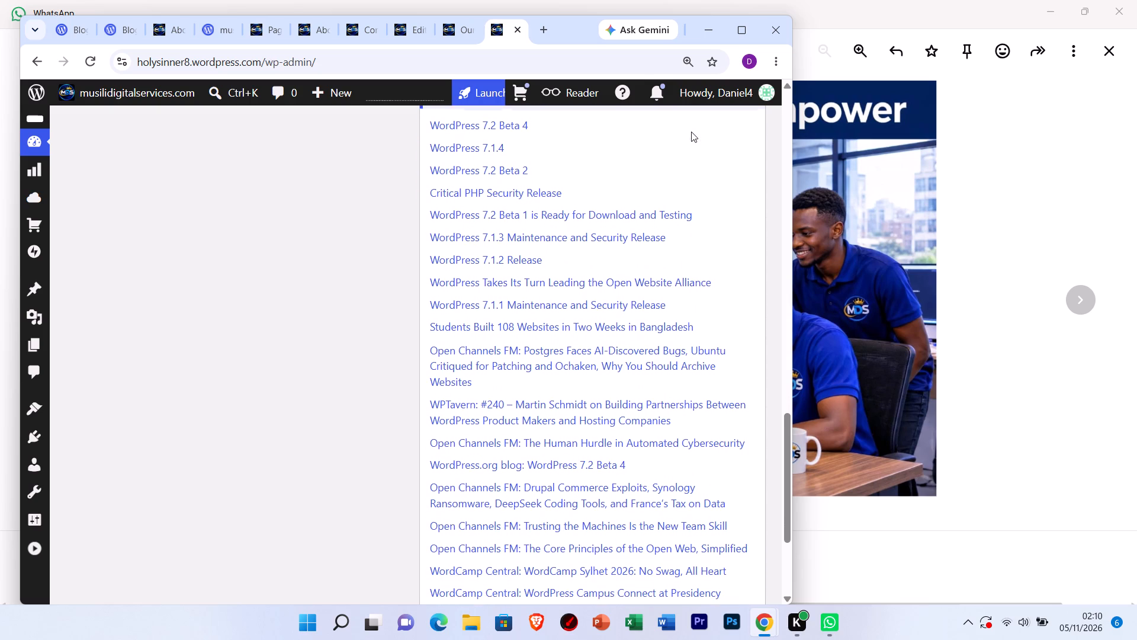
{"action": "scroll", "coordinate": [691, 132], "scroll_direction": "down", "scroll_amount": 2}
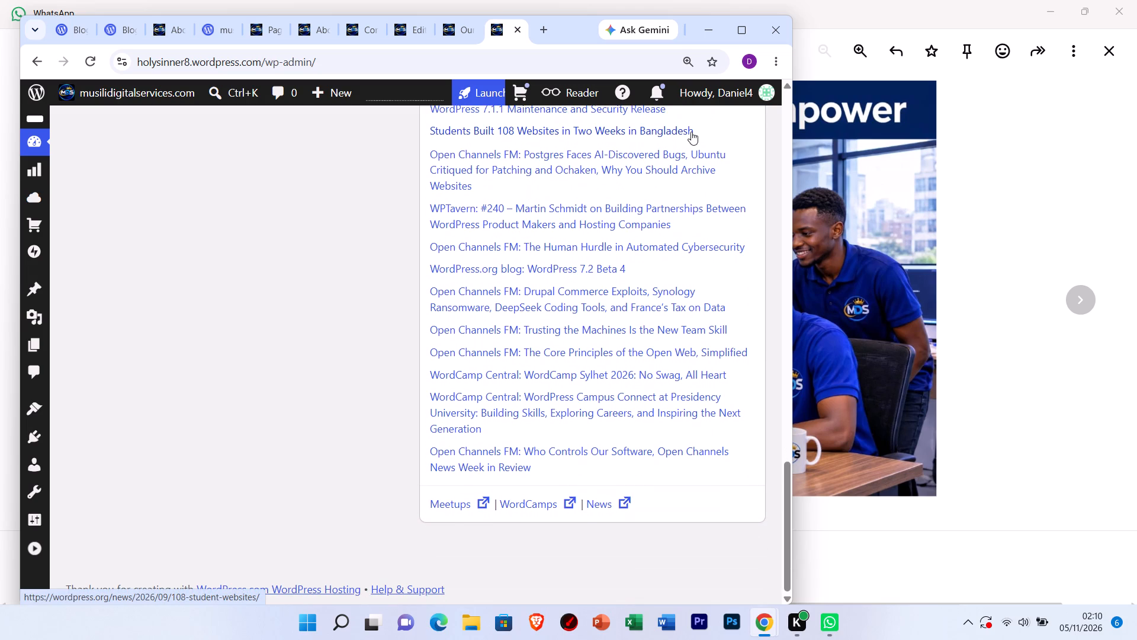
{"action": "scroll", "coordinate": [691, 132], "scroll_direction": "up", "scroll_amount": 2}
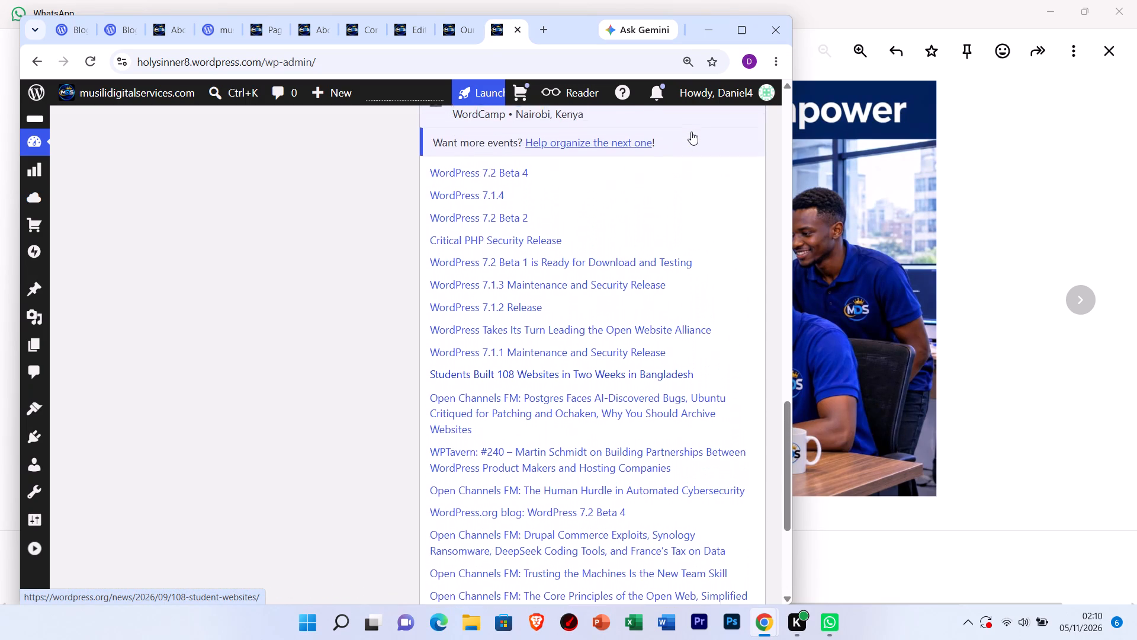
{"action": "scroll", "coordinate": [691, 132], "scroll_direction": "up", "scroll_amount": 2}
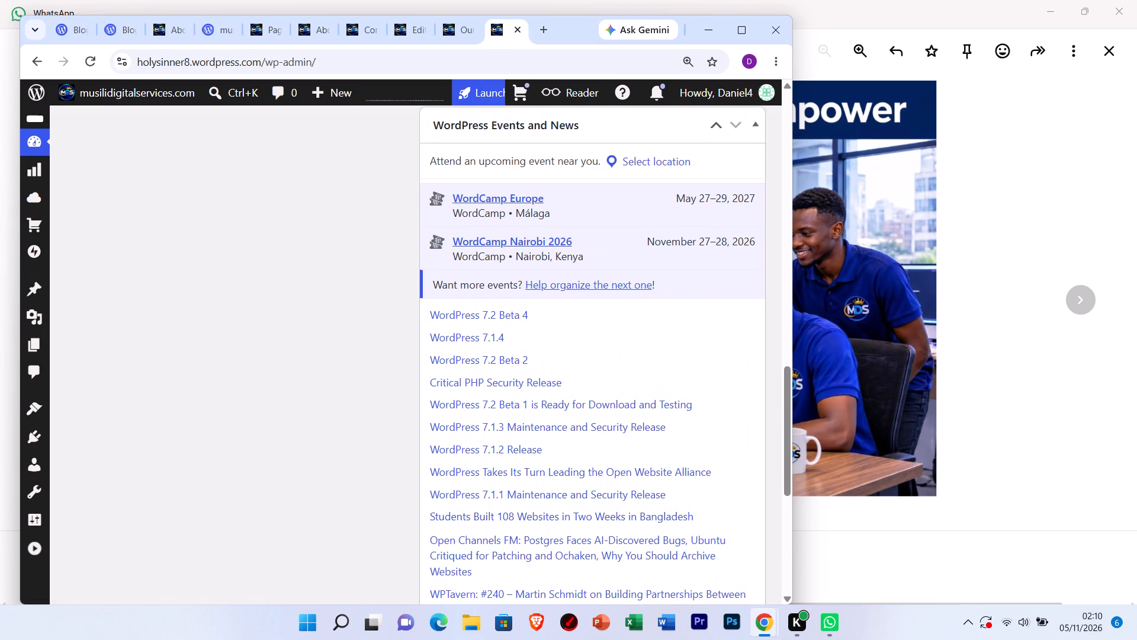
{"action": "scroll", "coordinate": [691, 132], "scroll_direction": "up", "scroll_amount": 2}
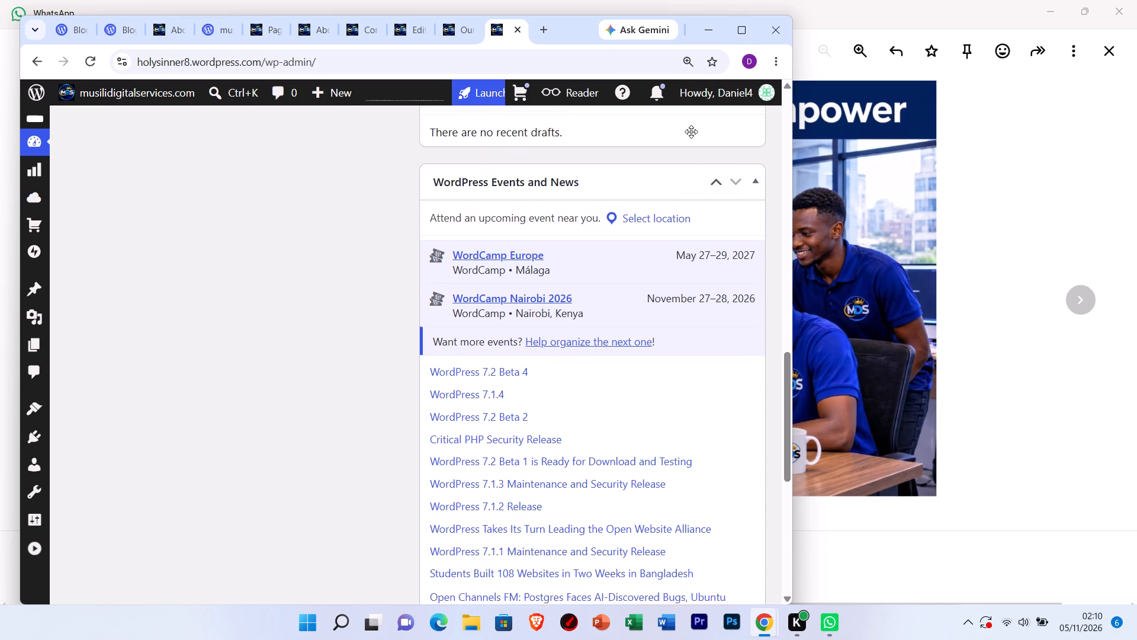
{"action": "scroll", "coordinate": [691, 132], "scroll_direction": "up", "scroll_amount": 3}
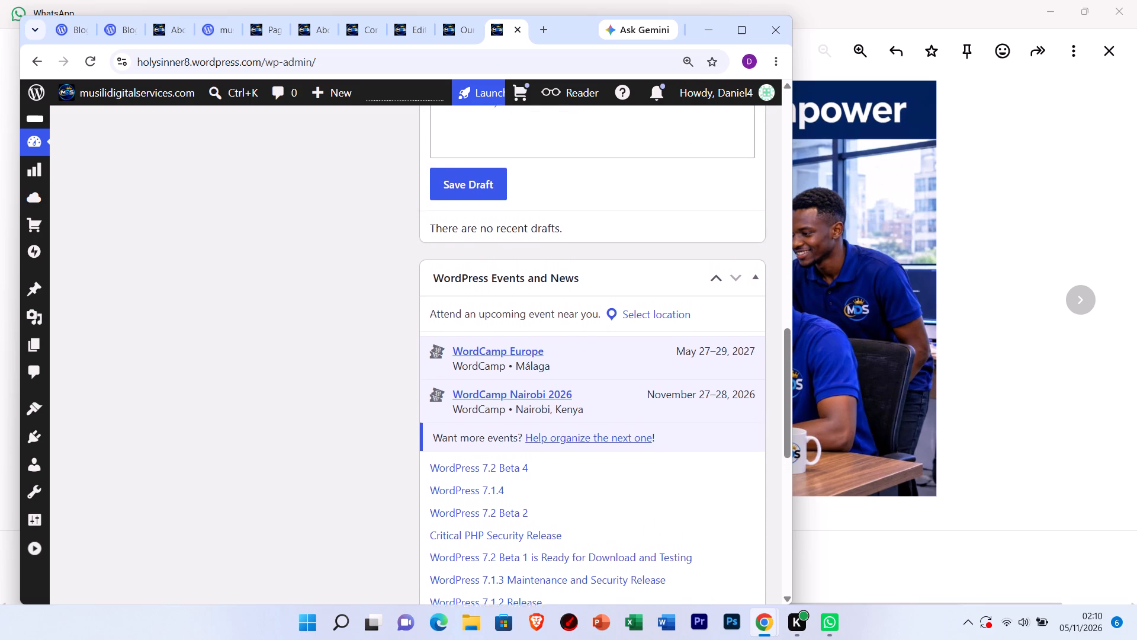
{"action": "scroll", "coordinate": [691, 132], "scroll_direction": "up", "scroll_amount": 1}
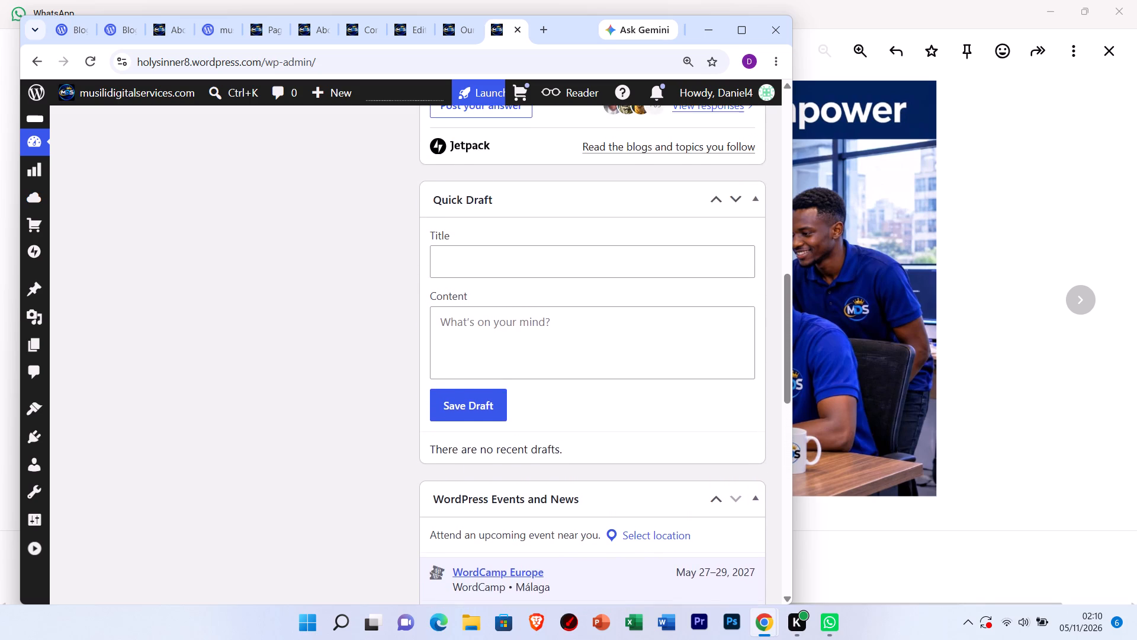
{"action": "scroll", "coordinate": [691, 132], "scroll_direction": "up", "scroll_amount": 2}
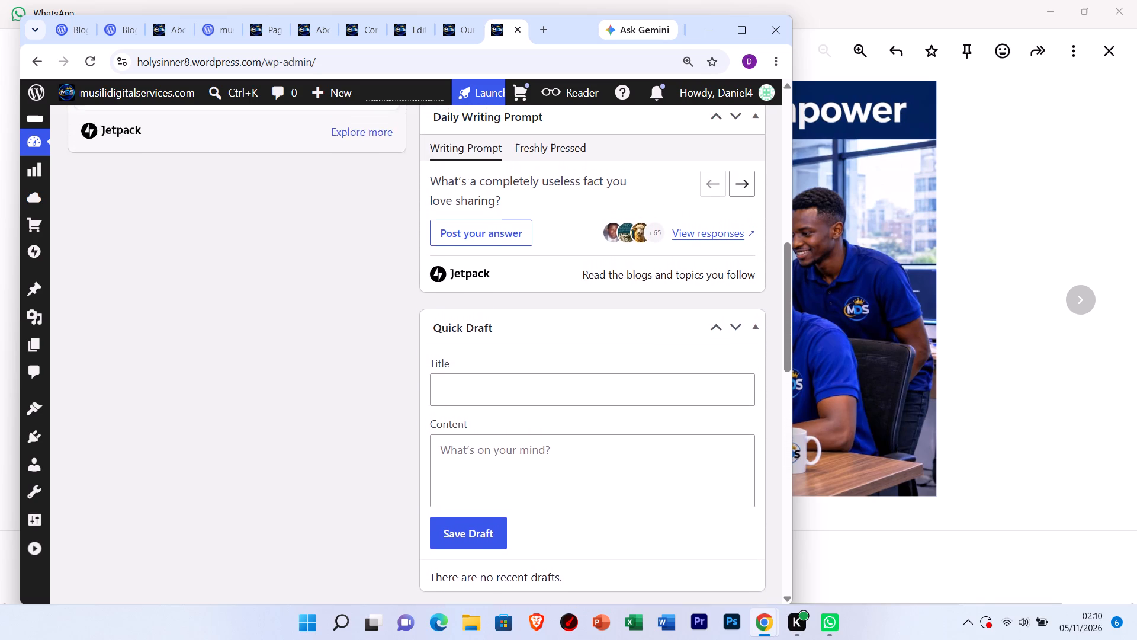
{"action": "scroll", "coordinate": [691, 132], "scroll_direction": "up", "scroll_amount": 2}
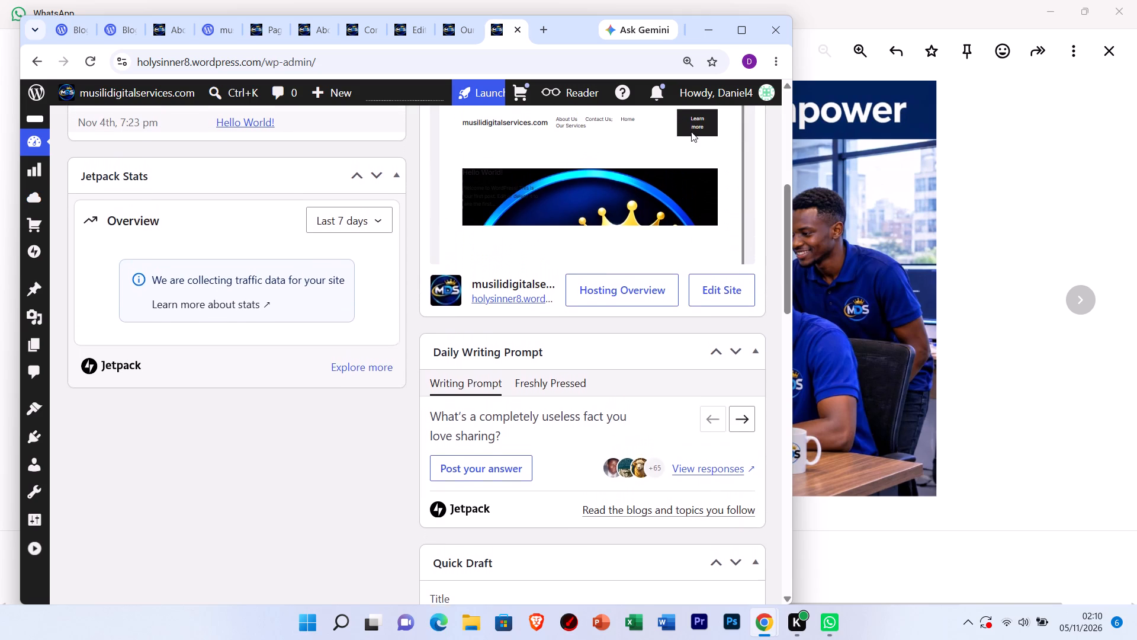
View the responses to the daily writing prompt and look through the dailyprompt 2936 posts in the Reader.
{"action": "scroll", "coordinate": [691, 132], "scroll_direction": "up", "scroll_amount": 1}
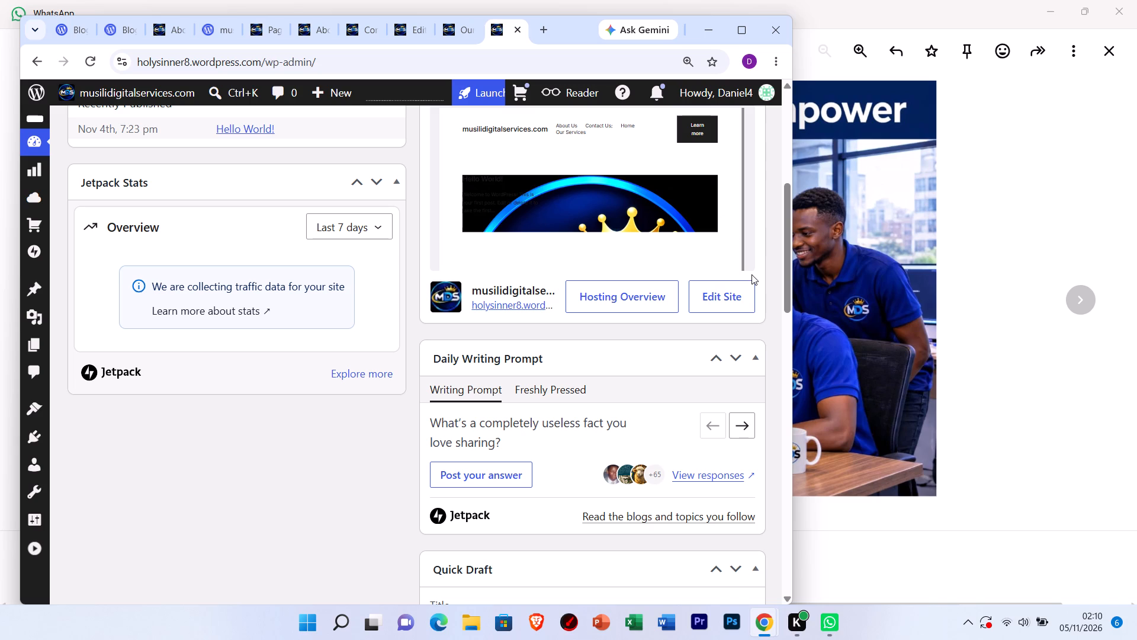
{"action": "left_click", "coordinate": [720, 472]}
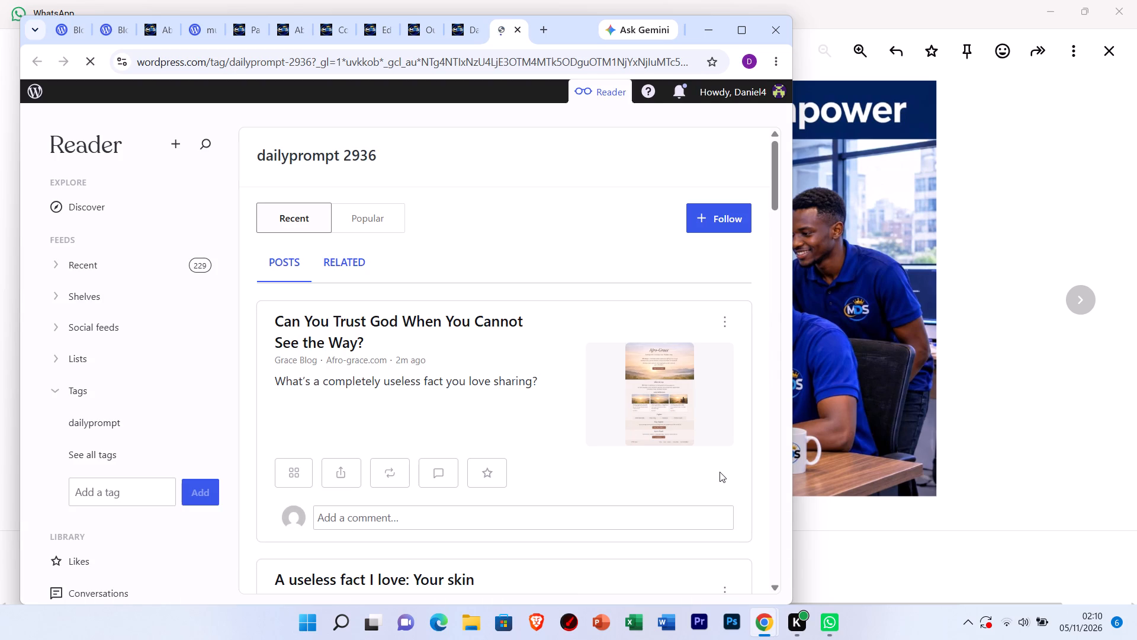
{"action": "scroll", "coordinate": [720, 472], "scroll_direction": "down", "scroll_amount": 1}
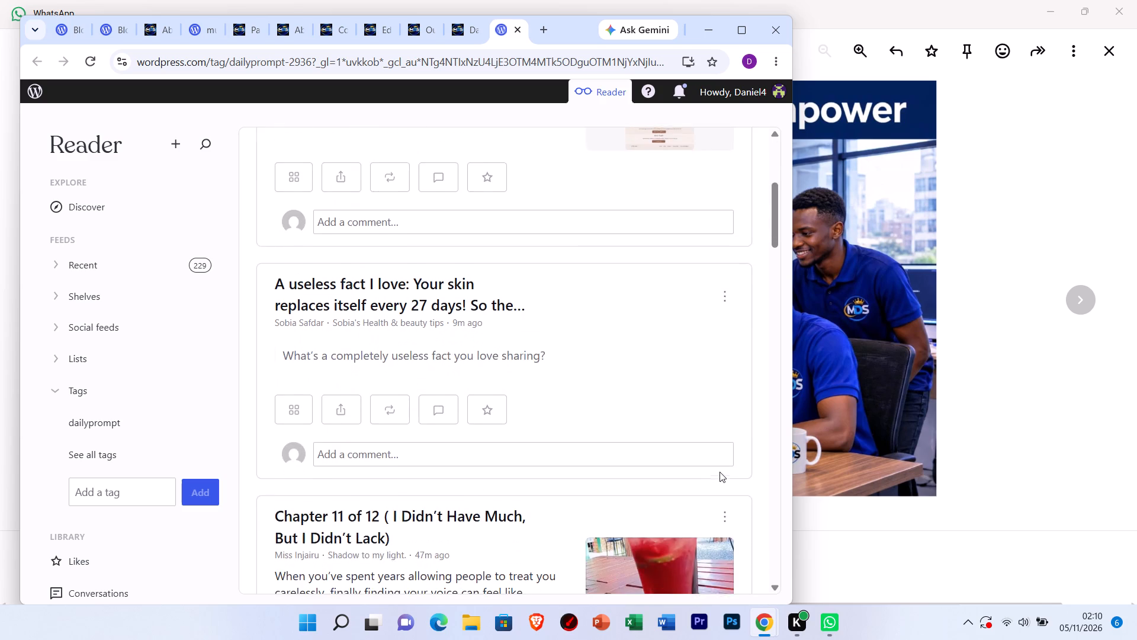
{"action": "scroll", "coordinate": [720, 472], "scroll_direction": "down", "scroll_amount": 1}
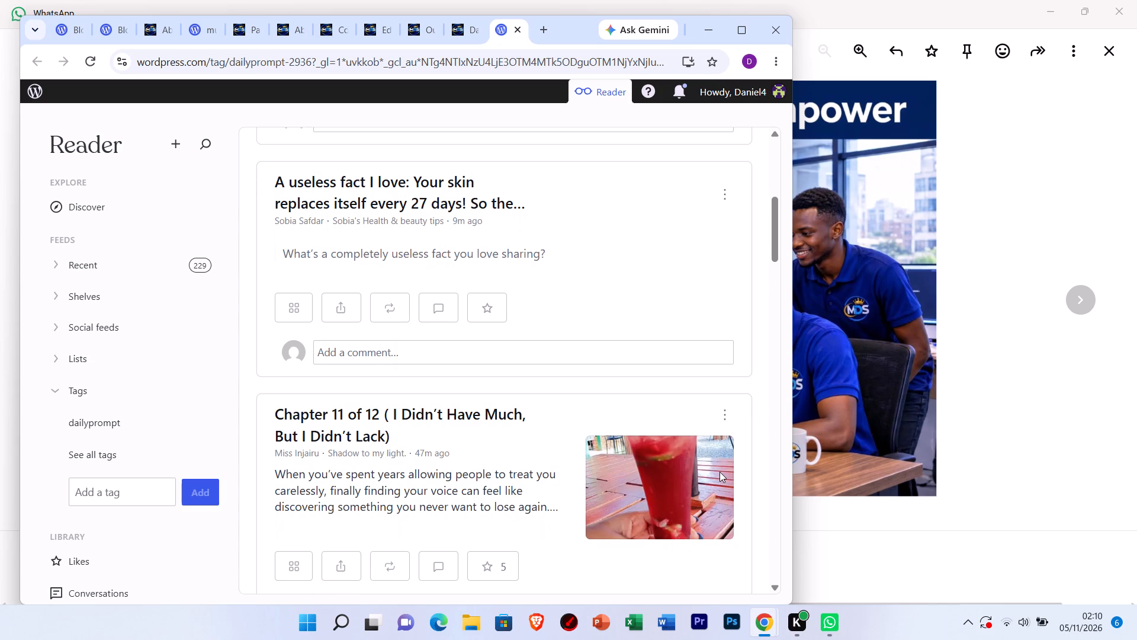
{"action": "scroll", "coordinate": [720, 472], "scroll_direction": "down", "scroll_amount": 2}
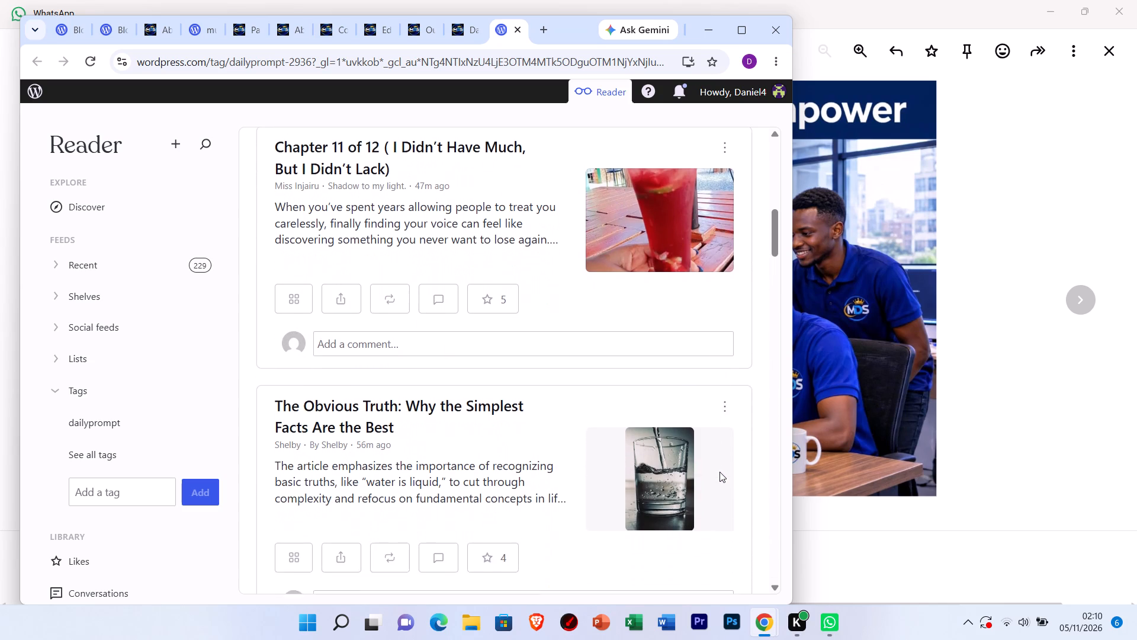
{"action": "scroll", "coordinate": [720, 472], "scroll_direction": "down", "scroll_amount": 2}
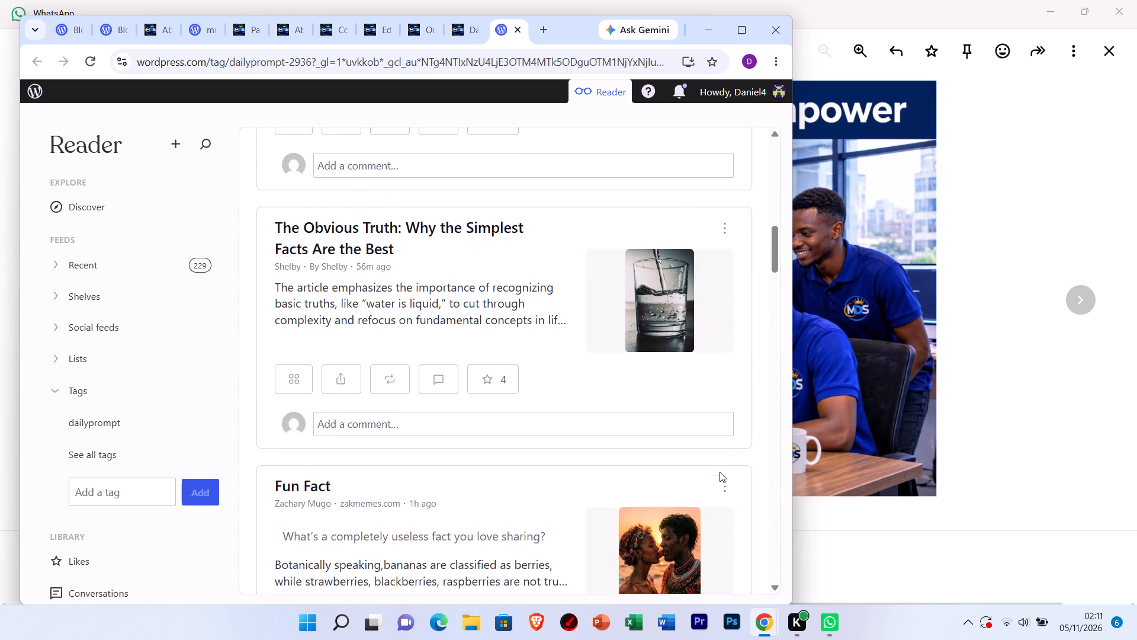
{"action": "scroll", "coordinate": [720, 472], "scroll_direction": "down", "scroll_amount": 2}
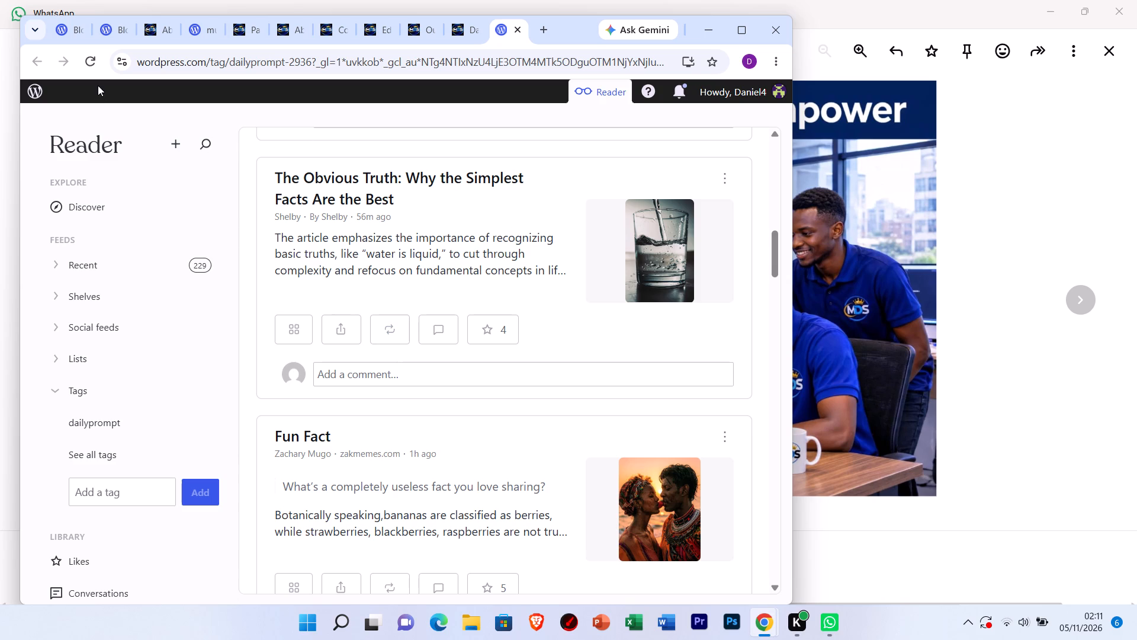
{"action": "double_click", "coordinate": [34, 61]}
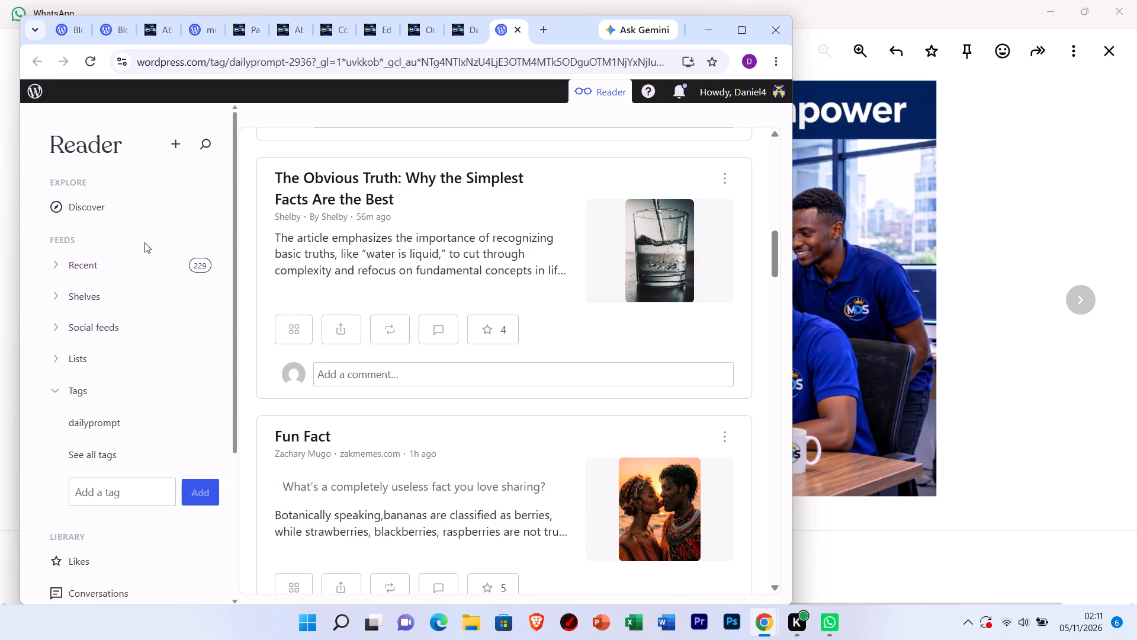
{"action": "scroll", "coordinate": [369, 154], "scroll_direction": "up", "scroll_amount": 11}
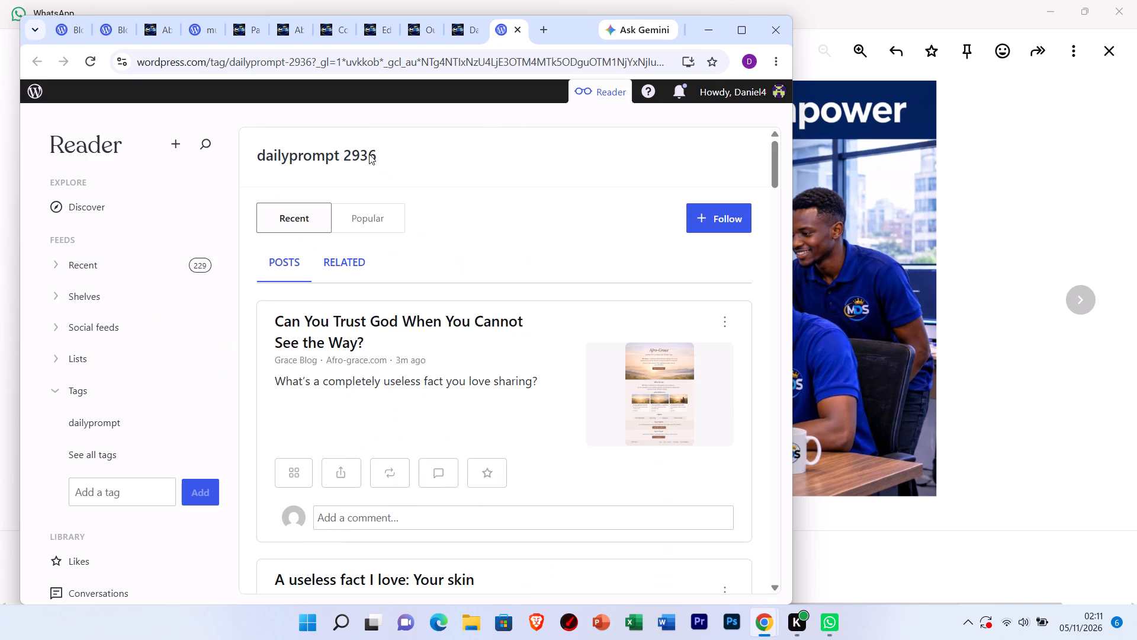
{"action": "scroll", "coordinate": [369, 154], "scroll_direction": "up", "scroll_amount": 8}
Return to the site's WP Admin dashboard, open the hosting overview of musilidigitalservices.com, and dismiss the WP Admin tip.
{"action": "left_click", "coordinate": [455, 27]}
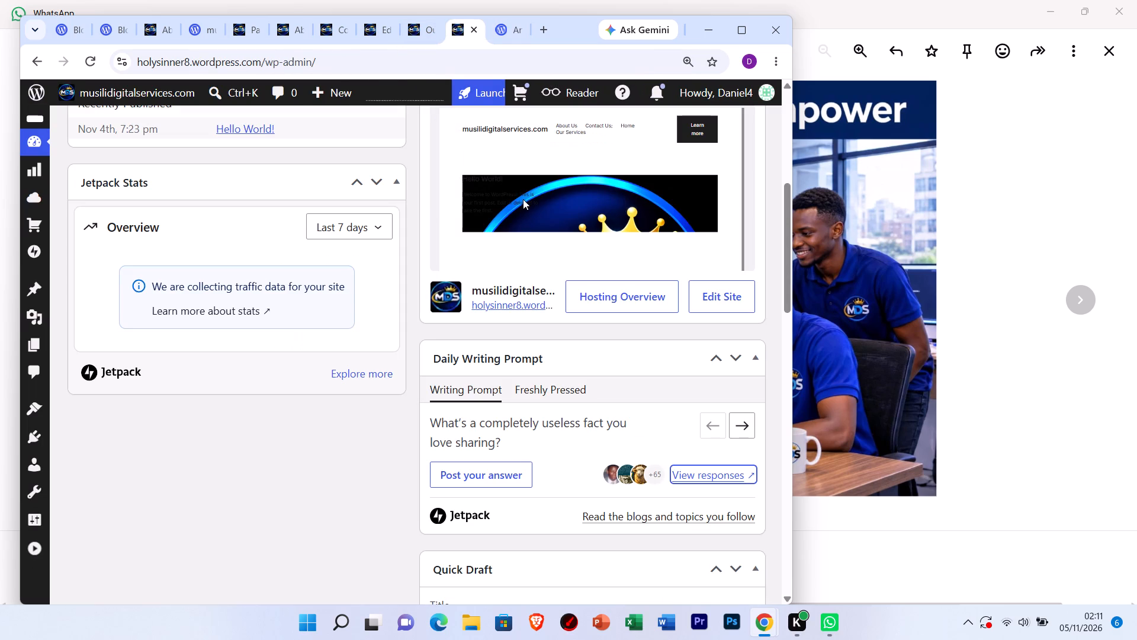
{"action": "scroll", "coordinate": [570, 298], "scroll_direction": "down", "scroll_amount": 2}
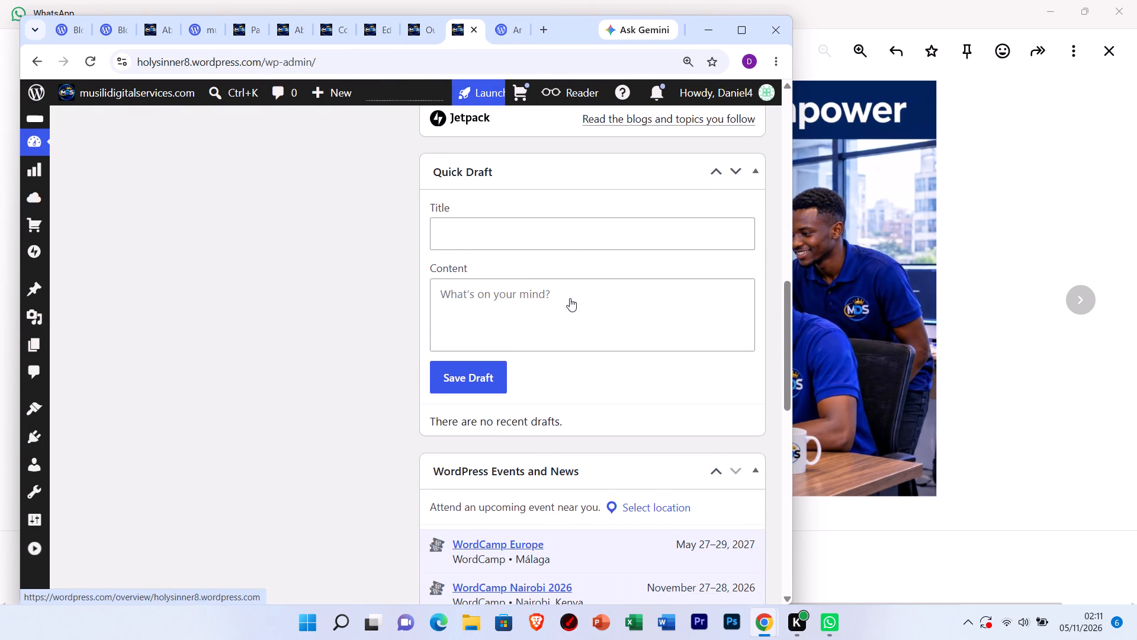
{"action": "scroll", "coordinate": [570, 298], "scroll_direction": "down", "scroll_amount": 1}
{"action": "scroll", "coordinate": [570, 298], "scroll_direction": "up", "scroll_amount": 2}
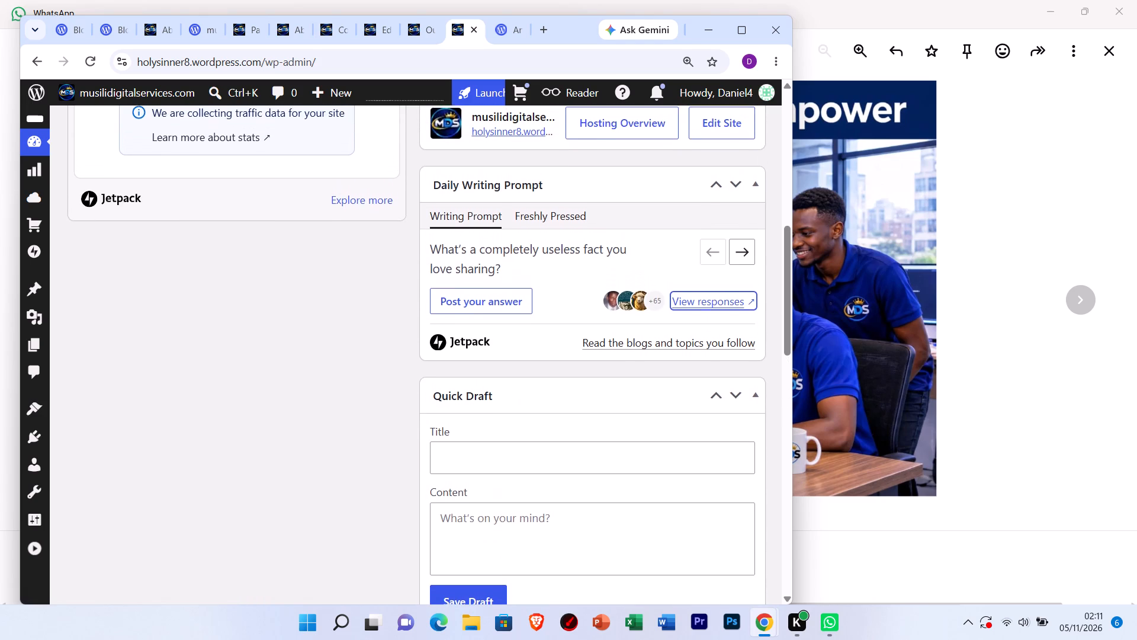
{"action": "scroll", "coordinate": [687, 308], "scroll_direction": "up", "scroll_amount": 1}
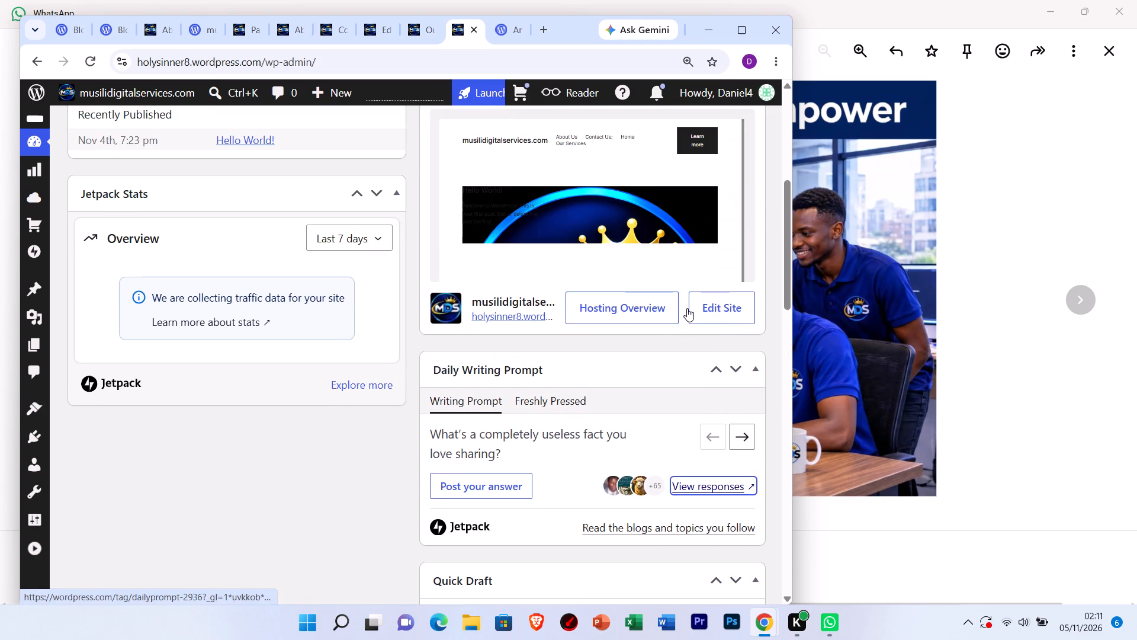
{"action": "scroll", "coordinate": [687, 308], "scroll_direction": "up", "scroll_amount": 1}
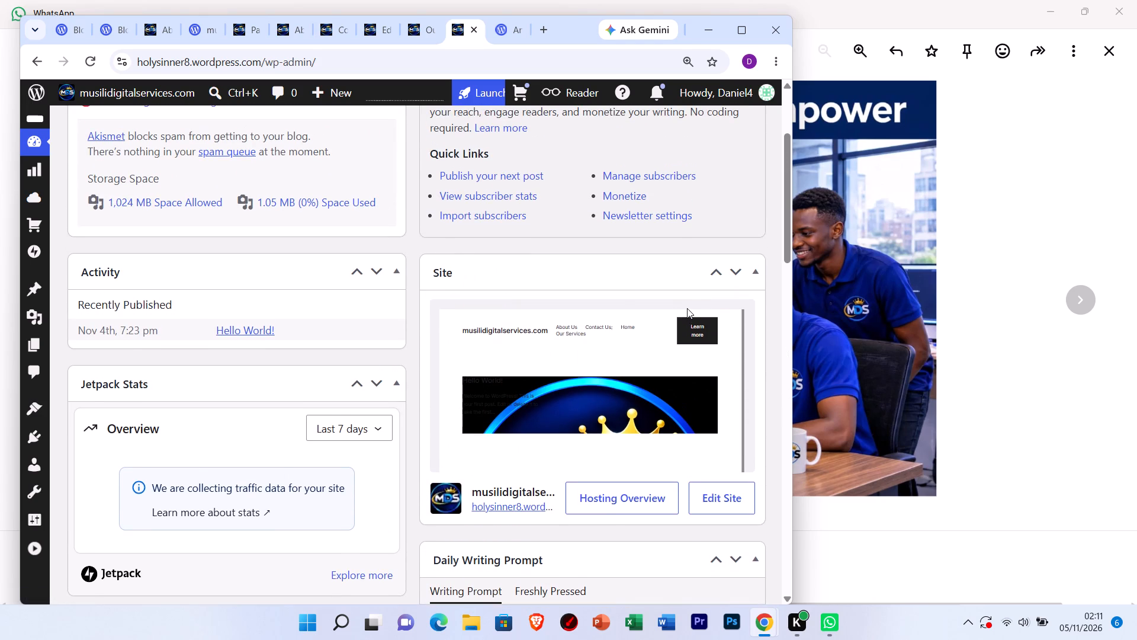
{"action": "left_click", "coordinate": [626, 493]}
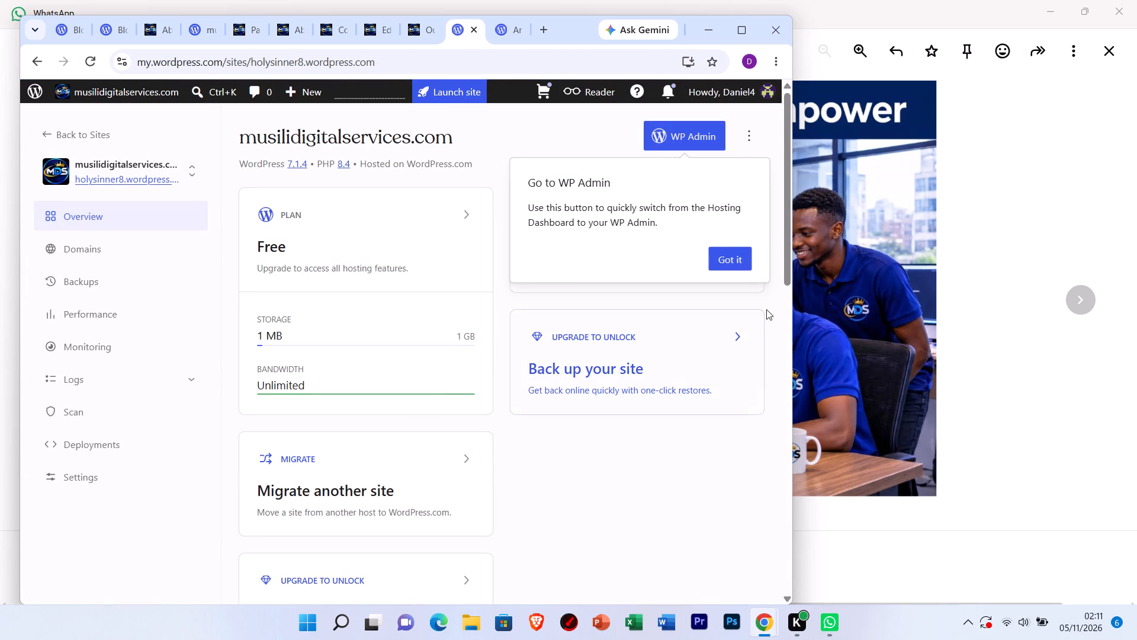
{"action": "left_click", "coordinate": [733, 258]}
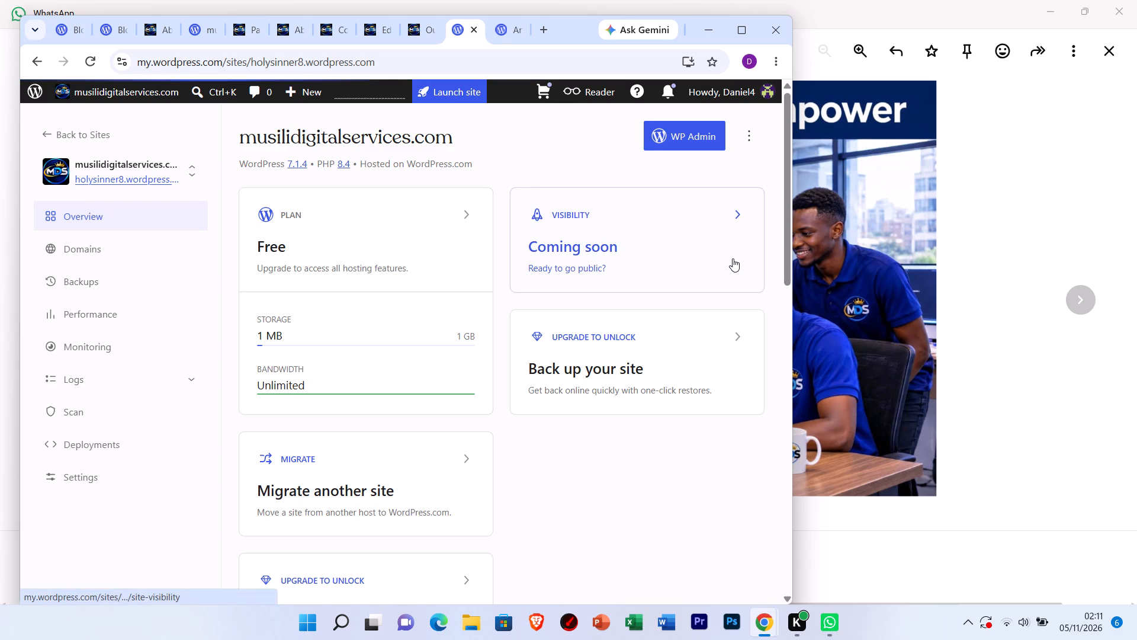
Open the site's Backups page from the backup card and examine the Jetpack Backups illustration.
{"action": "left_click", "coordinate": [677, 363]}
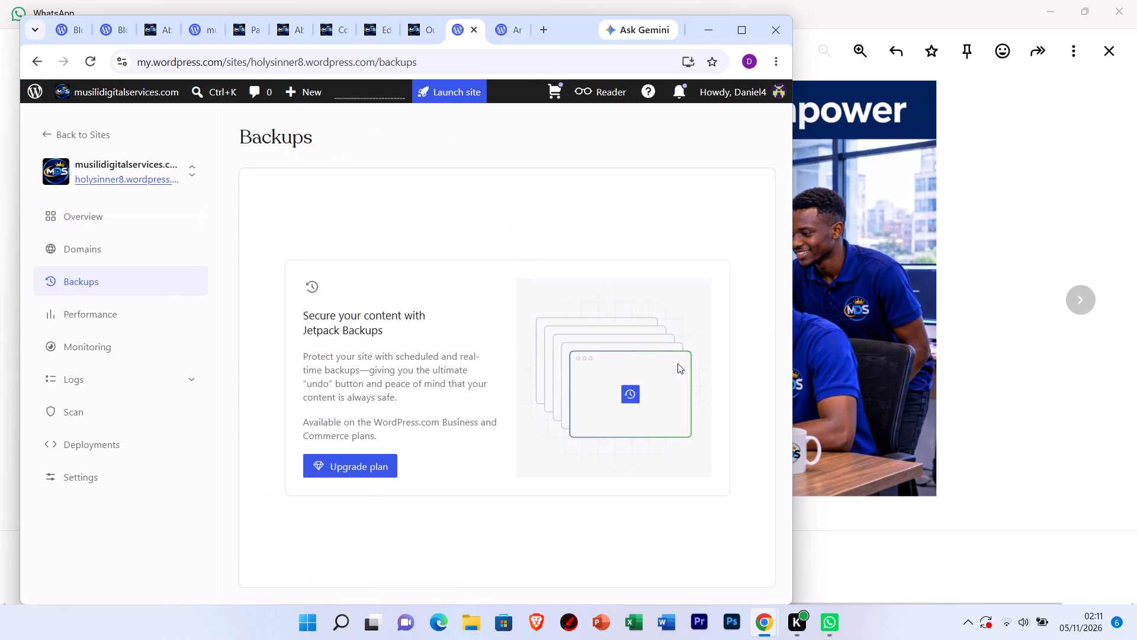
{"action": "left_click", "coordinate": [644, 392]}
{"action": "double_click", "coordinate": [642, 392]}
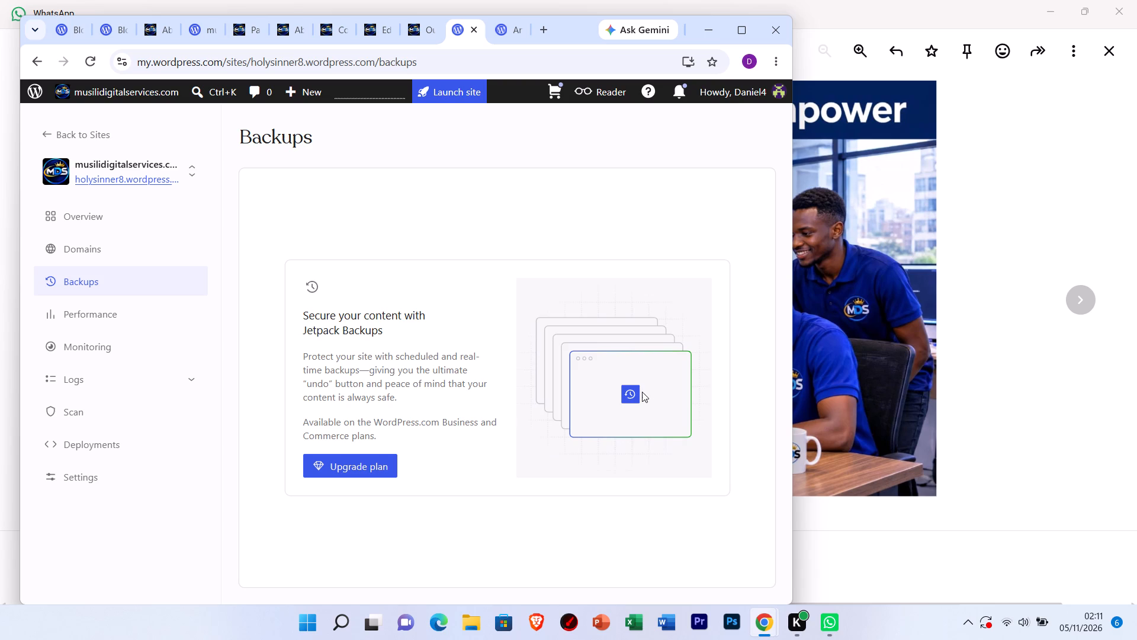
{"action": "left_click", "coordinate": [629, 388]}
Expand the Logs section of the hosting dashboard and look over its entries and the Backups page.
{"action": "left_click", "coordinate": [134, 385]}
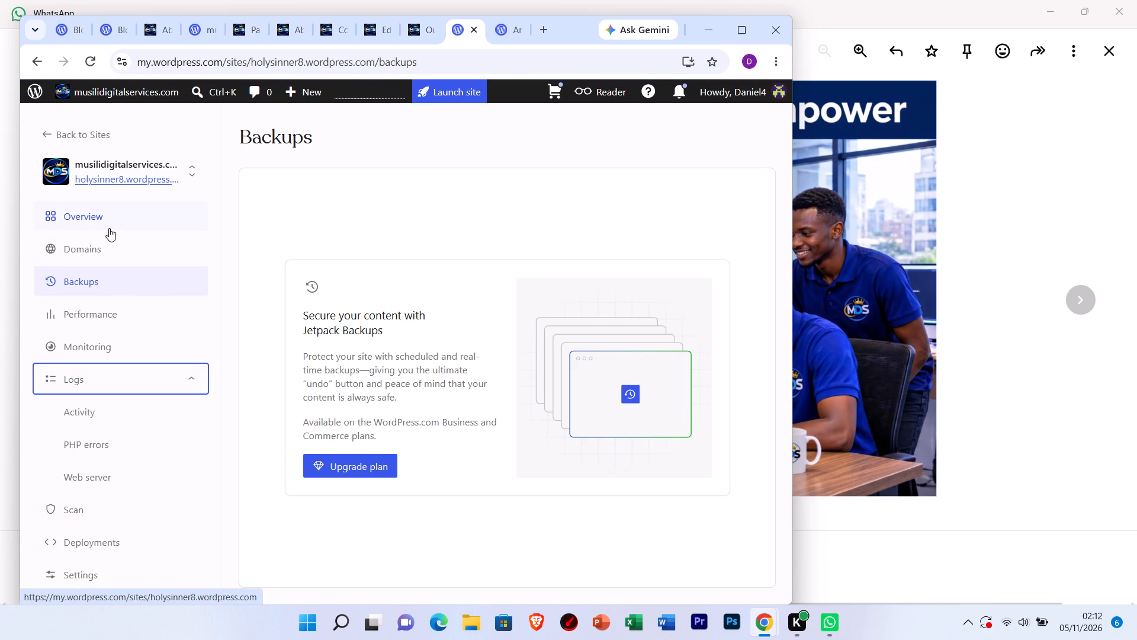
{"action": "scroll", "coordinate": [109, 228], "scroll_direction": "down", "scroll_amount": 6}
{"action": "scroll", "coordinate": [369, 325], "scroll_direction": "down", "scroll_amount": 2}
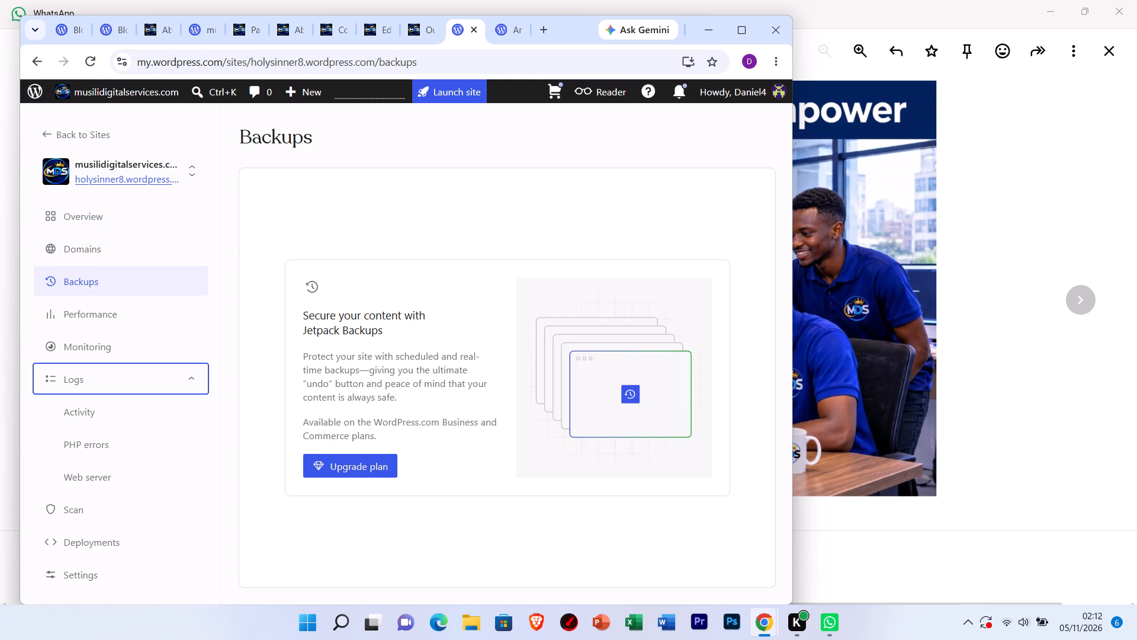
{"action": "scroll", "coordinate": [369, 325], "scroll_direction": "down", "scroll_amount": 4}
{"action": "scroll", "coordinate": [369, 325], "scroll_direction": "up", "scroll_amount": 1}
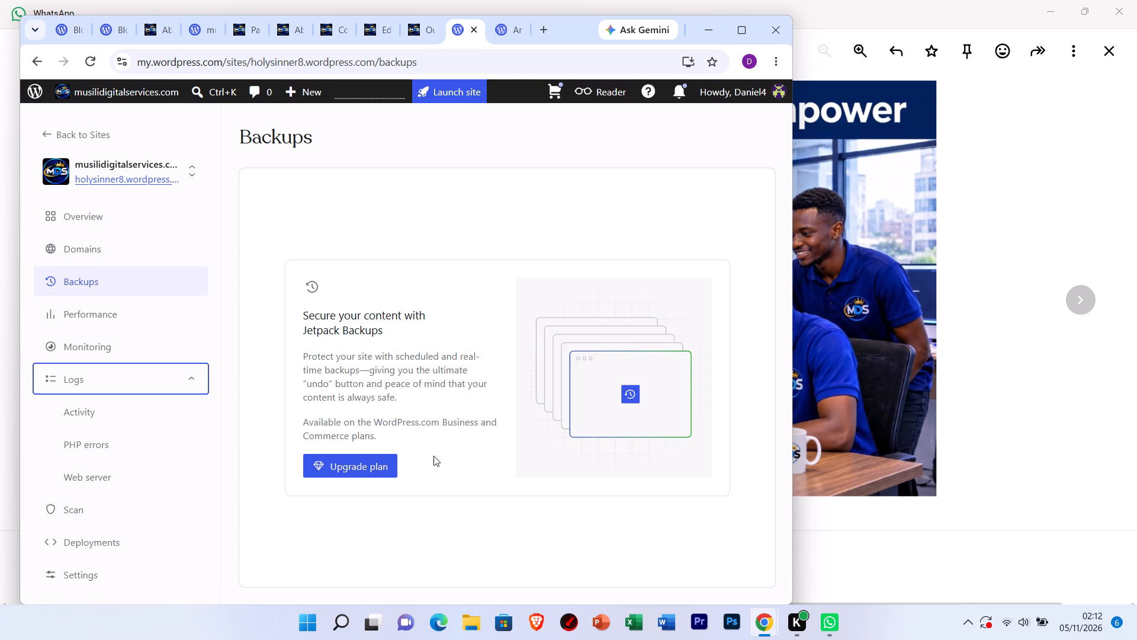